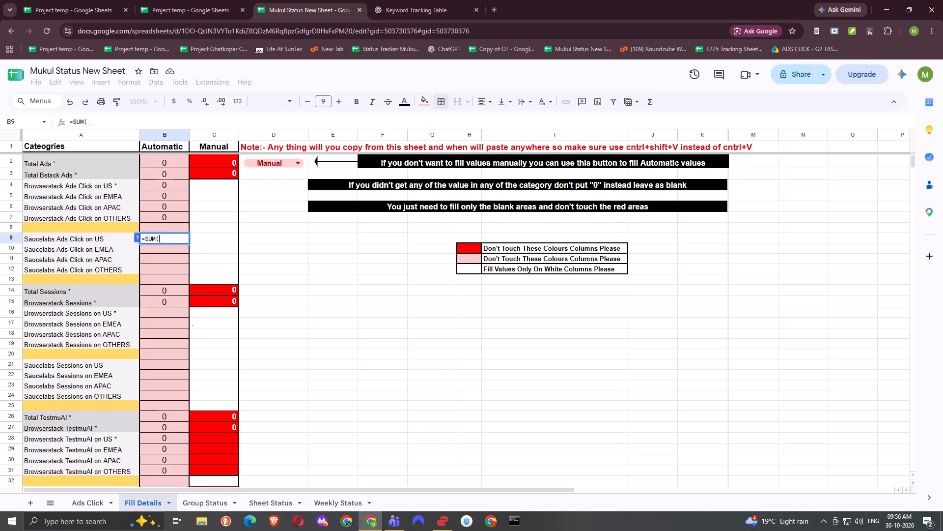
Complete the SUM formula in B9 for Saucelabs Ads Click on US with a reference to 'Ads Click'!G41.
key(alt+Up)
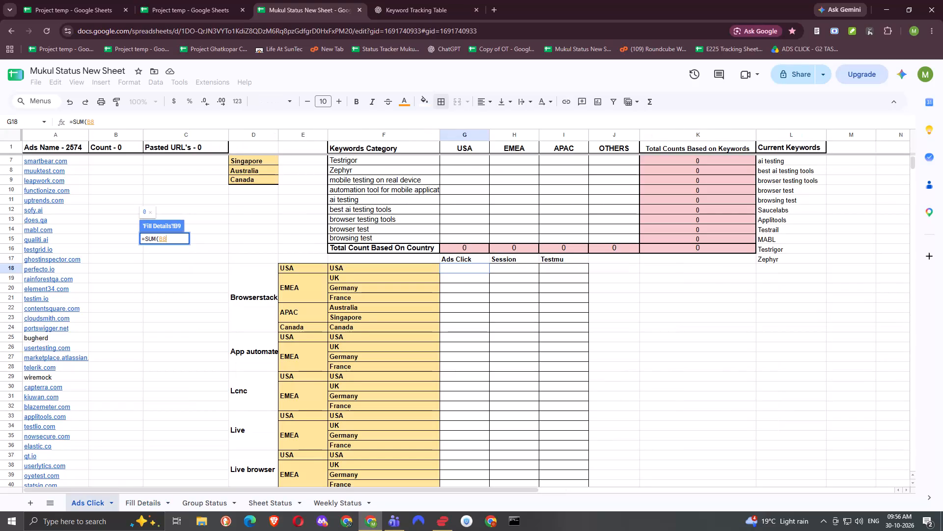
scroll(497, 343, down, 2)
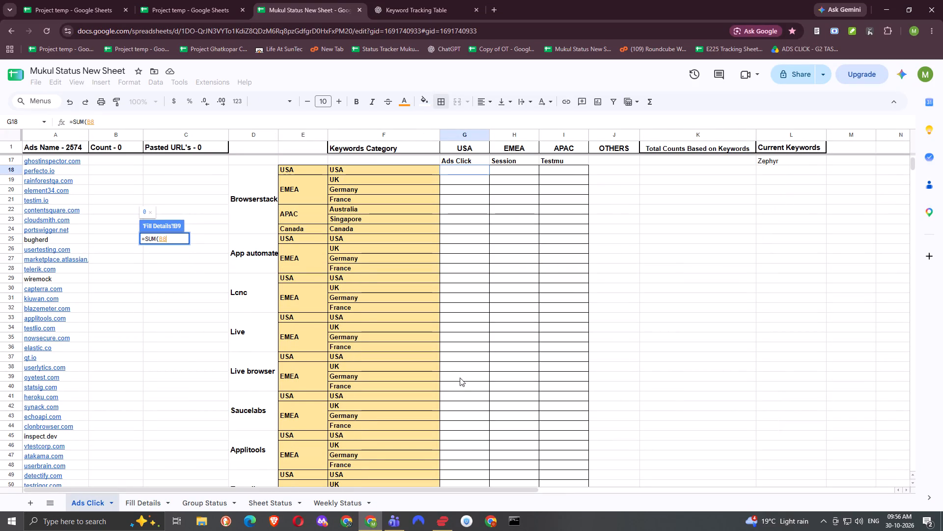
click(458, 397)
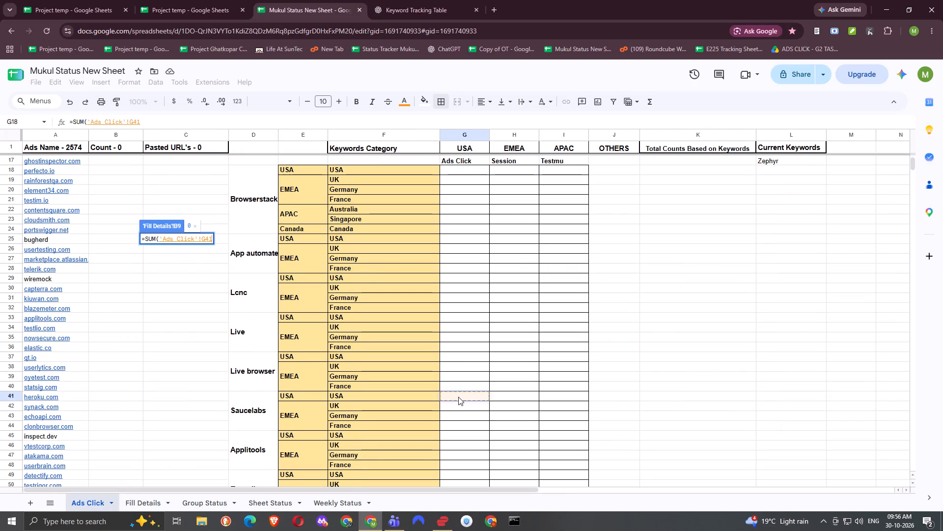
key(Return)
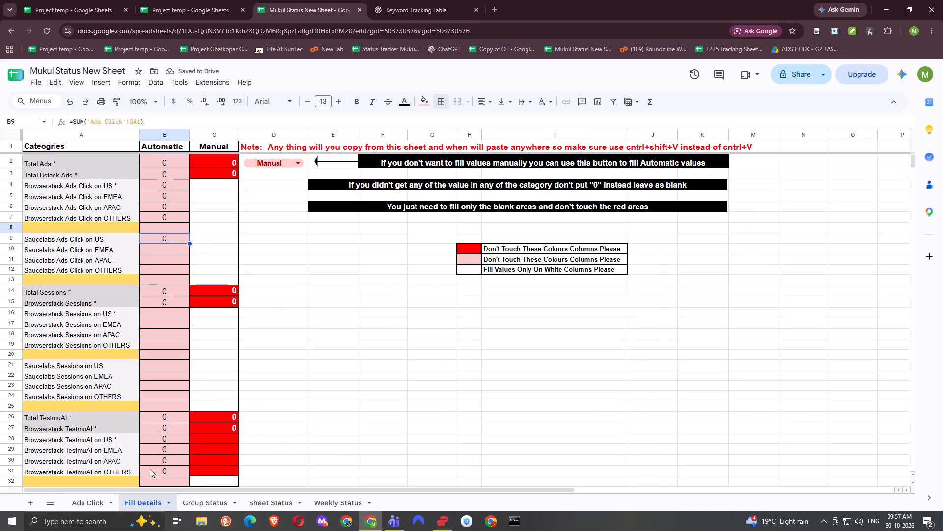
Examine the country breakdown table on the Ads Click sheet, from the Browserstack rows down to the Total row.
click(78, 495)
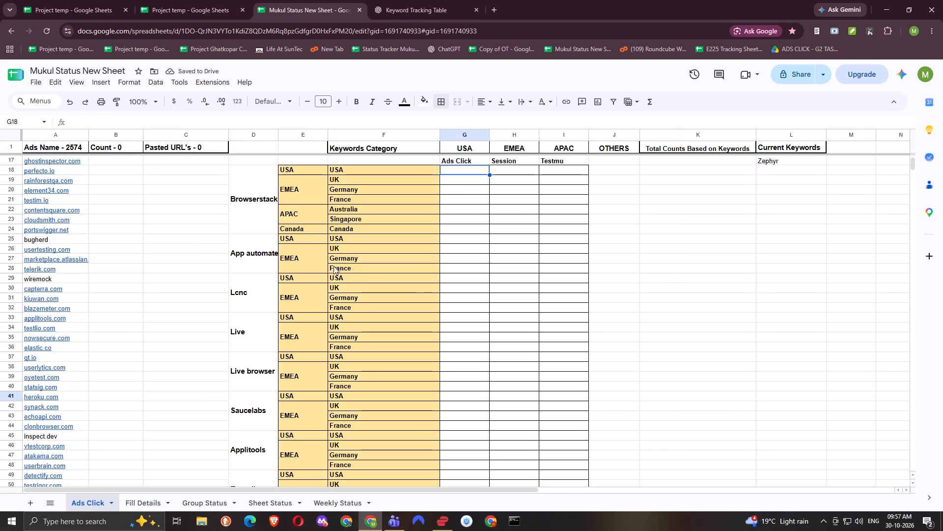
drag(265, 191, 493, 211)
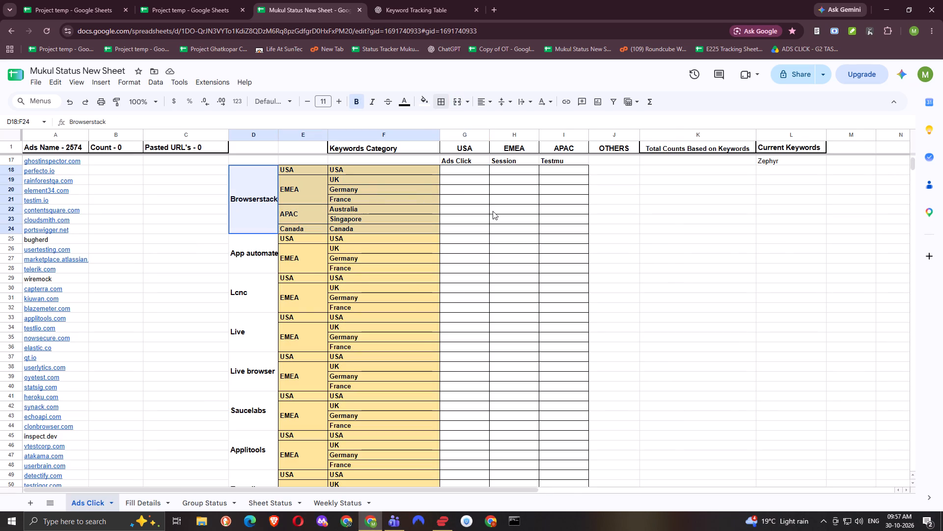
drag(493, 211, 548, 397)
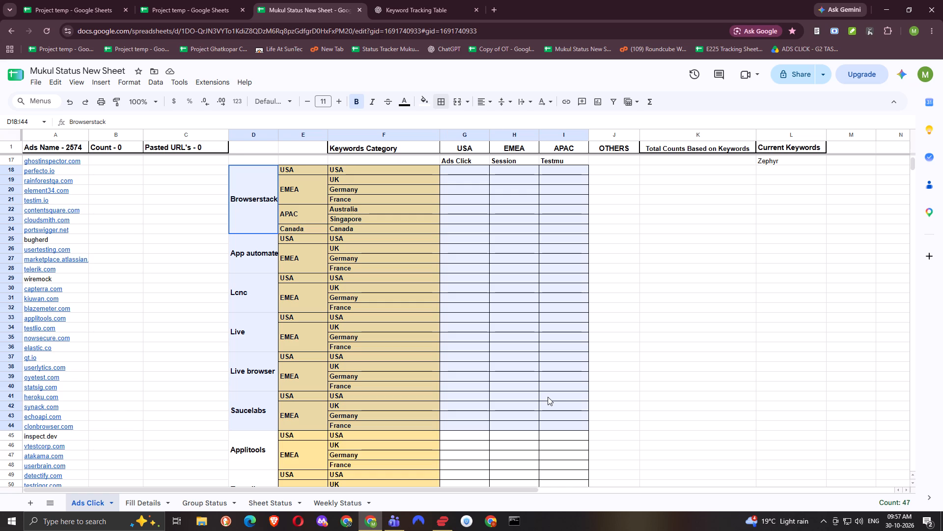
drag(548, 397, 552, 429)
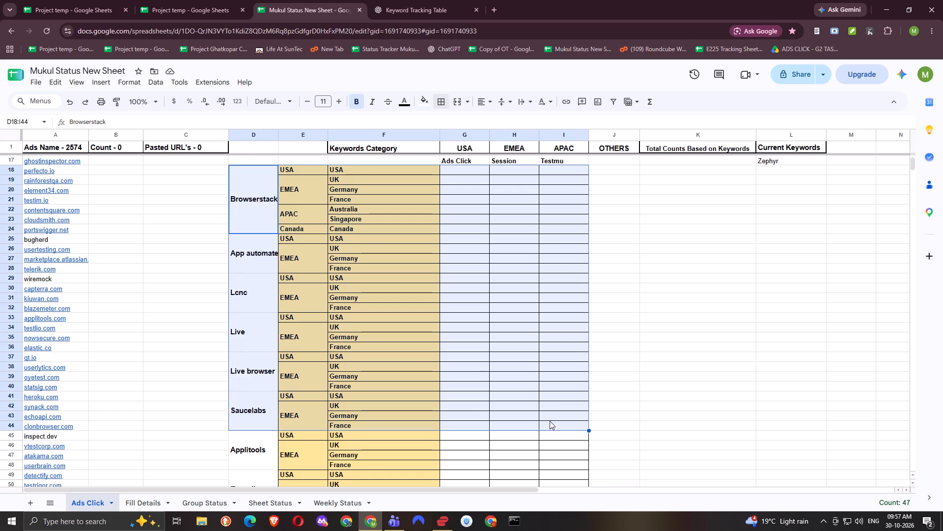
scroll(548, 418, down, 5)
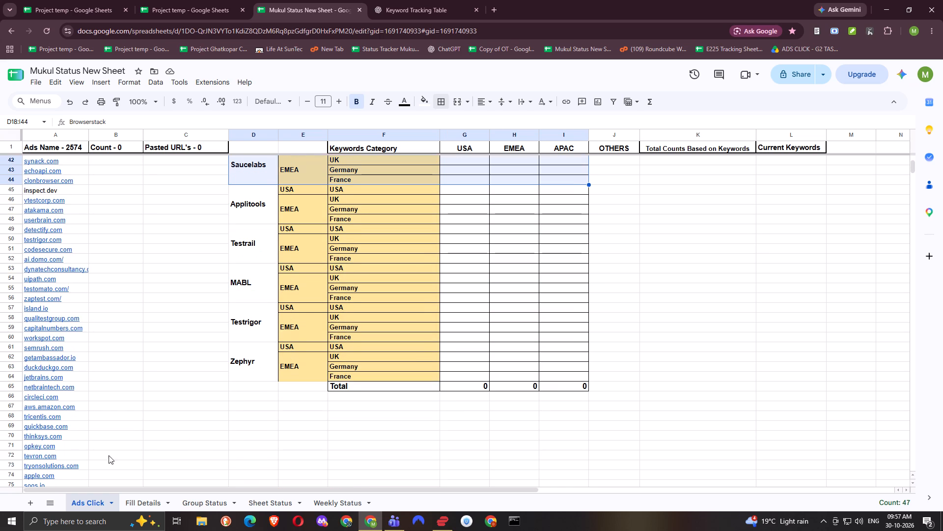
click(138, 500)
click(99, 503)
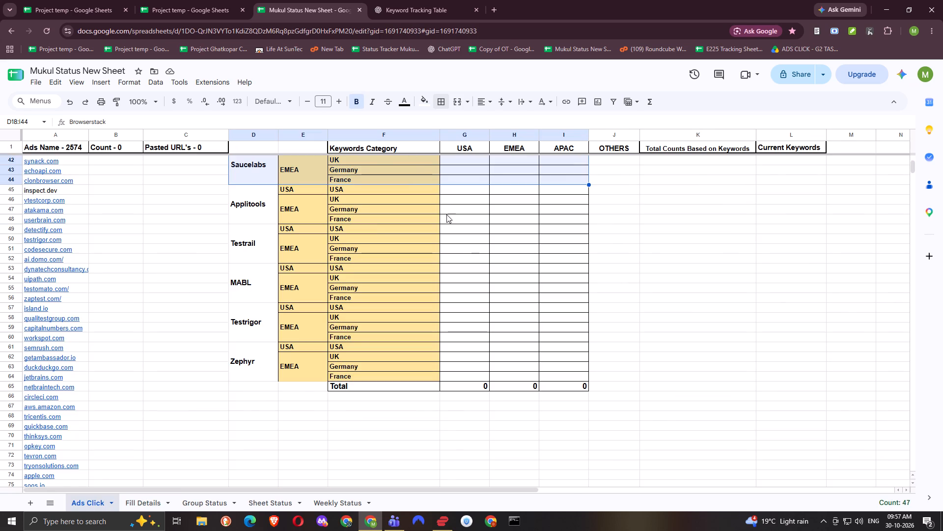
scroll(477, 251, up, 6)
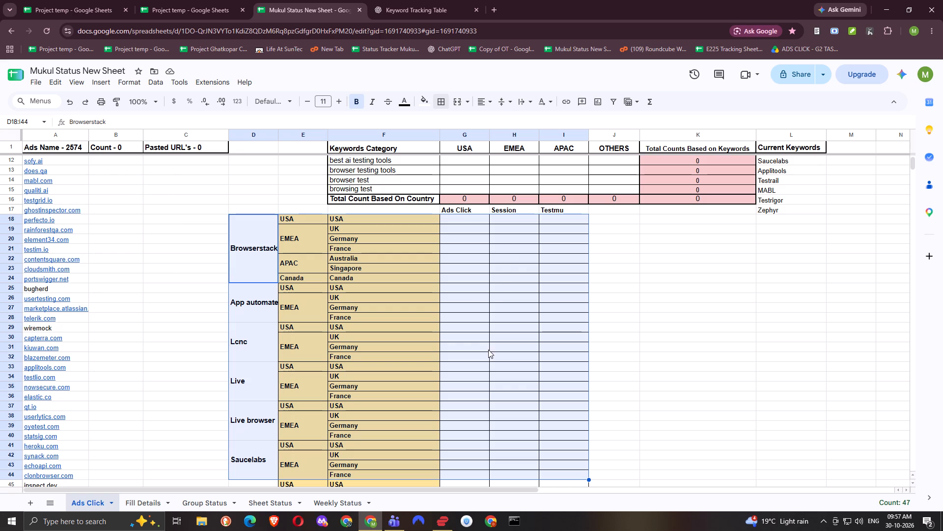
scroll(484, 338, down, 1)
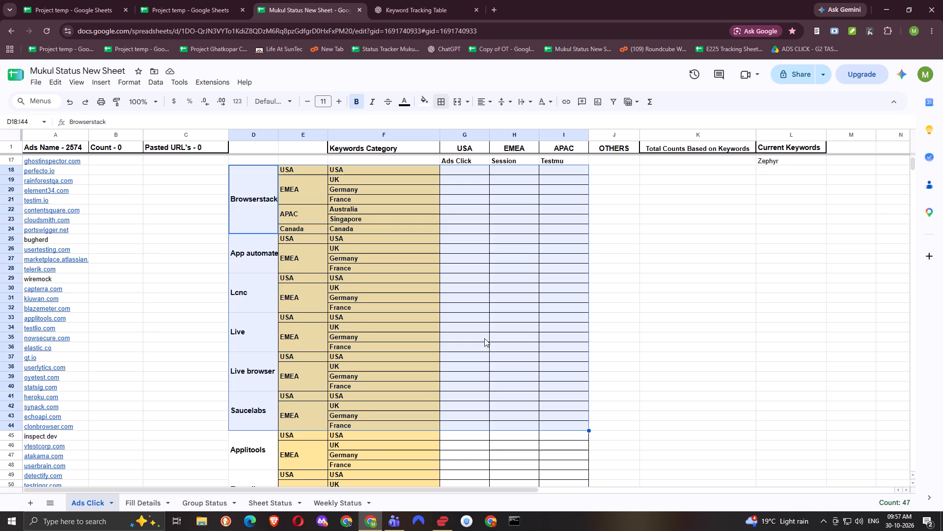
Clear the contents of the Keywords Category table in F1:K16 on the Ads Click sheet.
scroll(484, 338, up, 10)
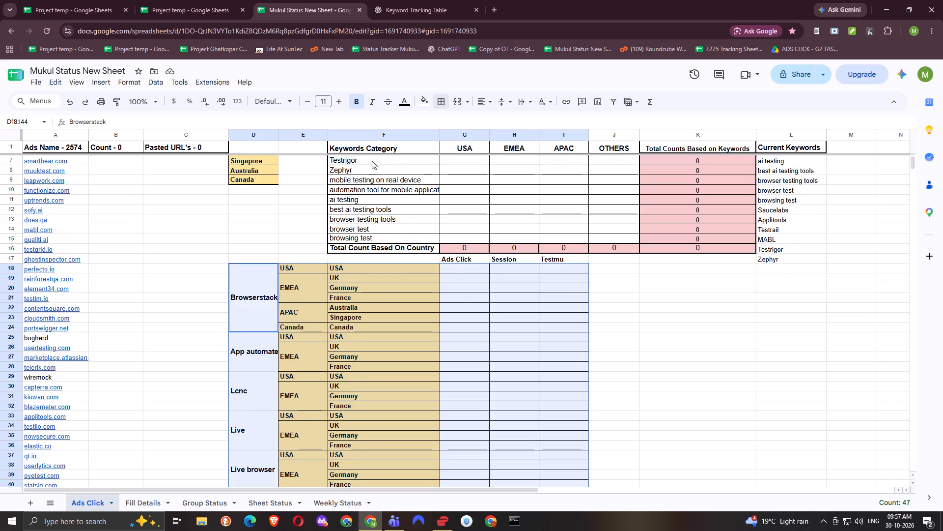
drag(371, 150, 724, 295)
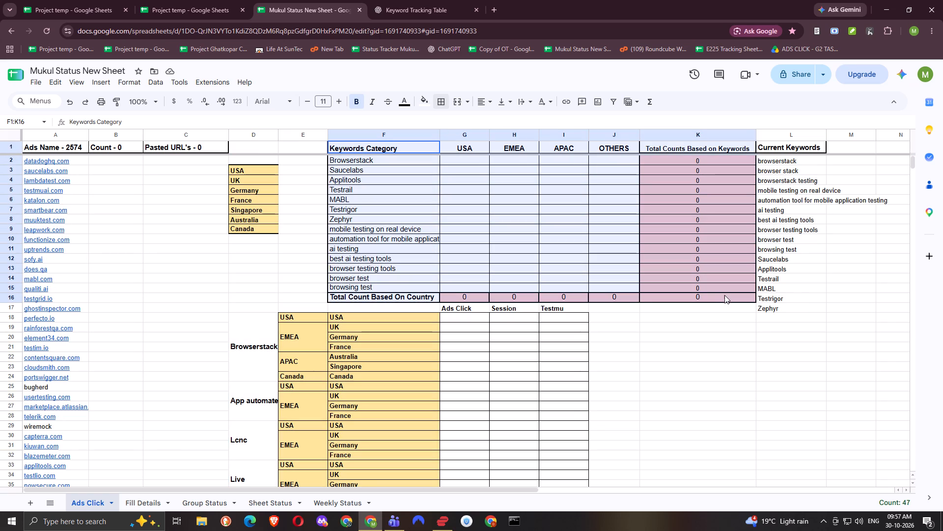
drag(724, 295, 726, 296)
key(Delete)
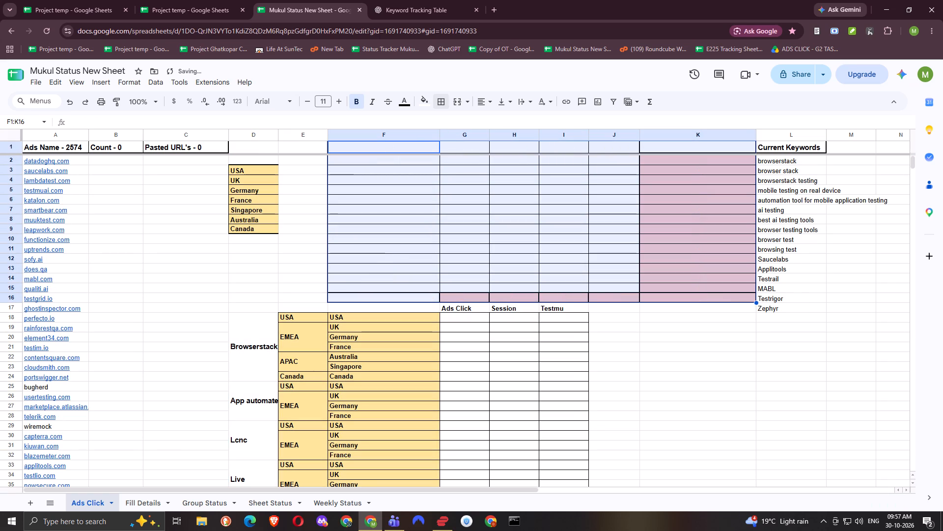
Fill the emptied range F1:K16 with white and remove all its borders.
click(425, 100)
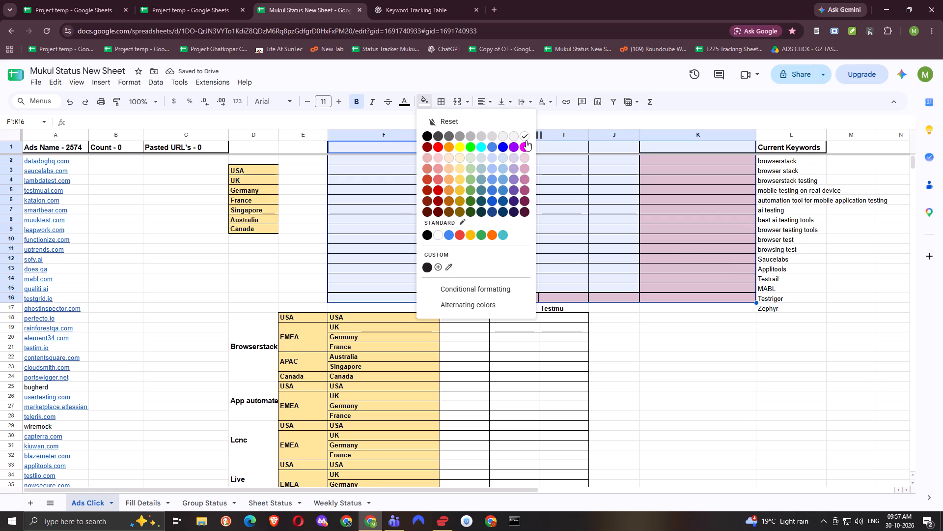
click(526, 140)
click(444, 104)
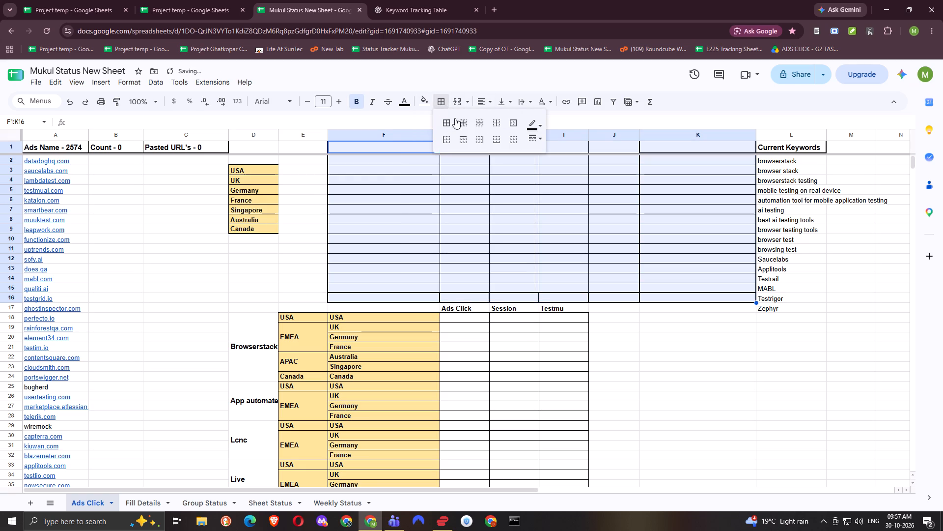
click(510, 141)
click(635, 339)
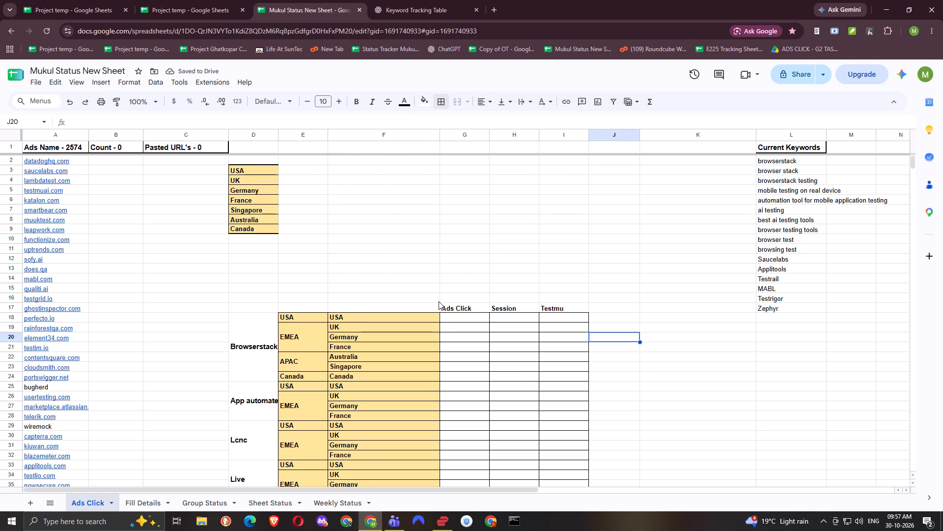
Move the country breakdown table D17:I65, including its header and Total rows, so that it starts at E1.
drag(262, 309, 520, 338)
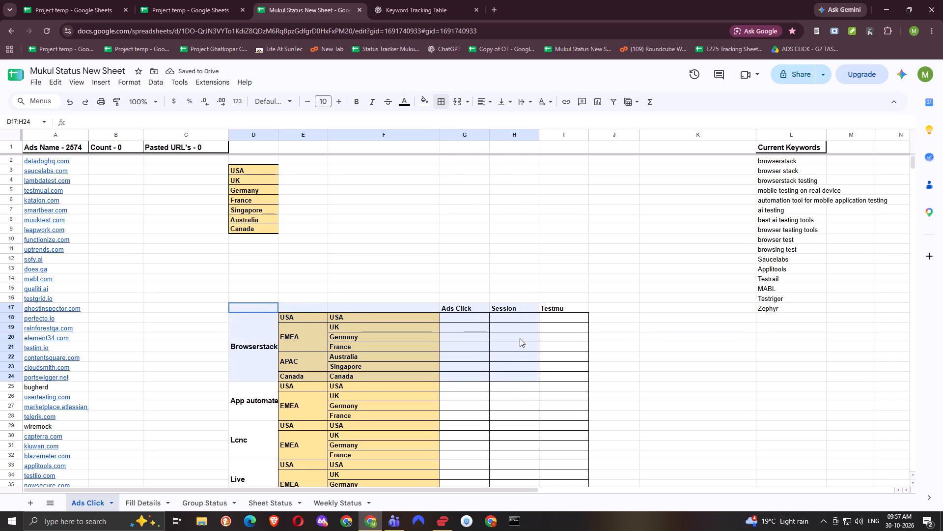
drag(520, 338, 577, 392)
scroll(520, 339, down, 3)
scroll(577, 391, down, 5)
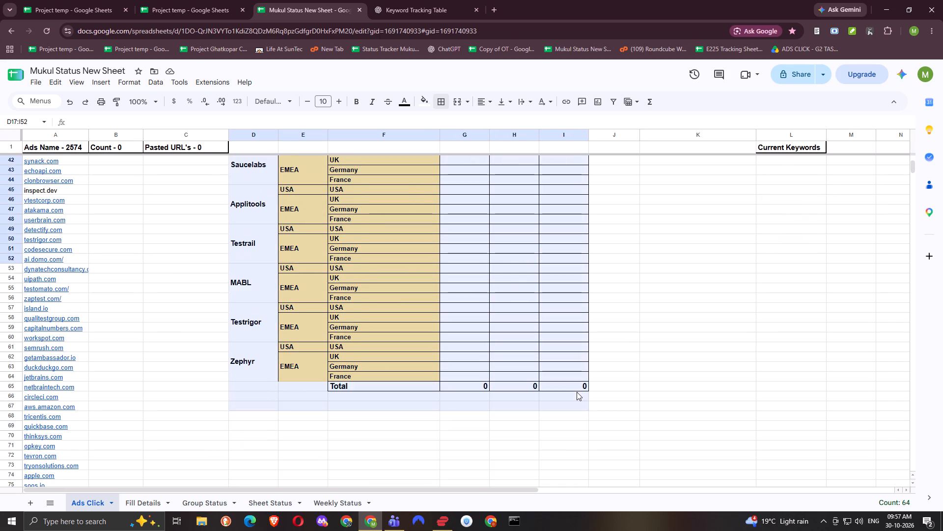
drag(577, 392, 575, 385)
key(ctrl+x)
scroll(551, 282, up, 14)
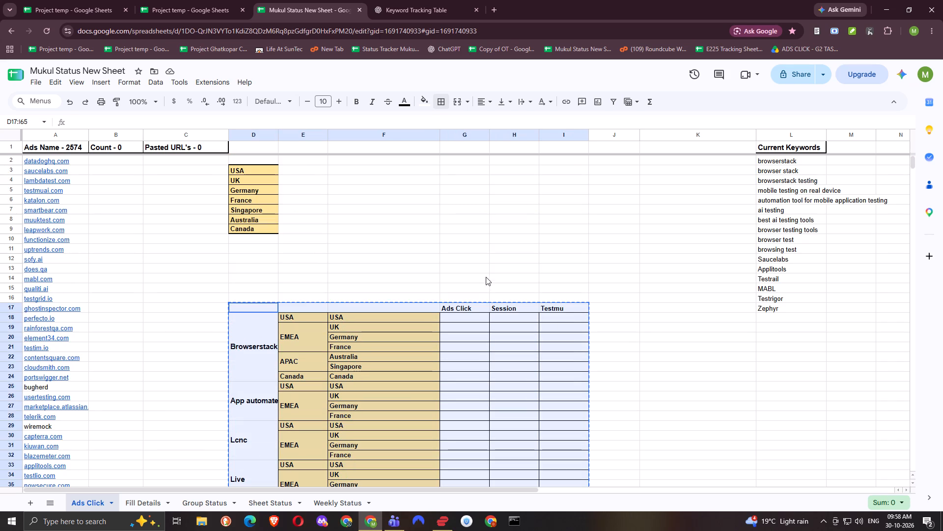
click(311, 147)
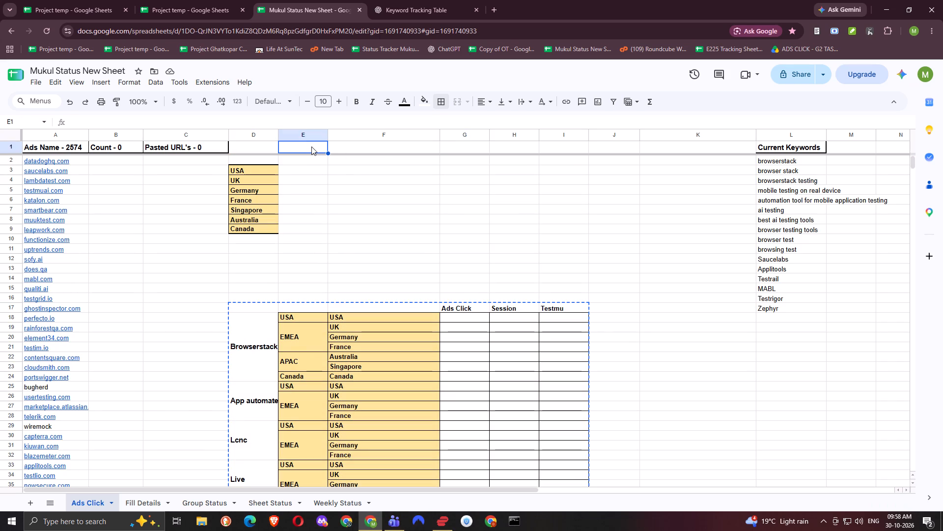
key(ctrl+v)
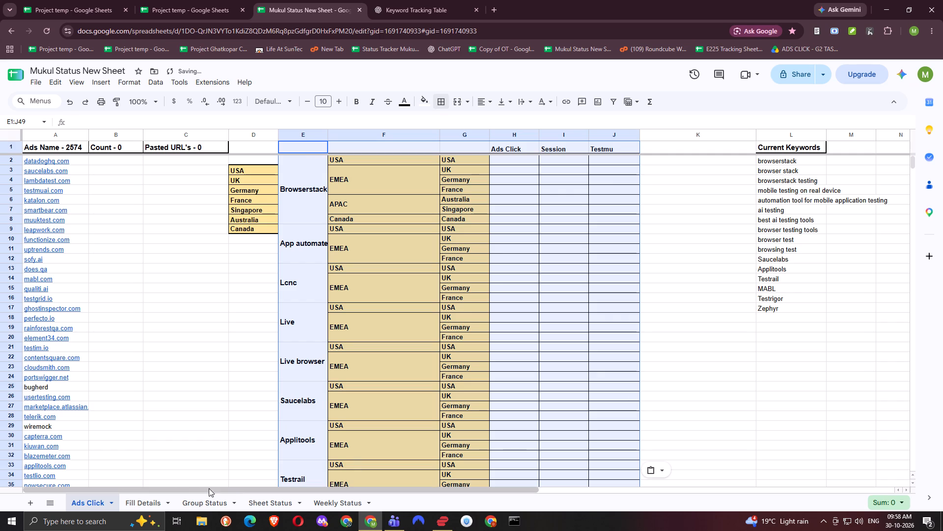
Check the Browserstack Ads Click on US formula in Fill Details B4 against the moved table on the Ads Click sheet.
click(145, 492)
click(141, 501)
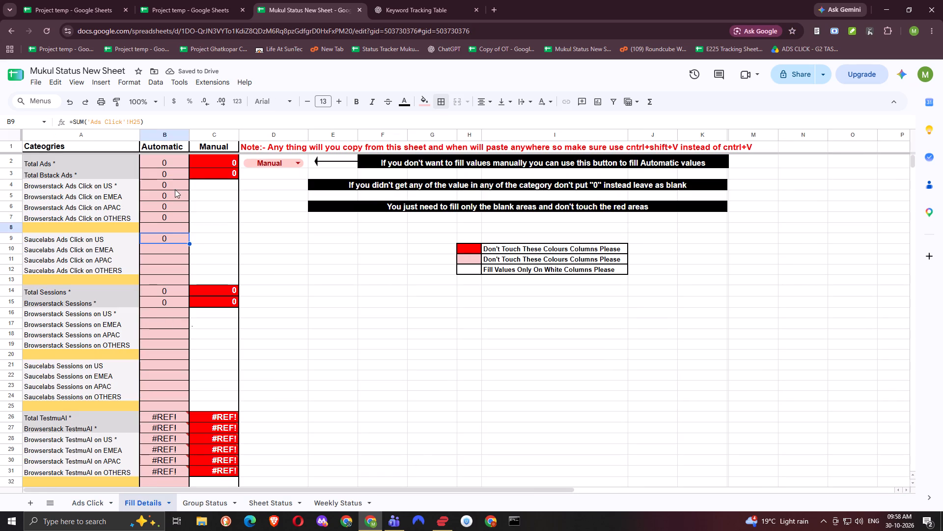
click(172, 183)
double_click(172, 183)
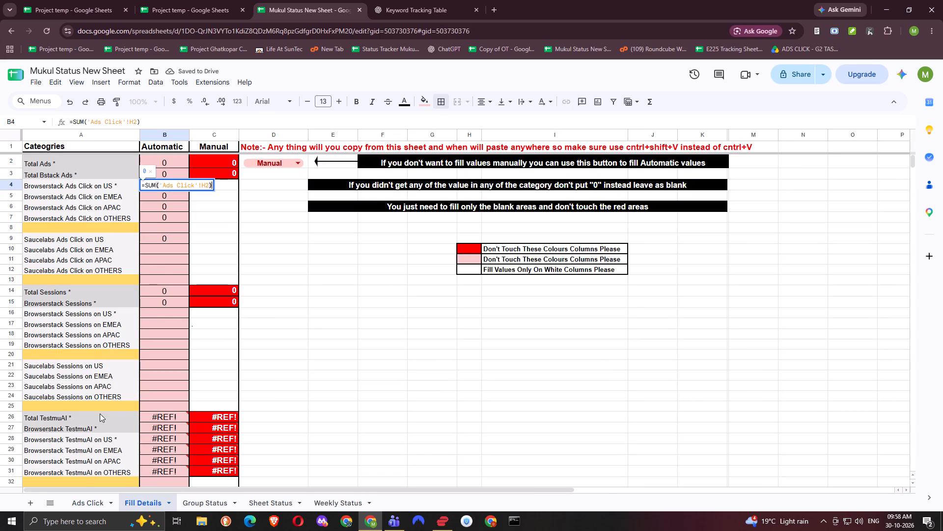
click(84, 500)
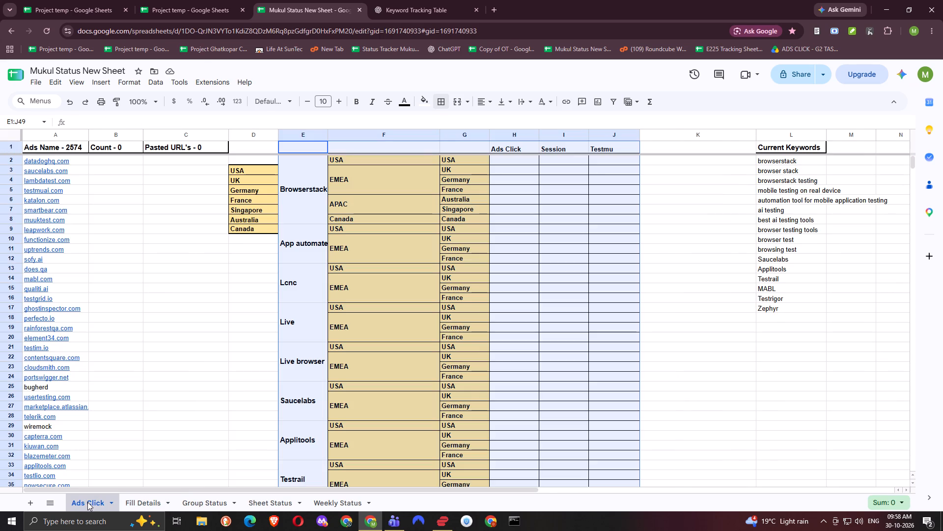
scroll(465, 387, down, 3)
scroll(465, 387, up, 5)
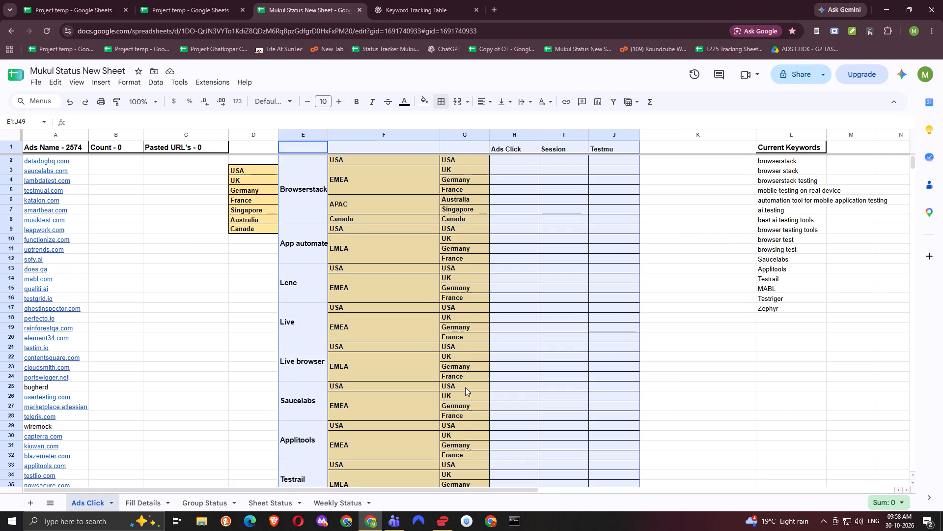
Review the Automatic column on Fill Details cell by cell from B5 to B16, checking the ads click and session formulas.
click(158, 504)
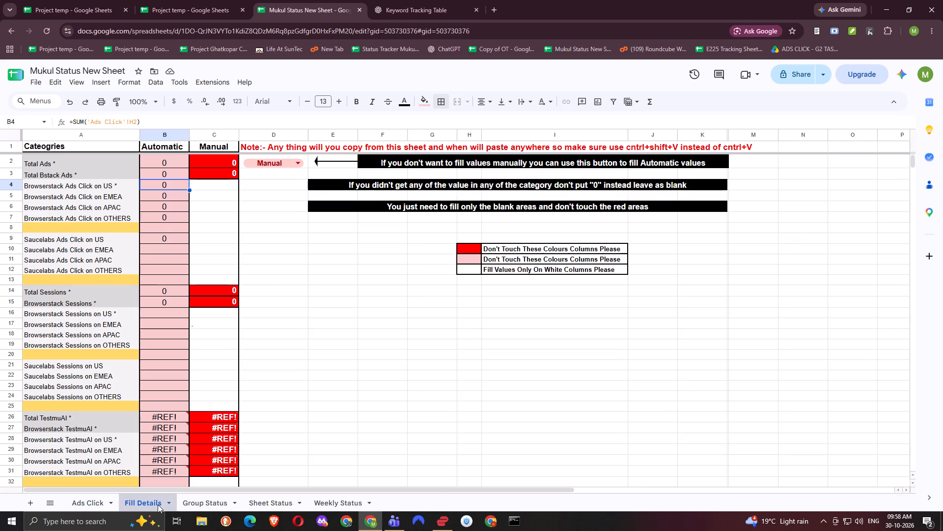
key(Down)
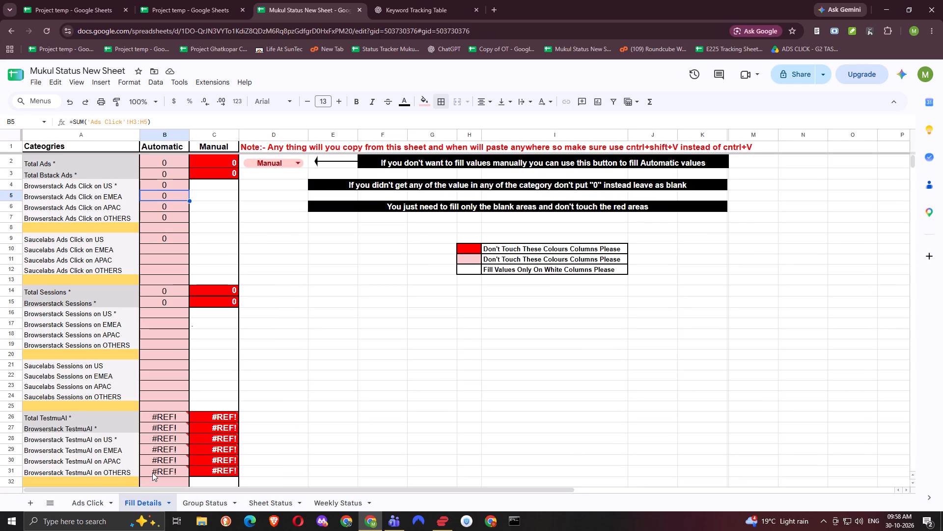
key(Down)
key(Down)
key(Down)
key(Down)
key(Down)
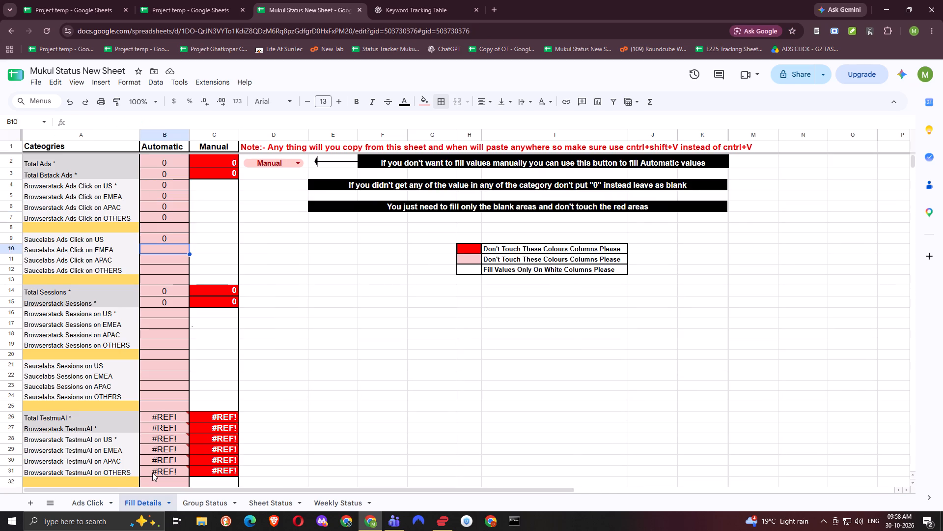
key(Down)
key(Down)
key(Down)
key(Down)
key(Down)
key(Down)
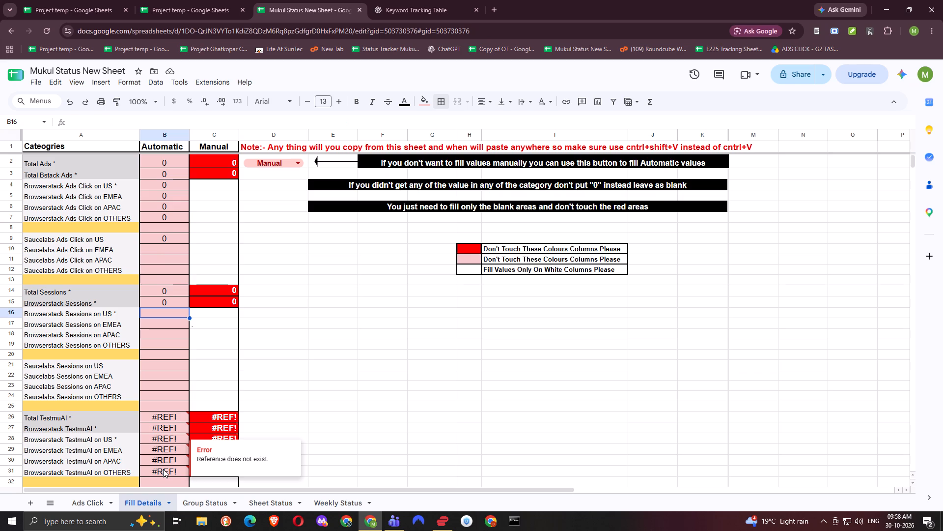
key(Up)
key(Up)
key(Up)
key(Up)
key(Up)
key(Up)
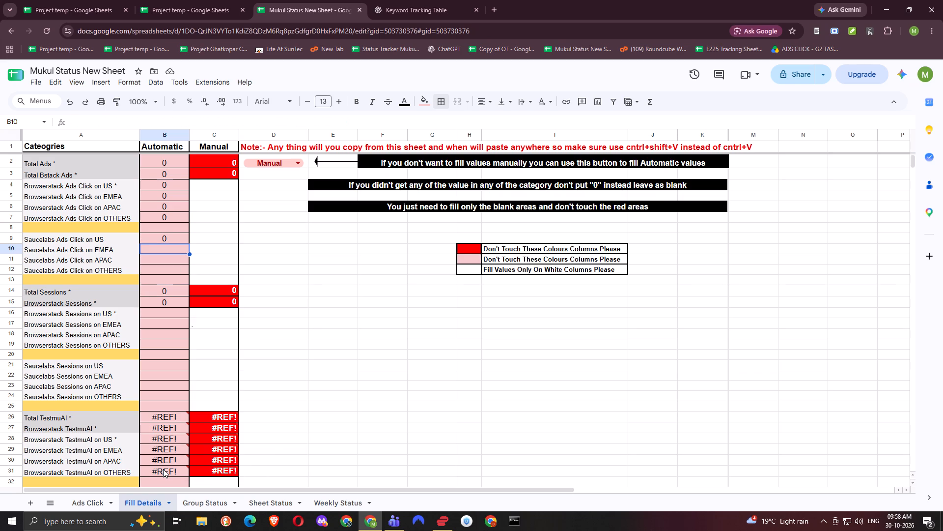
Clear the broken TestmuAI formulas from the Automatic and Manual columns in Fill Details B26:C36.
scroll(191, 384, down, 2)
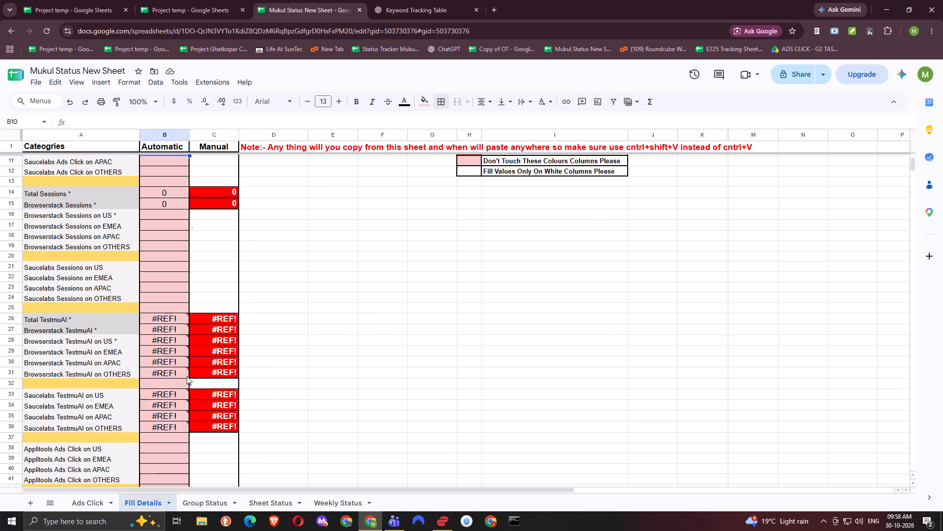
click(167, 320)
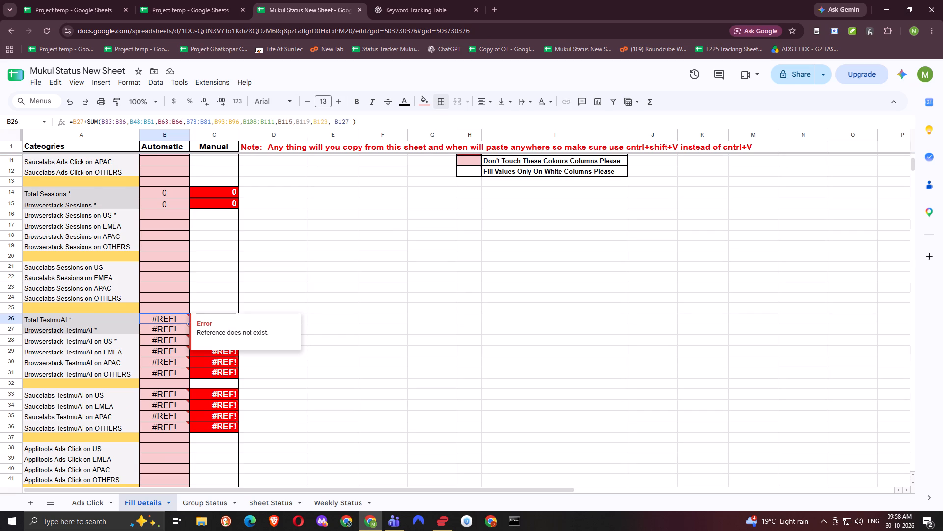
drag(164, 317, 172, 423)
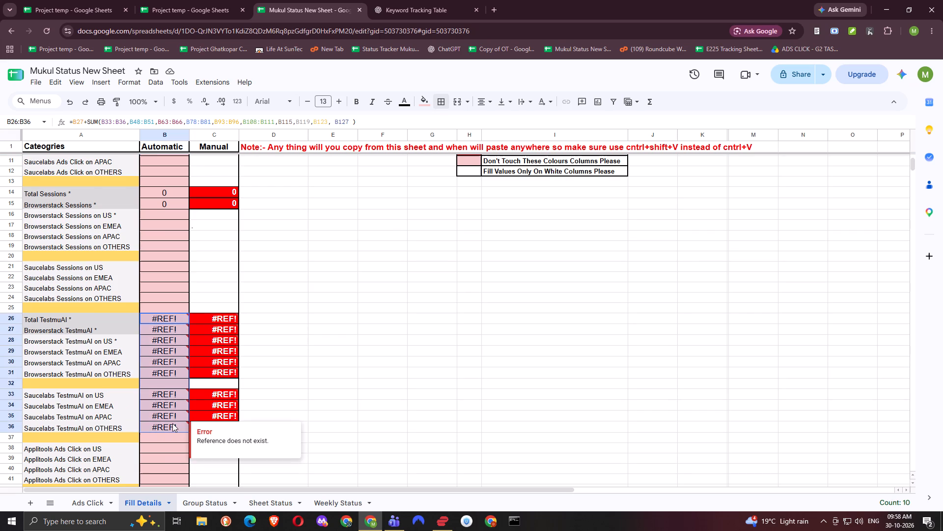
key(Delete)
drag(211, 317, 216, 346)
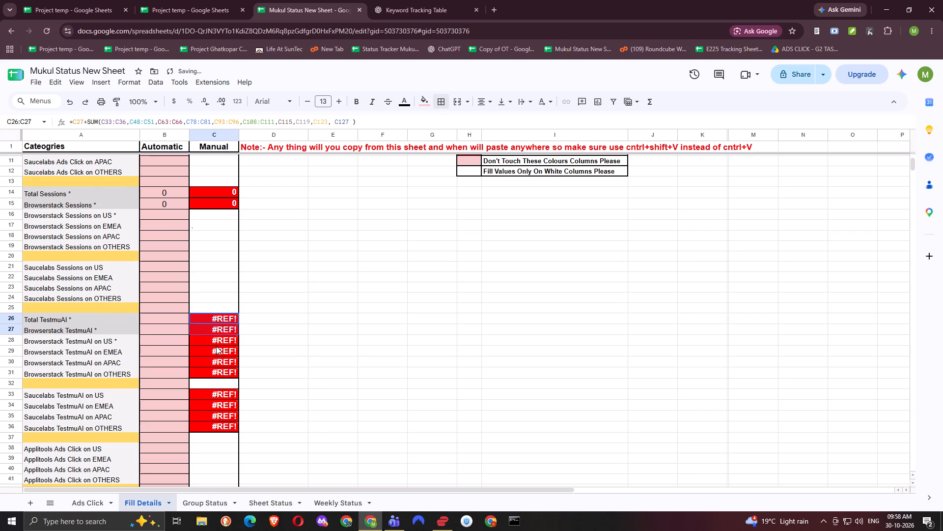
drag(216, 346, 223, 425)
key(Delete)
Clear the remaining broken TestmuAI formulas from the Automatic and Manual columns across Fill Details B48:C112.
scroll(211, 389, down, 5)
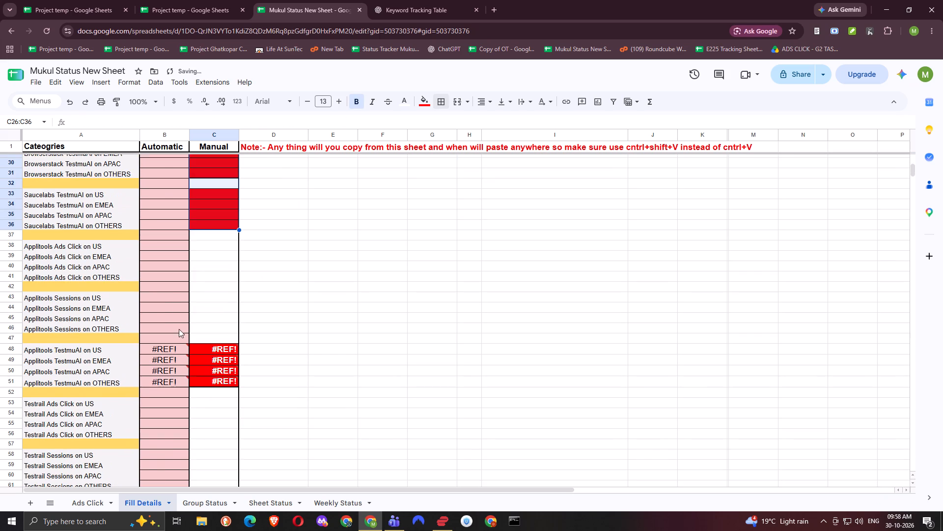
drag(163, 299, 199, 395)
scroll(188, 391, down, 6)
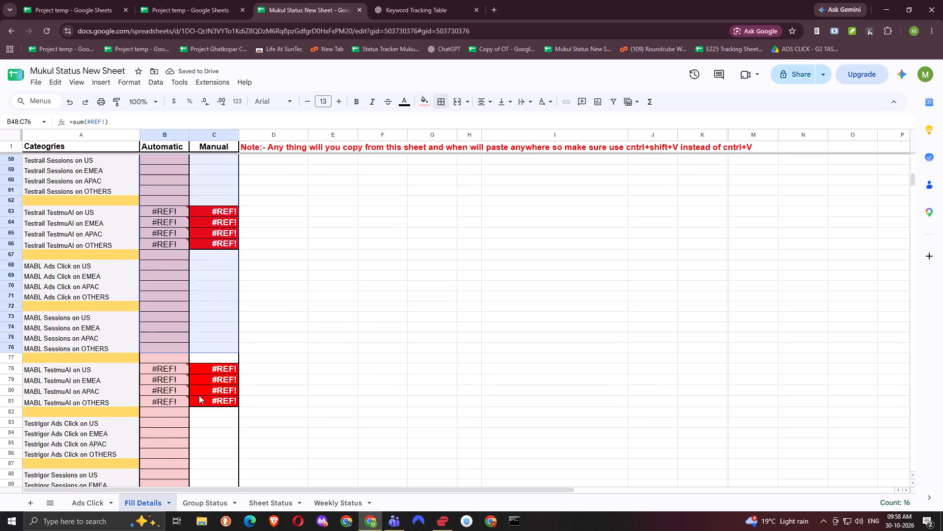
scroll(199, 395, down, 2)
drag(199, 395, 222, 287)
scroll(199, 396, down, 6)
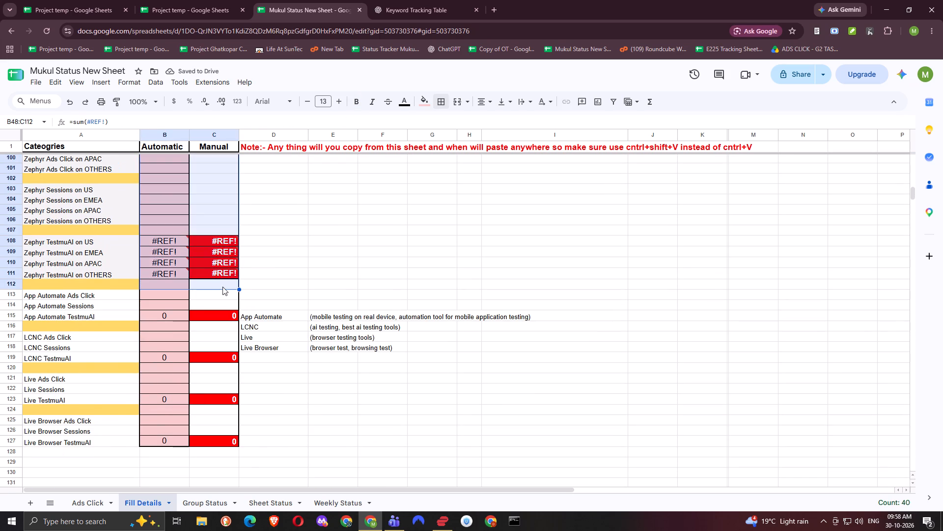
key(Delete)
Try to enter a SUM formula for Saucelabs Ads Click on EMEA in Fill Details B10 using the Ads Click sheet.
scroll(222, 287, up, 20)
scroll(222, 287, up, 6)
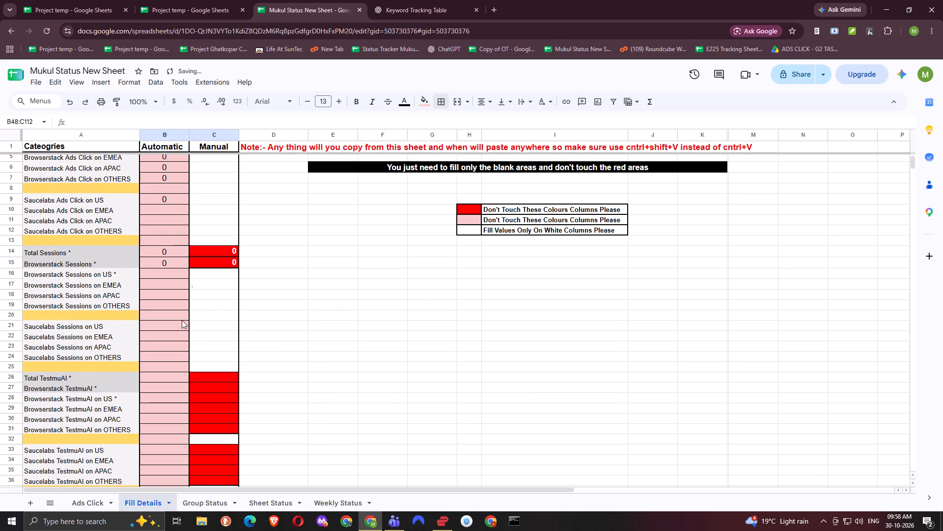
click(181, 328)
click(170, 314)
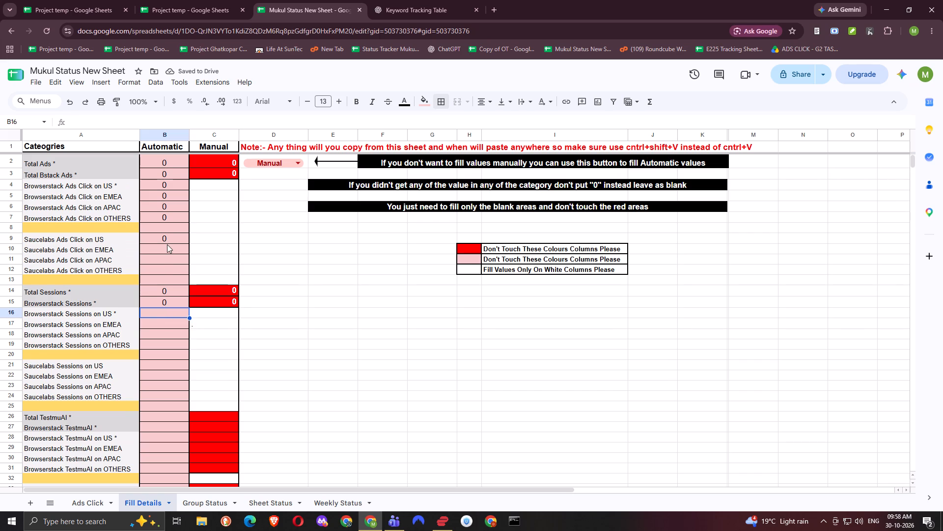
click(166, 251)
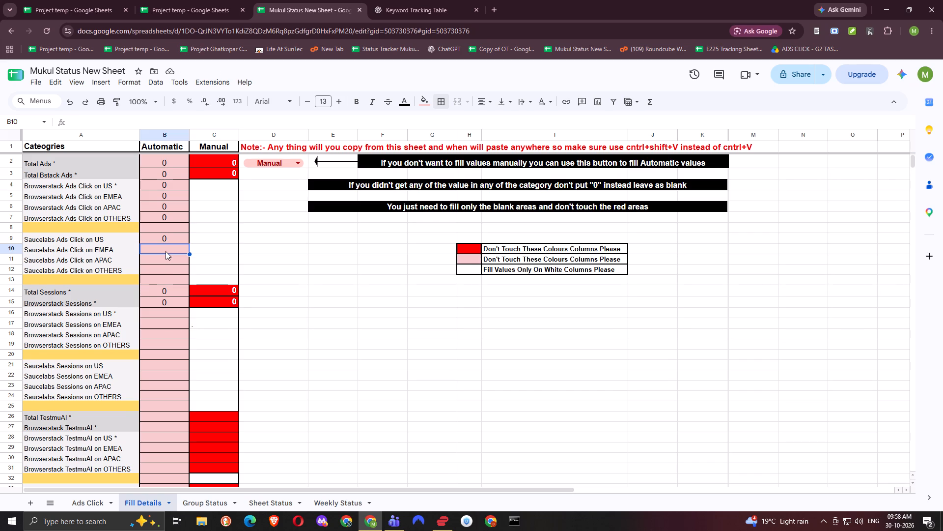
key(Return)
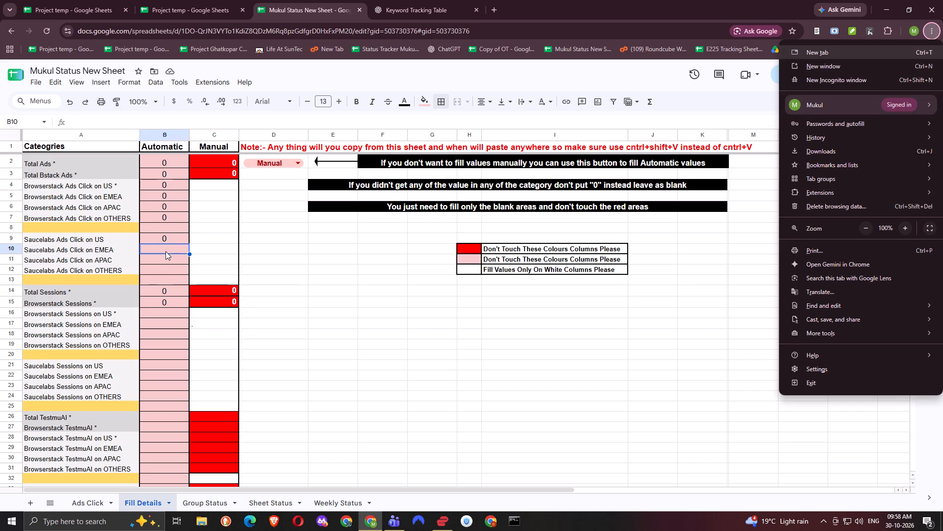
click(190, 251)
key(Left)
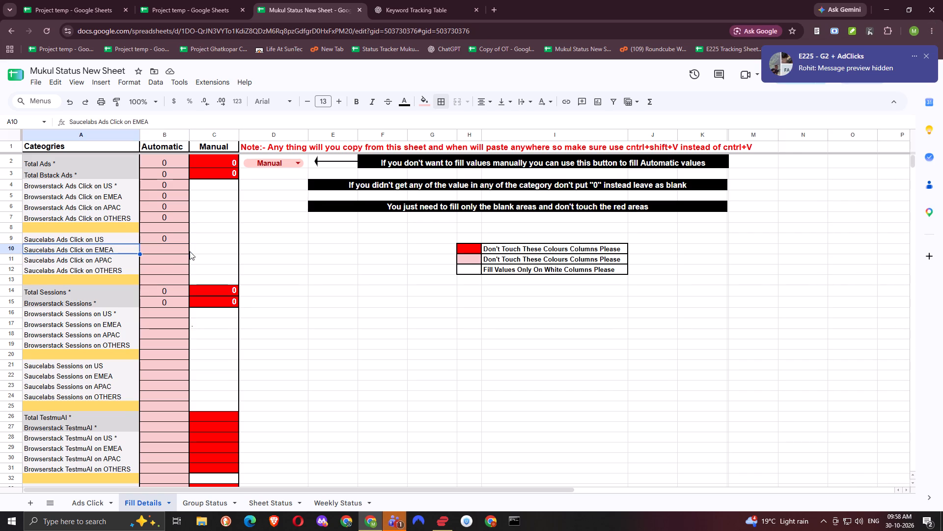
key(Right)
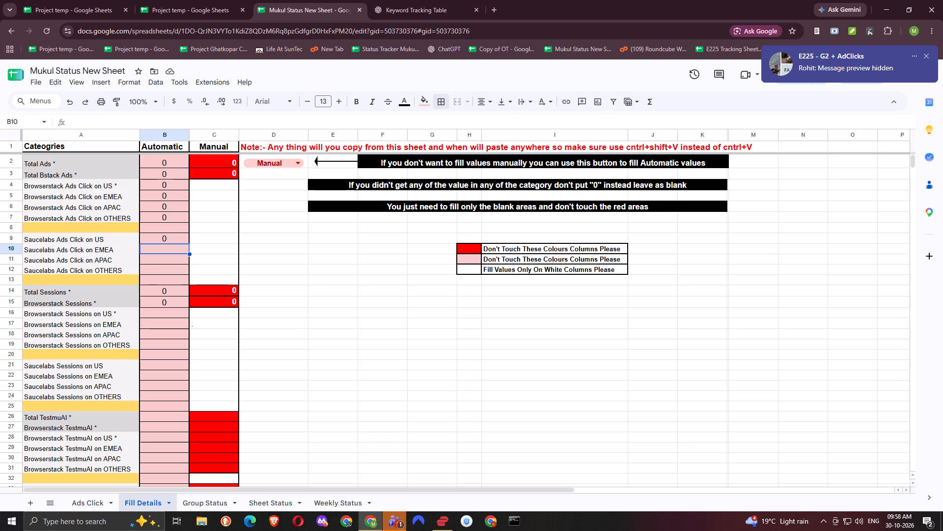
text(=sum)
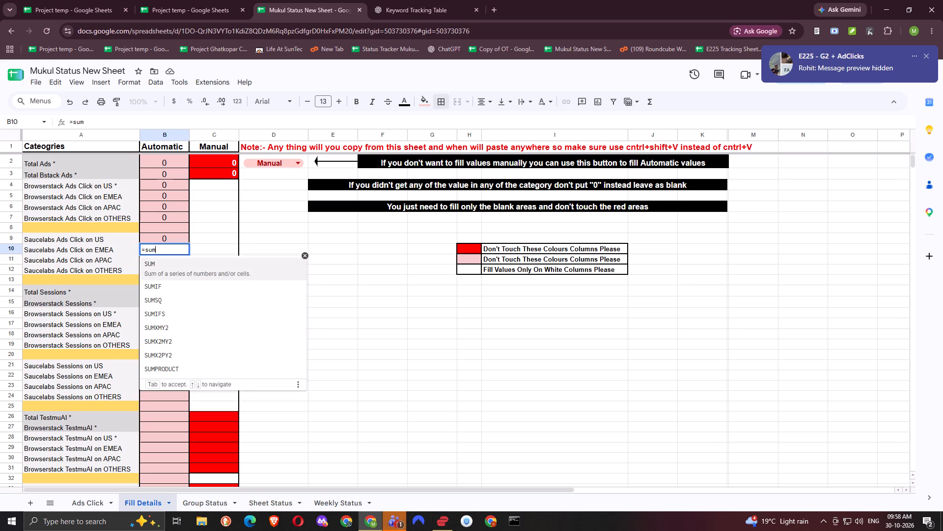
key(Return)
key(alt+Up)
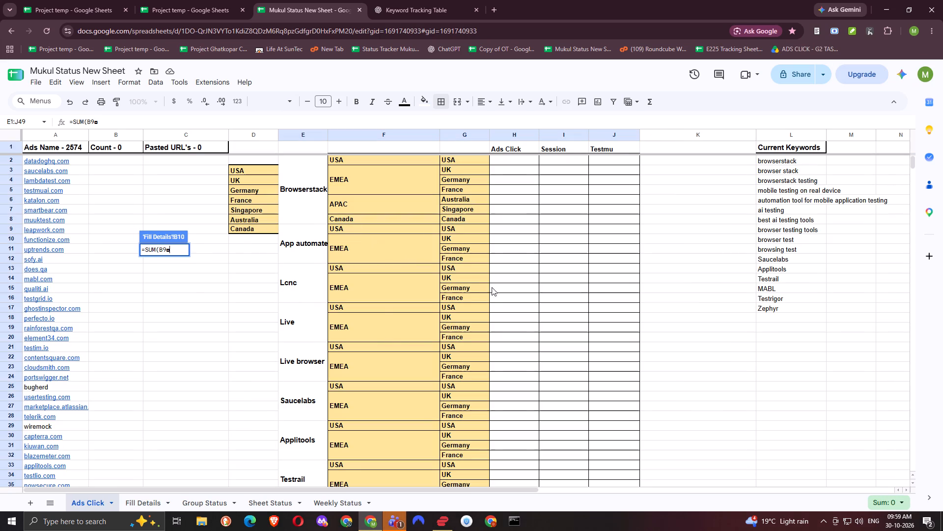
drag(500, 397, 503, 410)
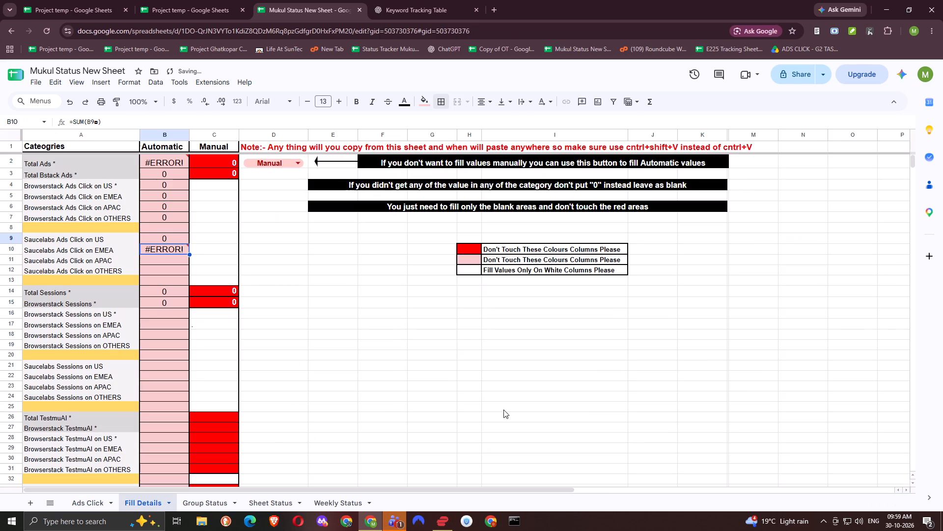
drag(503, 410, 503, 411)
Replace the Saucelabs Ads Click on EMEA formula in Fill Details B10 with a SUM of 'Ads Click'!H26:H28.
click(172, 250)
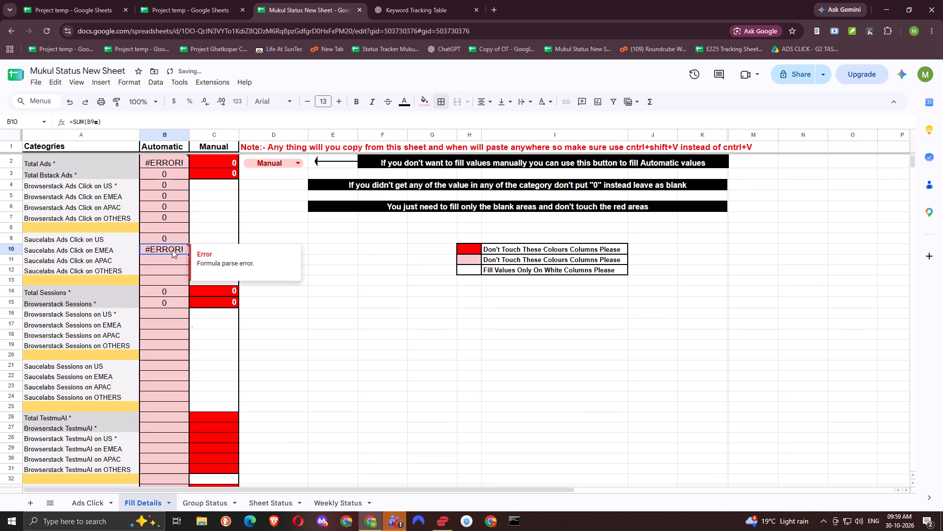
key(Return)
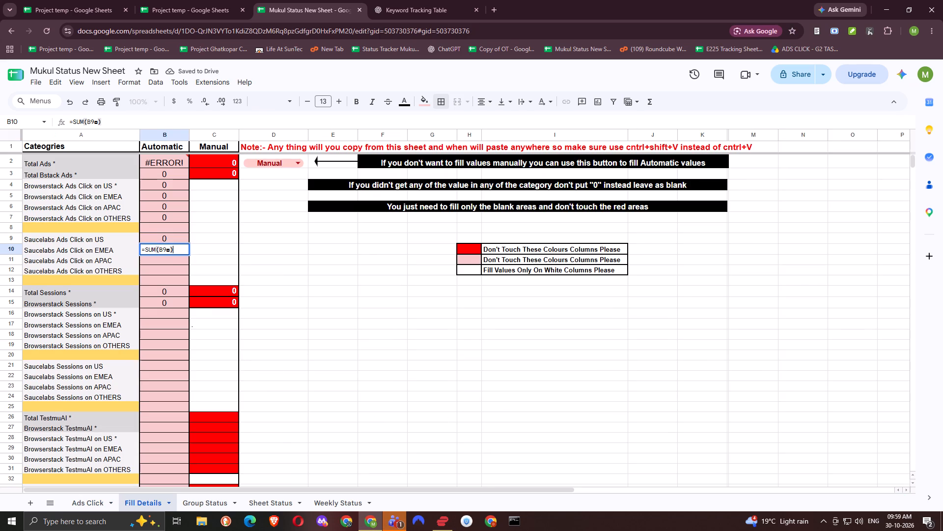
key(BackSpace)
key(BackSpace)
key(BackSpace)
key(BackSpace)
key(BackSpace)
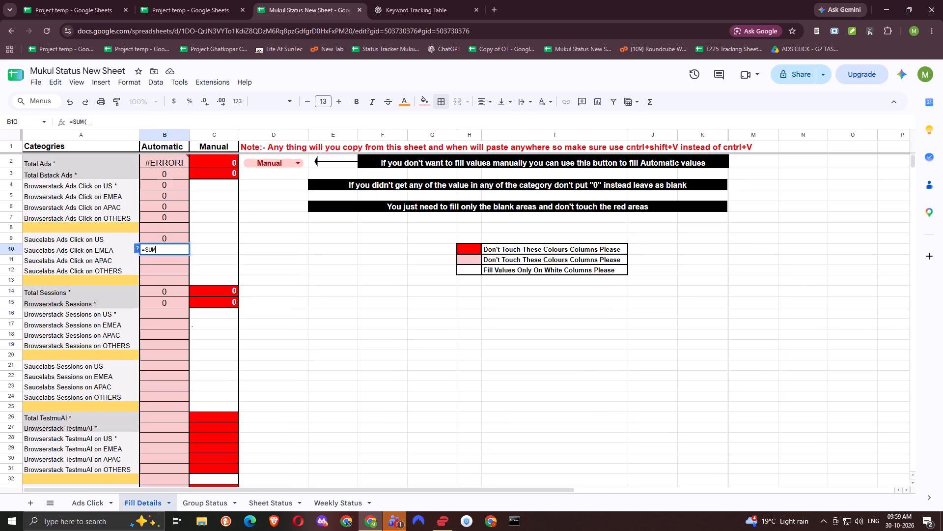
key(Return)
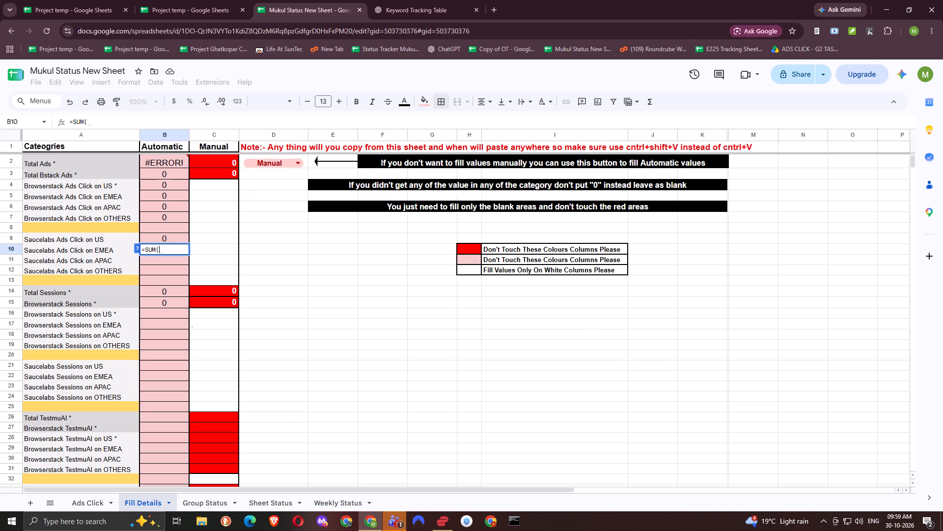
key(alt+Up)
key(Right)
key(Right)
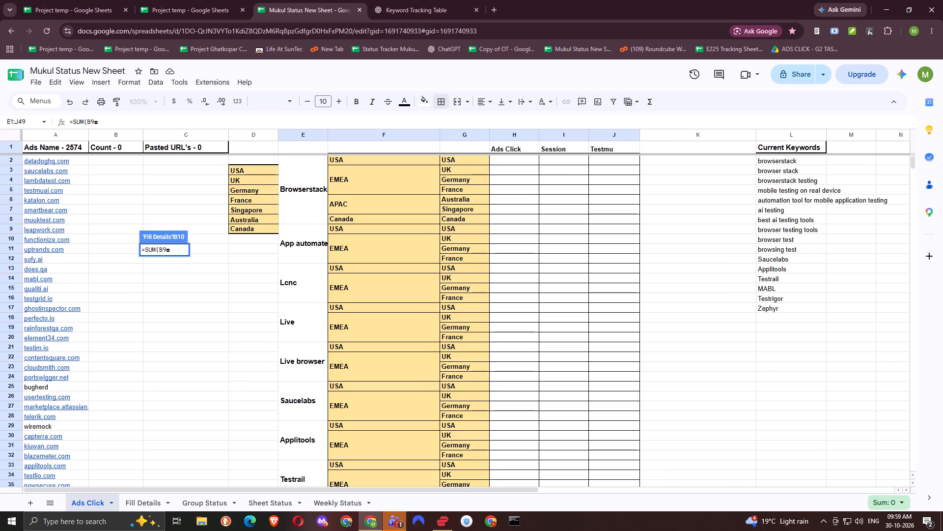
key(Left)
key(Right)
key(BackSpace)
key(Right)
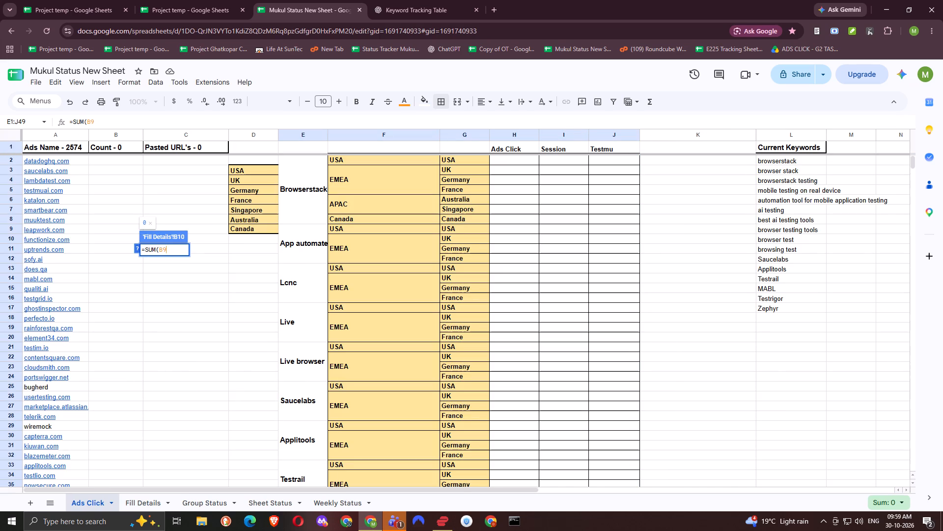
key(Right)
key(Down)
key(Down)
key(Down)
key(Down)
key(Down)
key(Down)
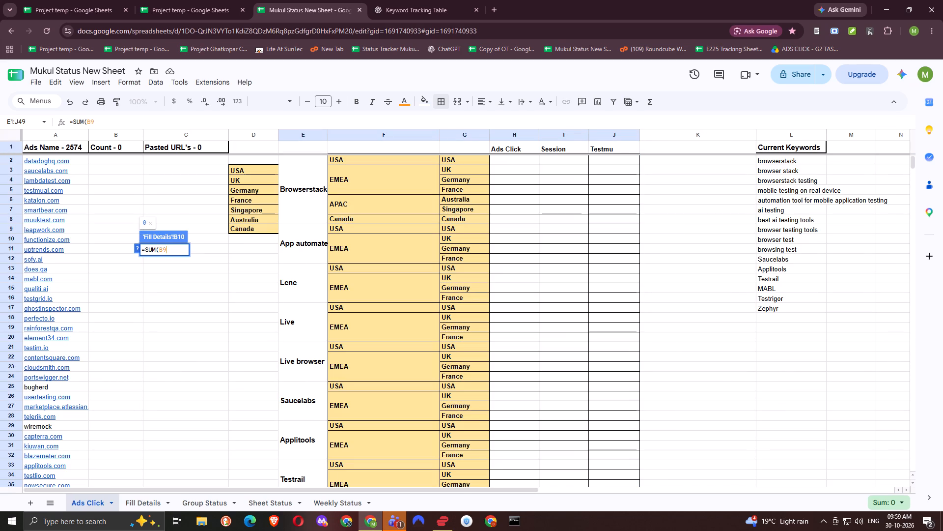
key(BackSpace)
key(BackSpace)
key(Right)
key(Right)
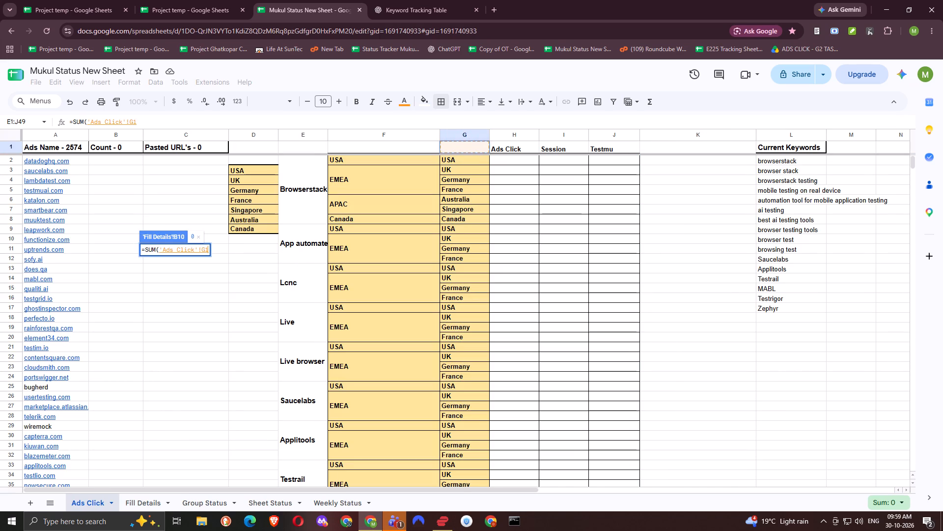
key(Right)
key(Right)
key(Left)
key(Down)
key(Down)
key(Down)
key(Down)
key(Down)
key(Down)
key(Down)
key(Down)
key(Down)
key(Down)
key(Down)
key(Down)
key(Down)
key(Down)
key(Down)
key(Down)
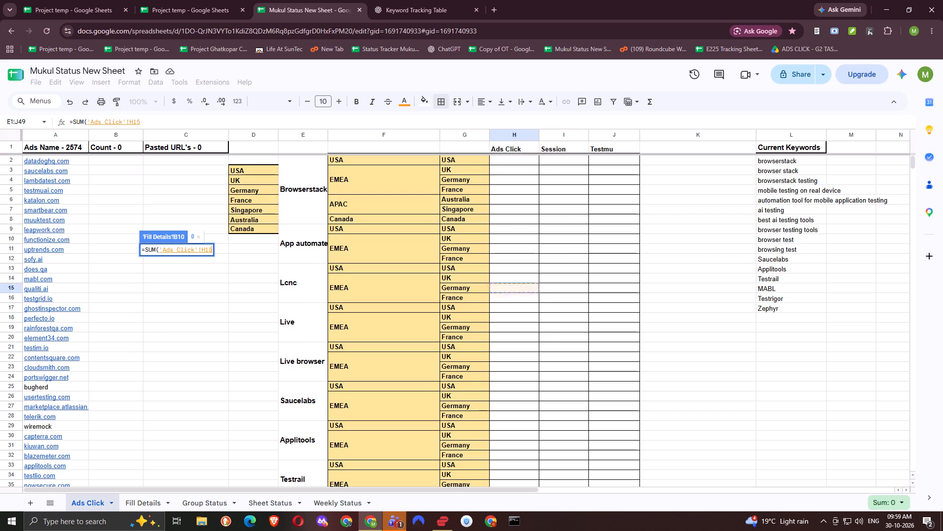
key(Down)
key(Down)
key(Down)
key(Down)
key(Down)
key(Down)
key(Down)
key(Down)
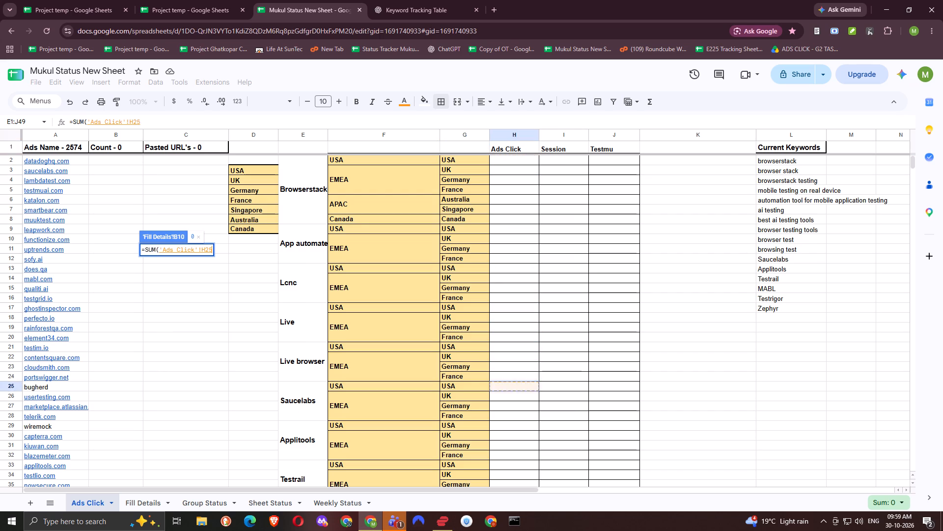
key(Down)
key(shift+Down)
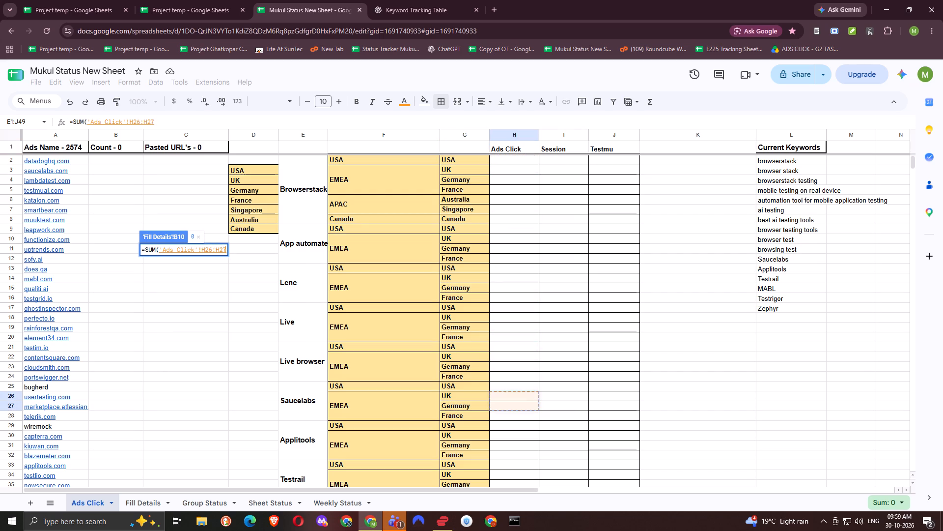
key(shift+Down)
key(Return)
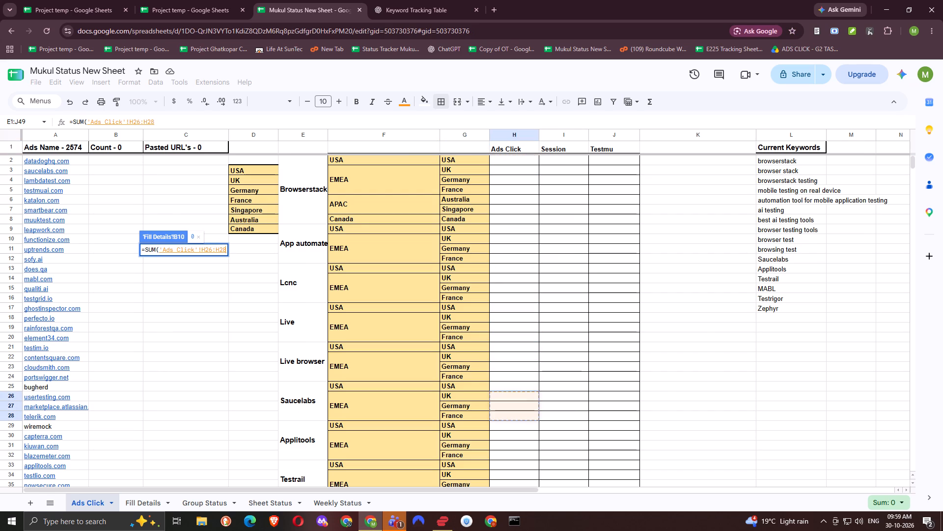
key(Down)
key(Return)
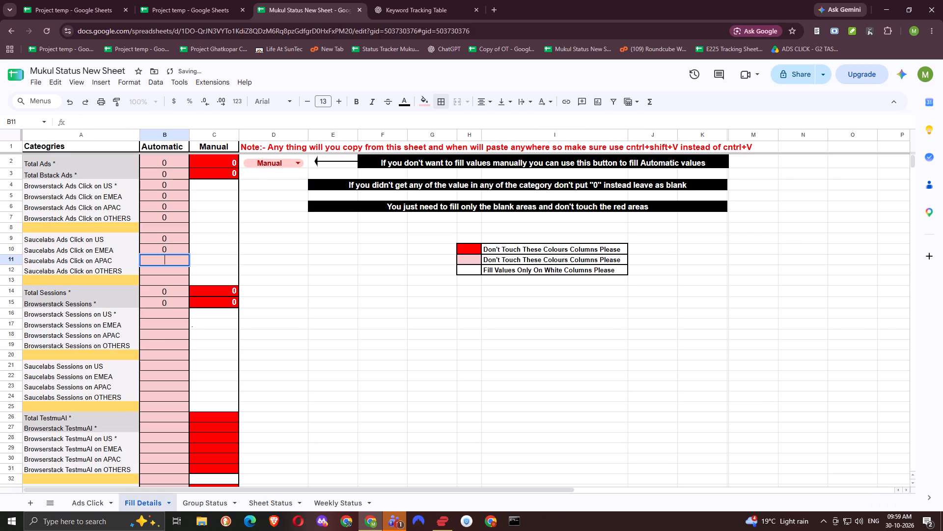
key(Return)
key(Up)
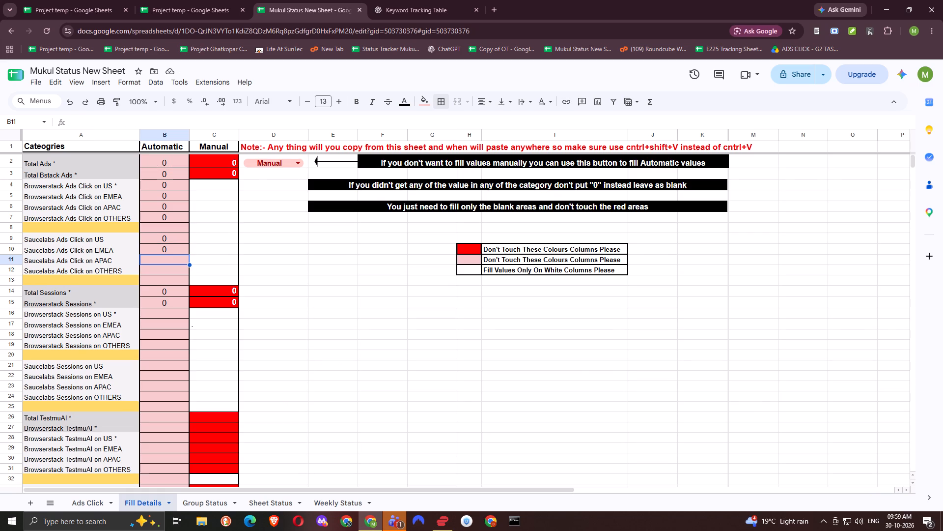
Enter a SUM of 'Ads Click'!I2 for Browserstack Sessions on US in Fill Details B16.
key(Down)
key(Down)
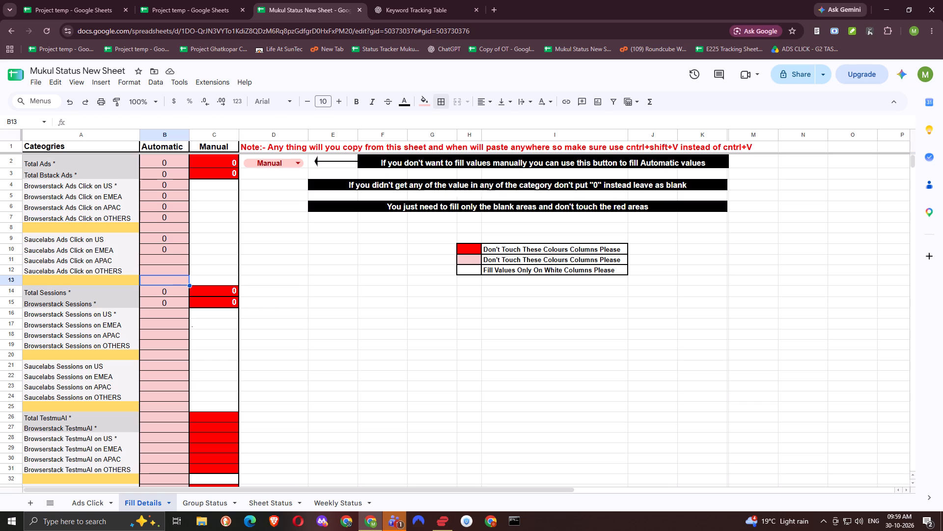
key(Down)
key(Down)
key(Down)
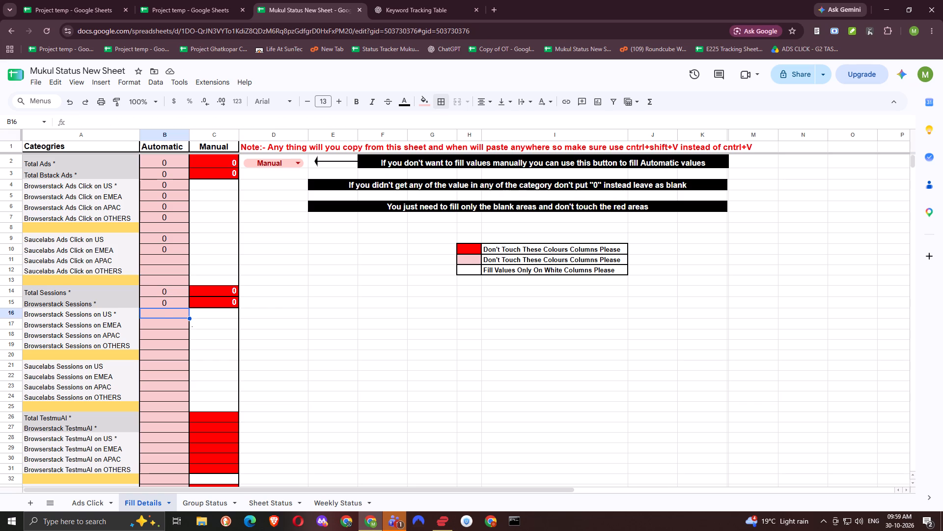
key(Return)
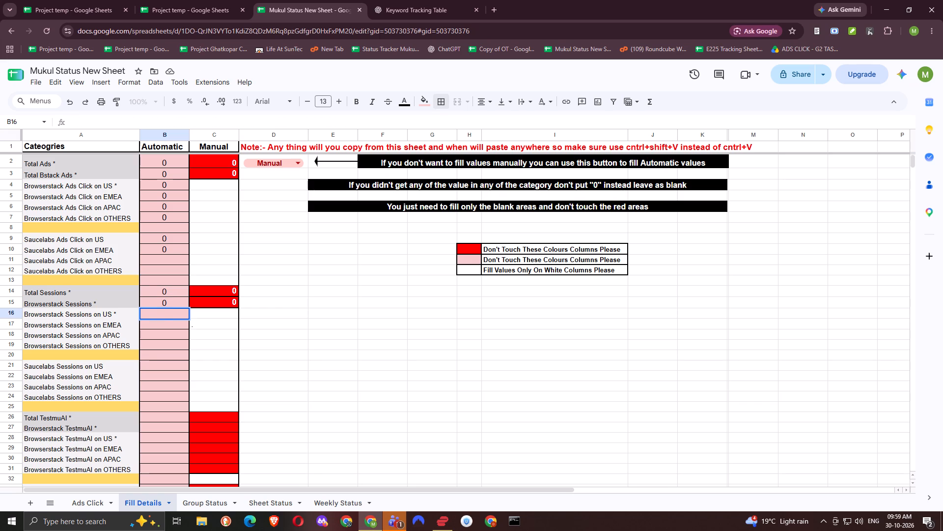
text(=sum)
key(Return)
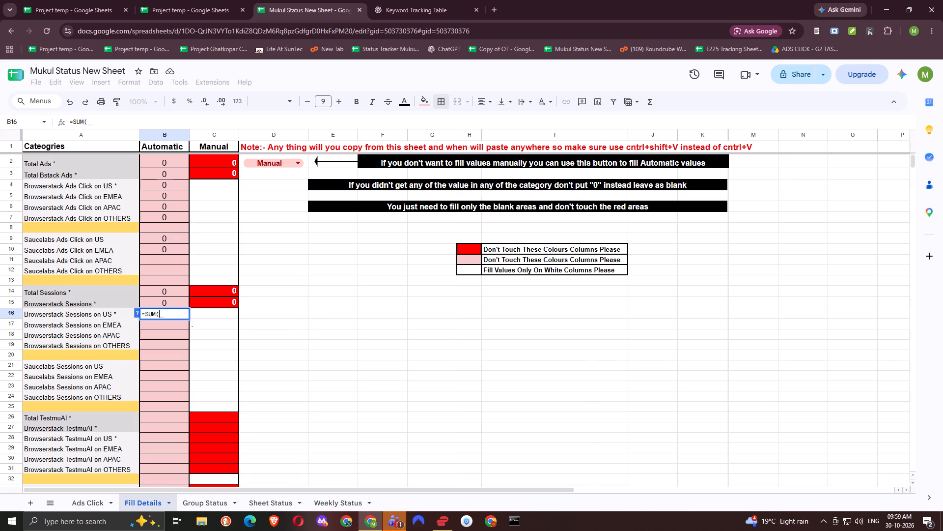
key(alt+Up)
key(BackSpace)
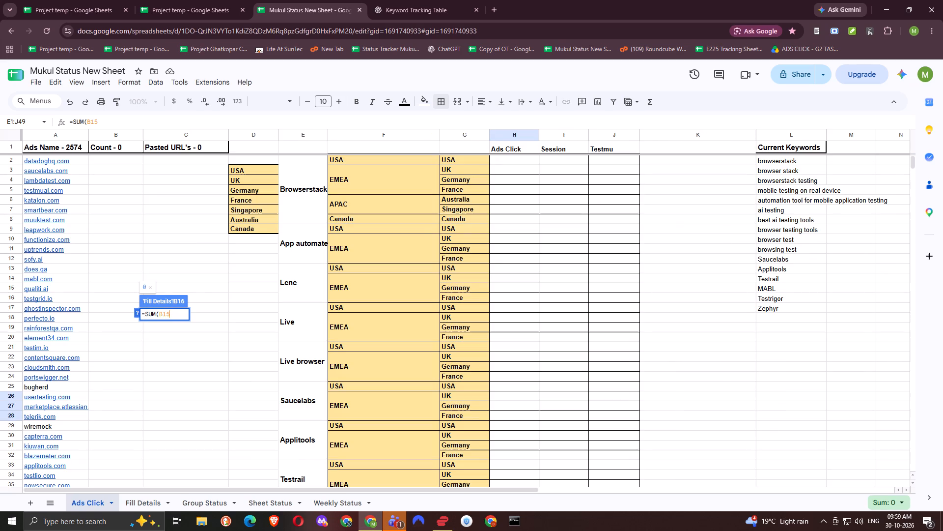
key(Right)
key(BackSpace)
key(BackSpace)
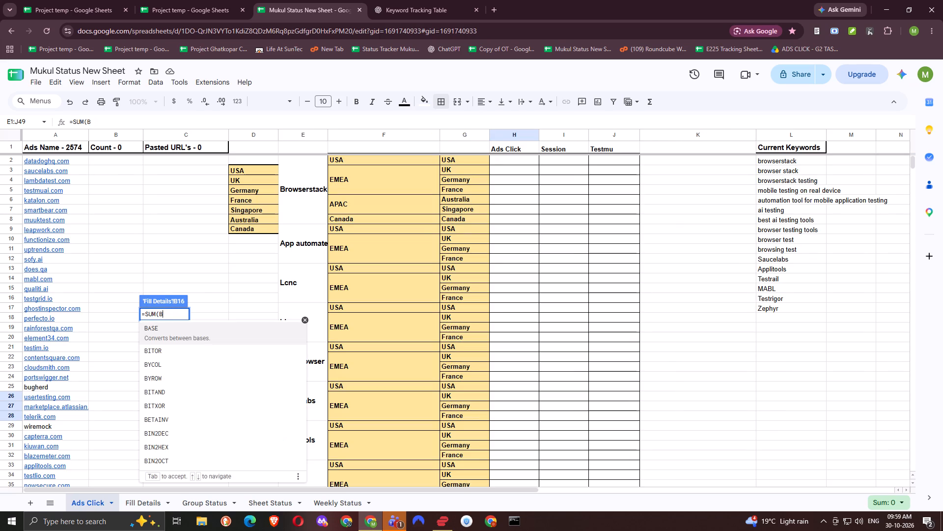
key(BackSpace)
key(Right)
key(Right)
key(Right)
key(Left)
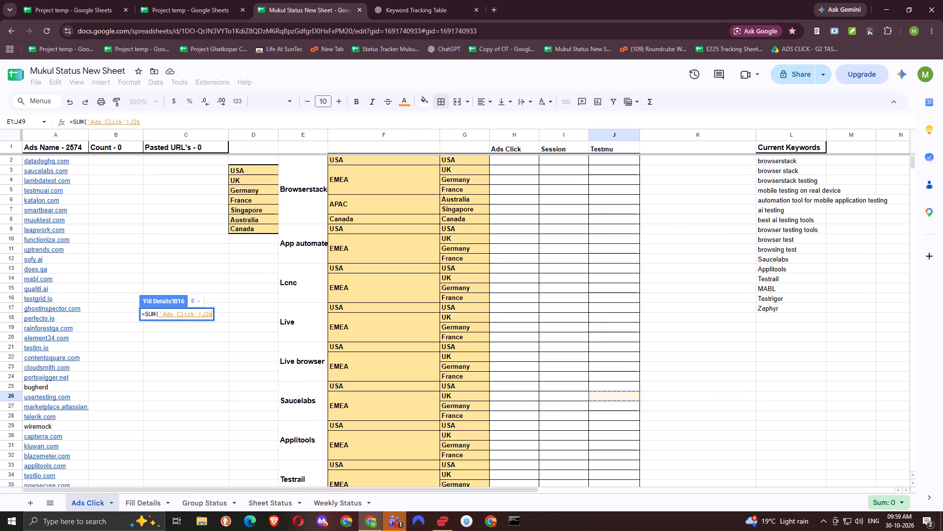
key(Up)
key(Up)
key(Up)
key(Up)
key(Up)
key(Up)
key(Up)
key(Up)
key(Up)
key(Up)
key(Left)
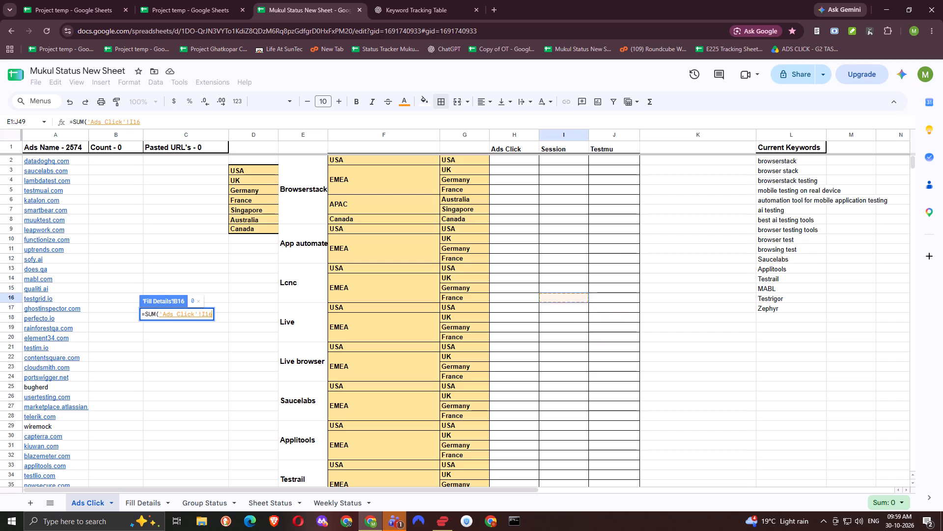
key(ctrl+Up)
key(Down)
key(Return)
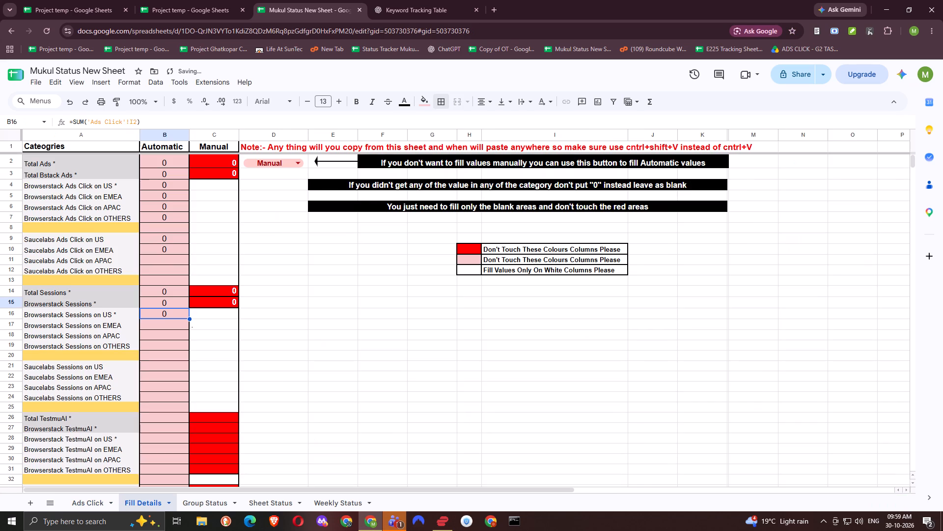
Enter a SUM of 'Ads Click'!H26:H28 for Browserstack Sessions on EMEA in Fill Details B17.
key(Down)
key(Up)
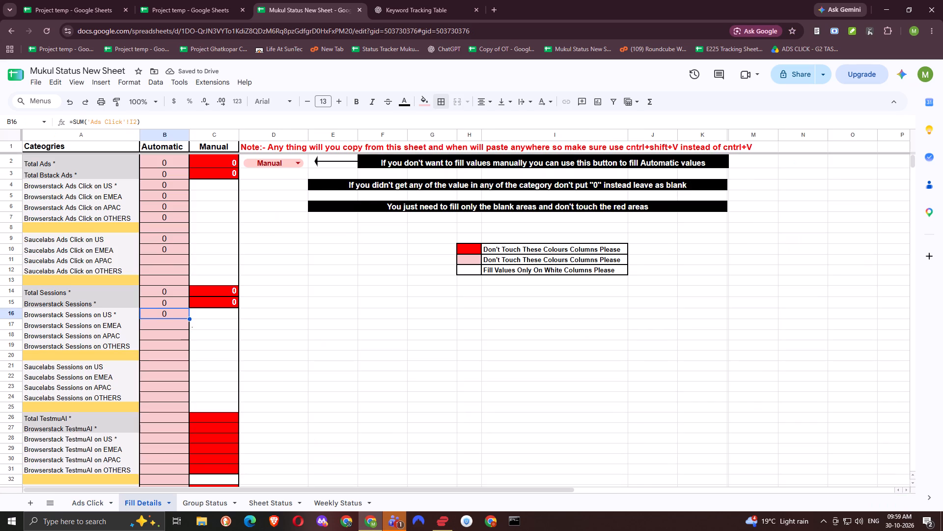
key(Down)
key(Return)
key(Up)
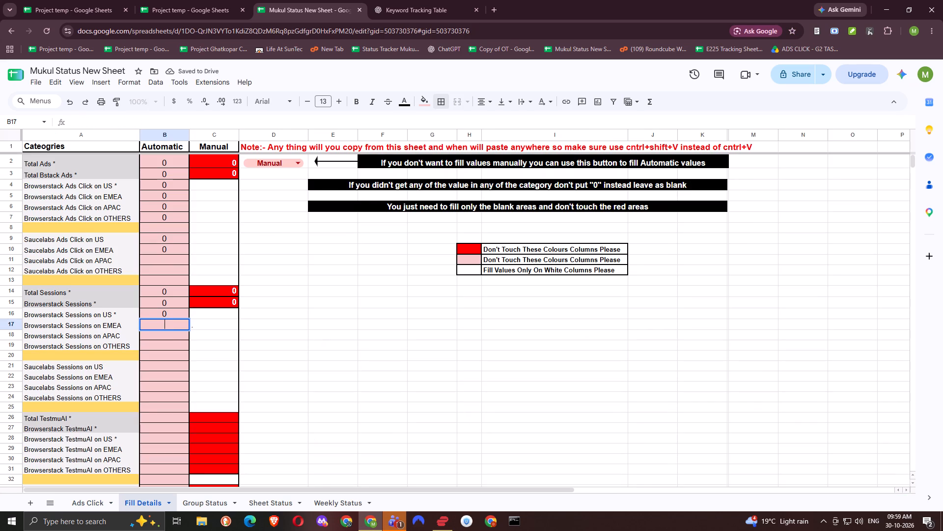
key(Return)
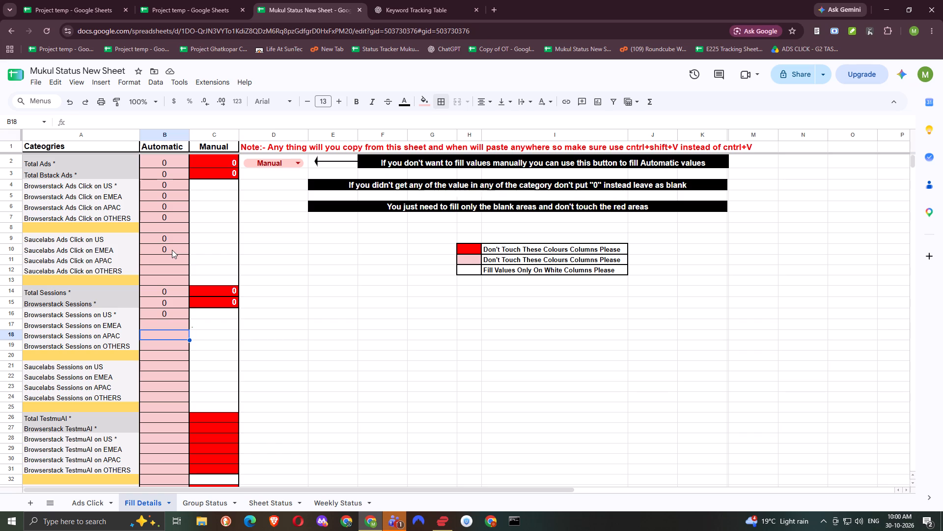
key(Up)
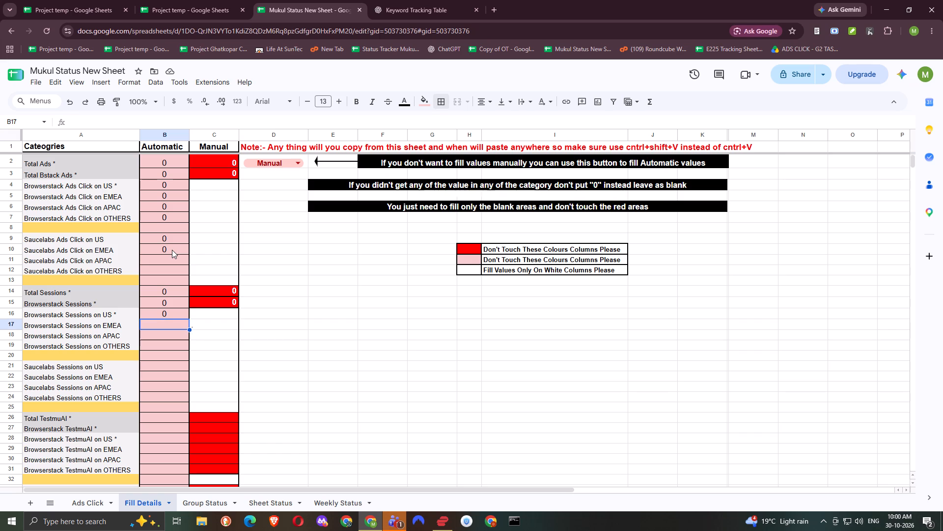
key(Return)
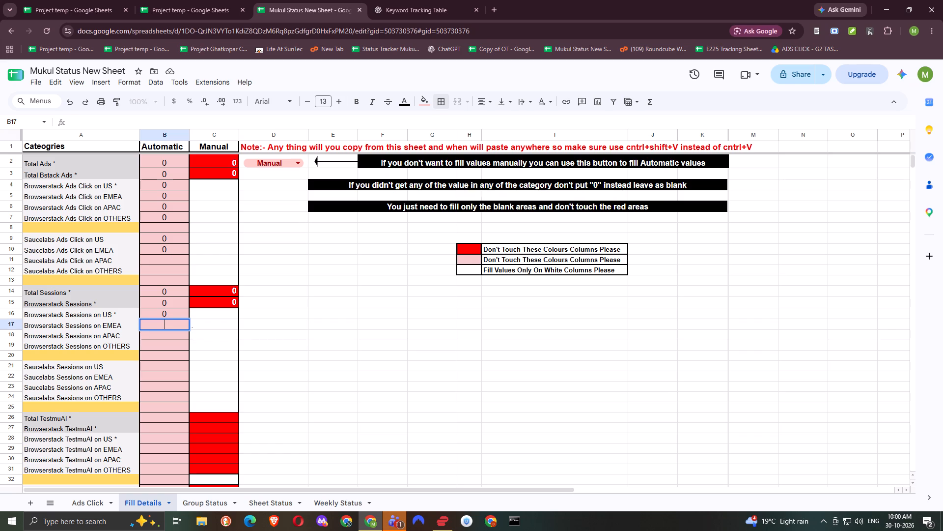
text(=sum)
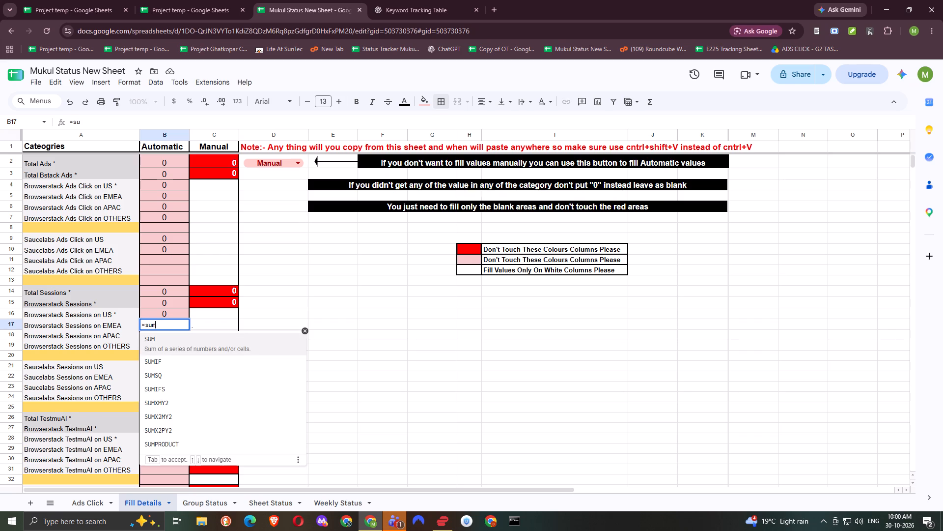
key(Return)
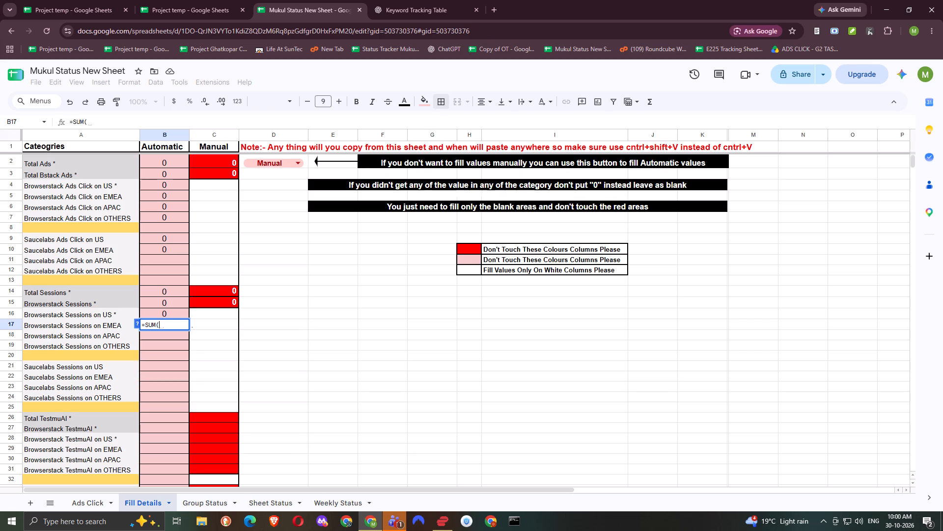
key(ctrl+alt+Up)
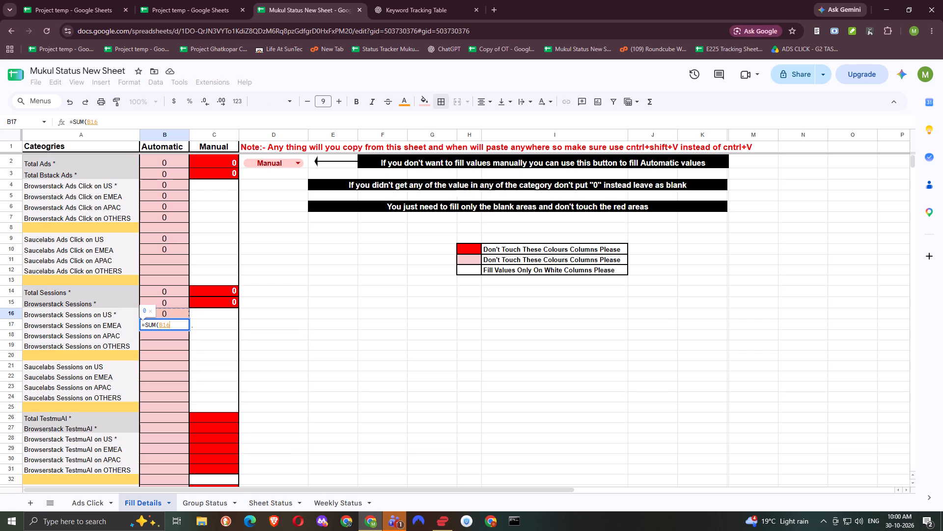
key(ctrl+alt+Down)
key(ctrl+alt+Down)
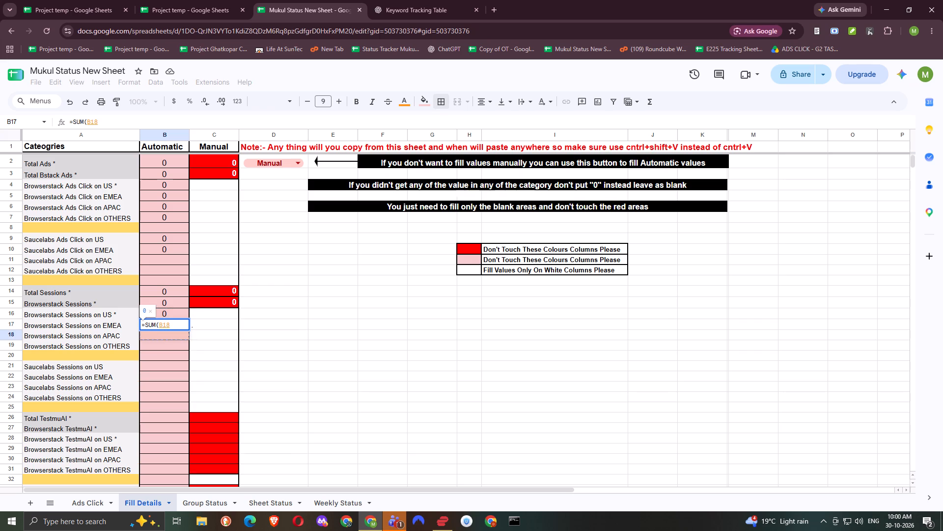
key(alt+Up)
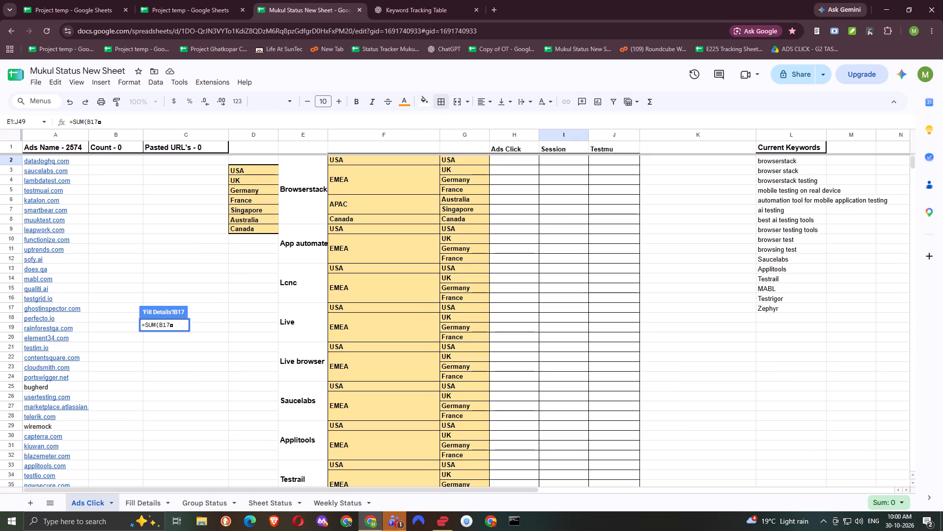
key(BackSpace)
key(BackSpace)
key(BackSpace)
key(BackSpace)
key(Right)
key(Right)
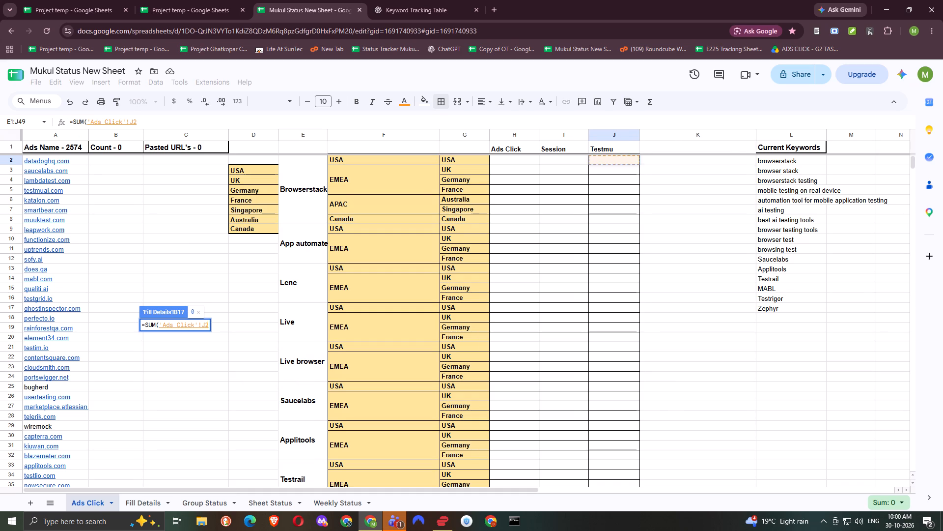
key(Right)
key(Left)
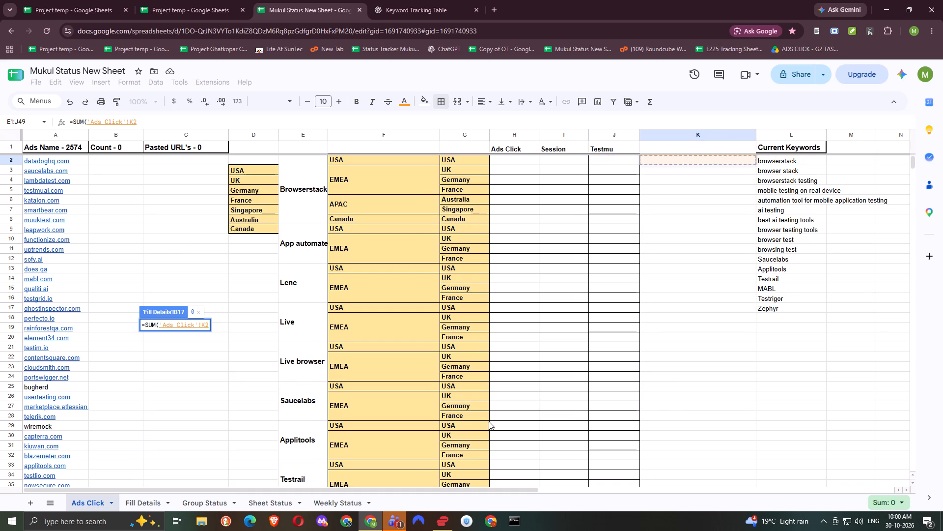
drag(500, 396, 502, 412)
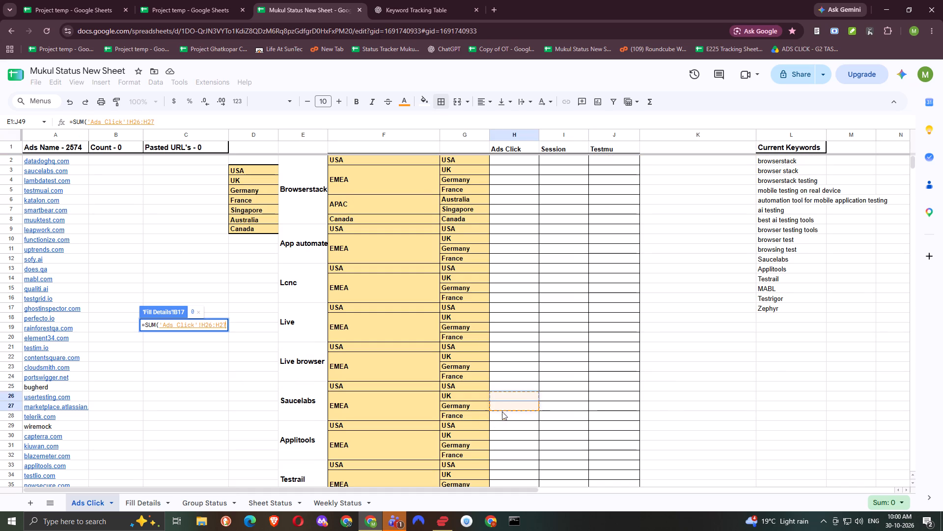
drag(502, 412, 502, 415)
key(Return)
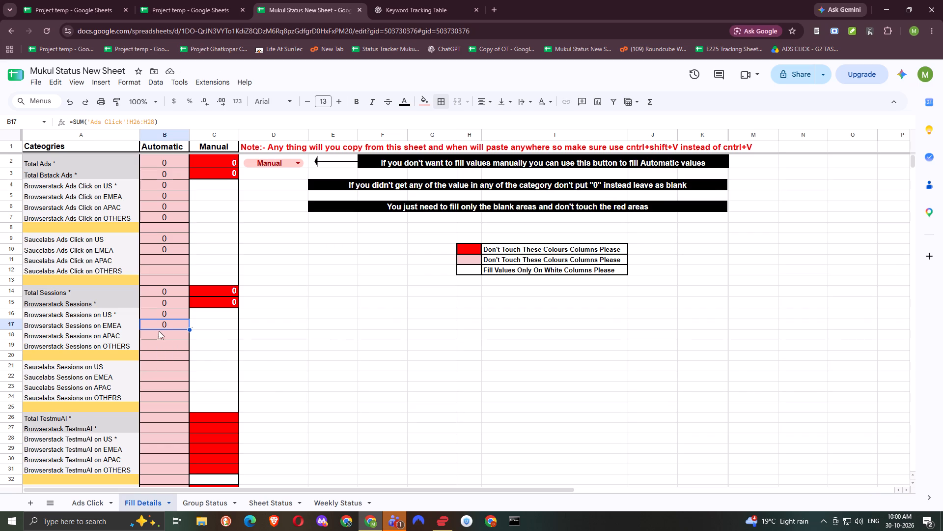
Change the SUM range for Browserstack Sessions on EMEA in Fill Details B17 to 'Ads Click'!I3:I5.
click(158, 318)
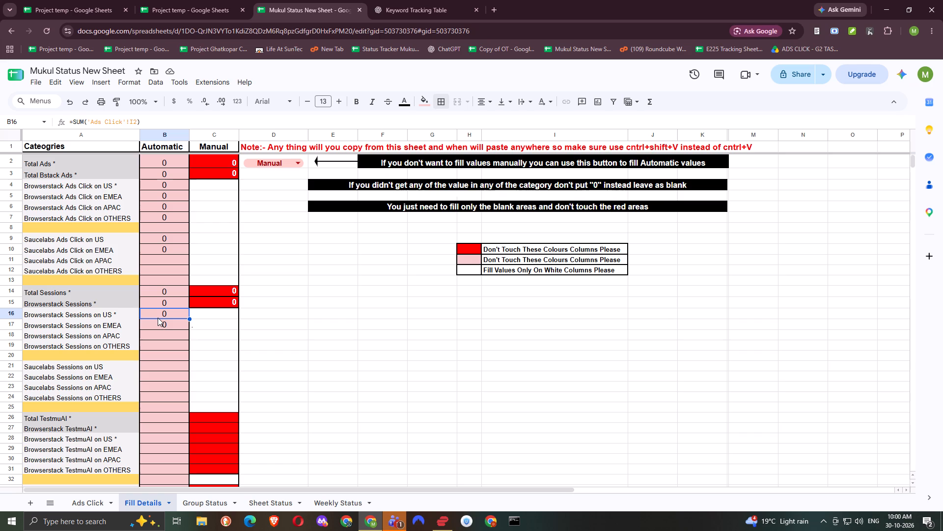
double_click(158, 318)
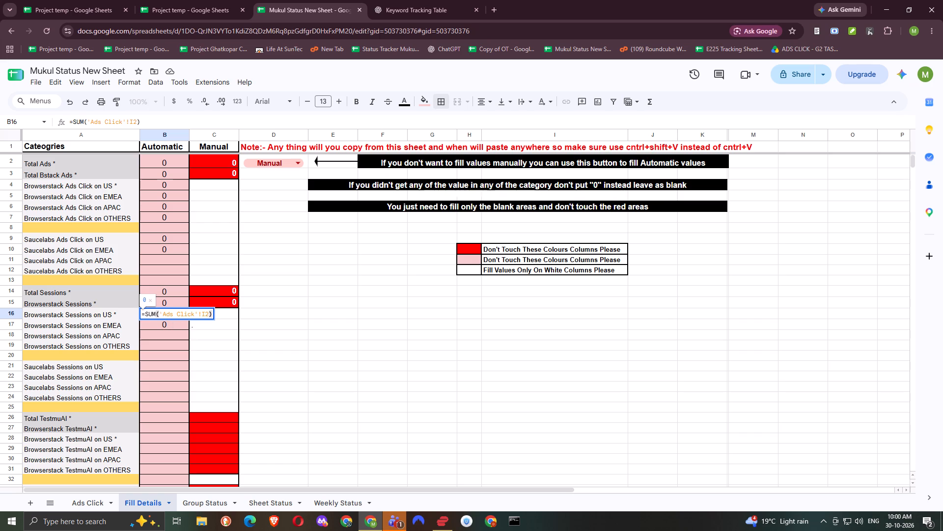
click(177, 326)
double_click(177, 326)
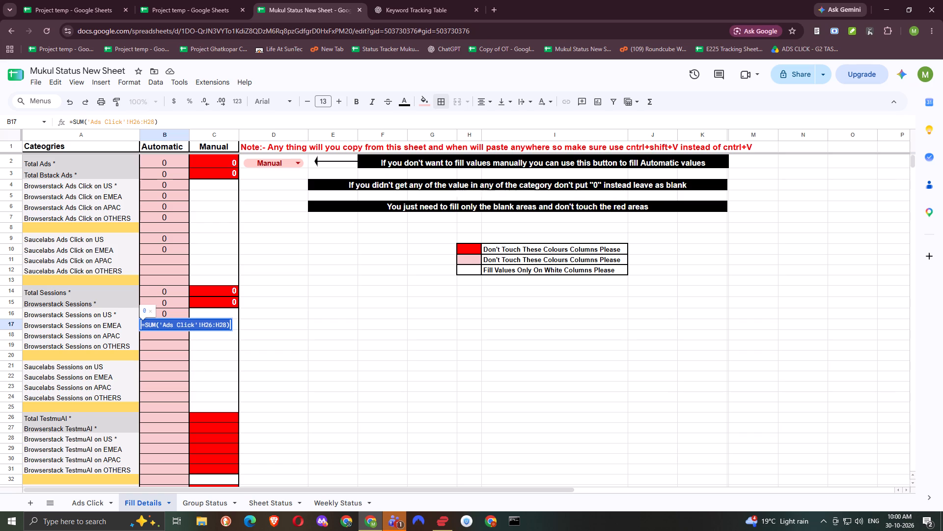
click(201, 326)
click(201, 326)
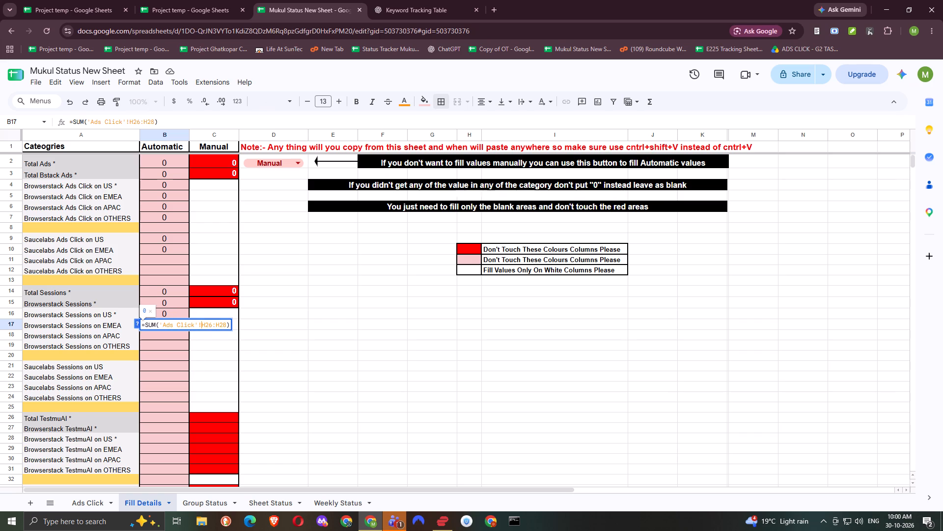
click(203, 326)
key(Delete)
key(3)
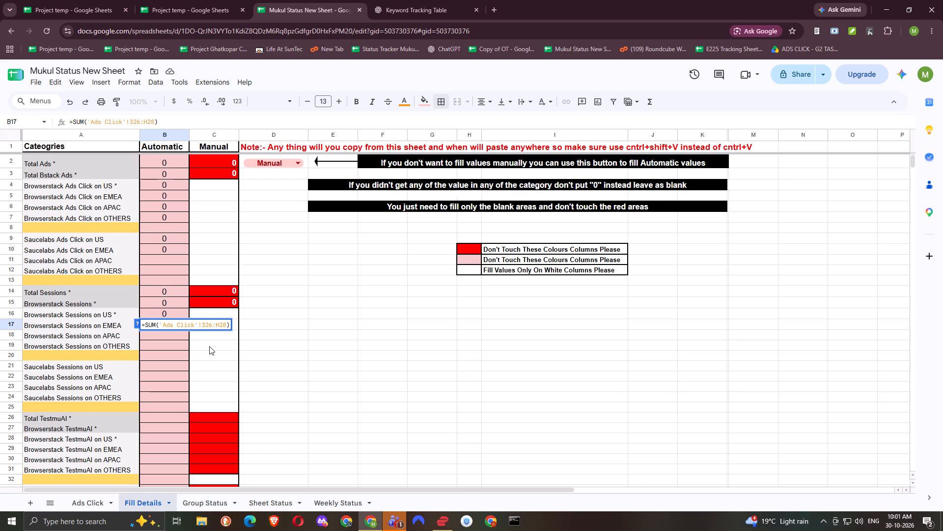
key(Left)
key(Delete)
key(Delete)
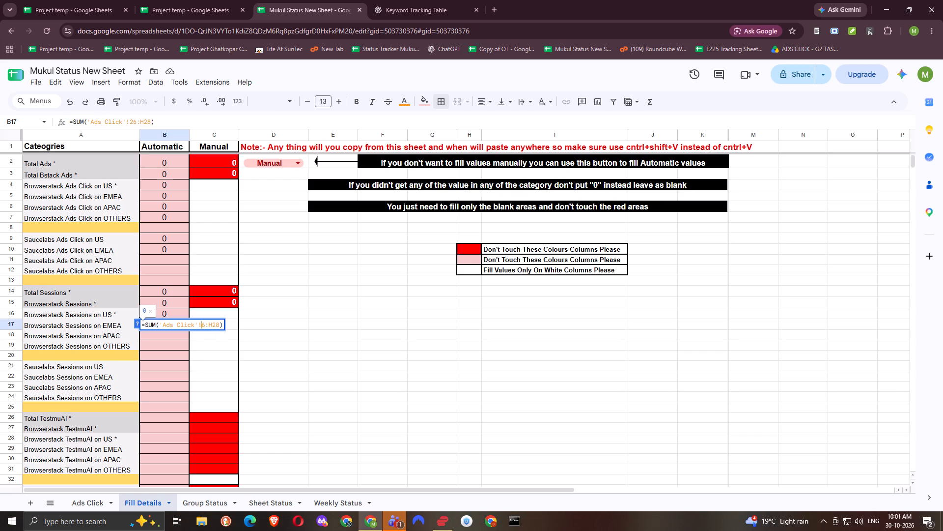
key(Delete)
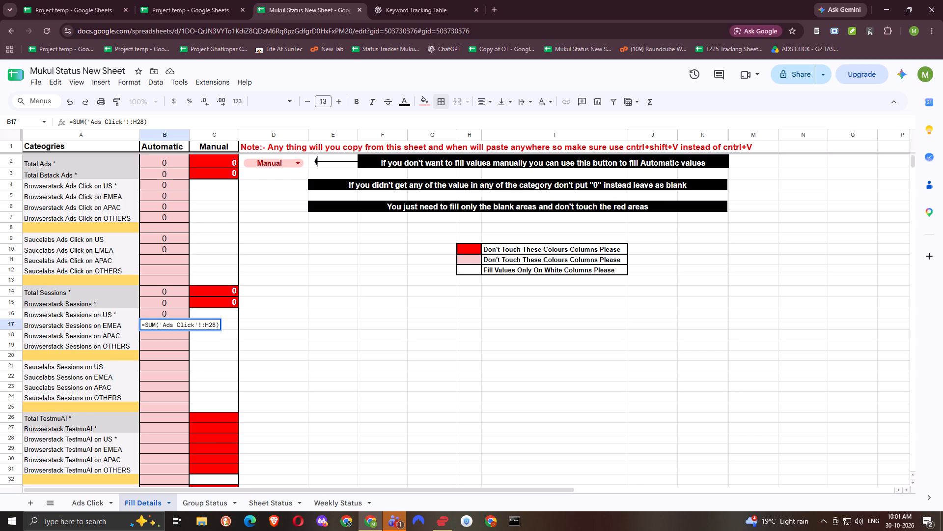
text(i3)
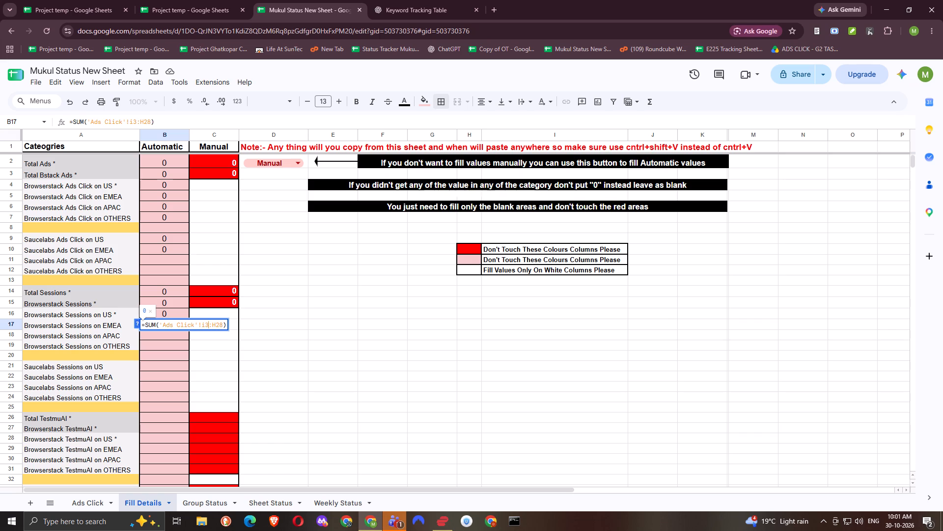
key(Right)
key(Delete)
key(Delete)
key(Delete)
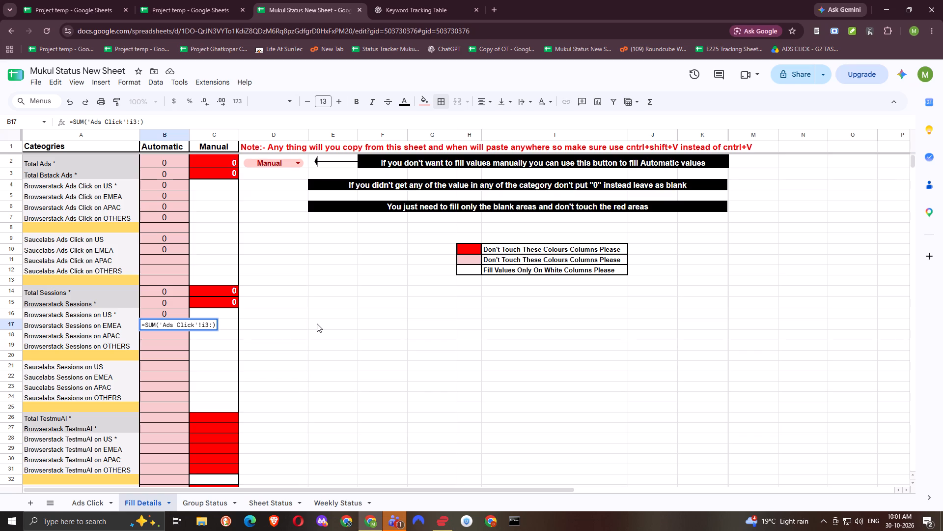
text(i5)
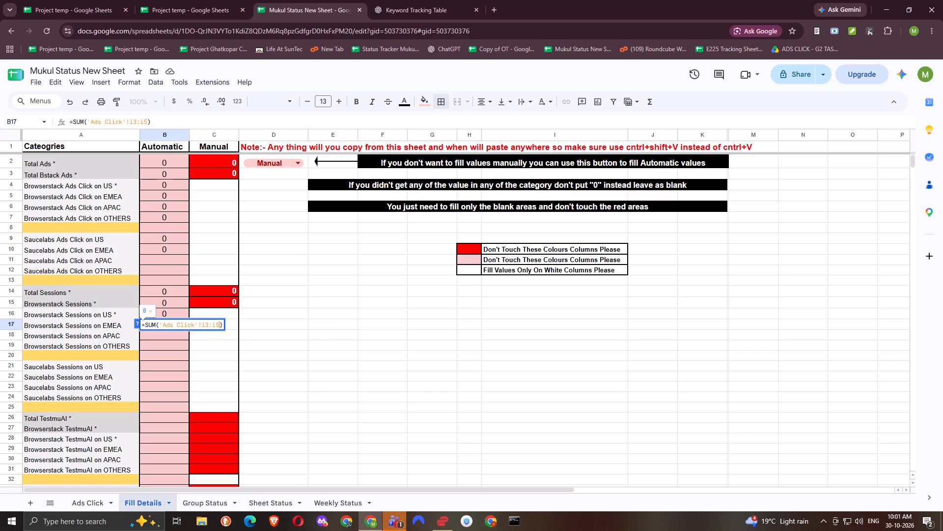
key(Return)
Check the Browserstack Sessions on EMEA formula in Fill Details B17 against the UK, Germany and France Session cells in Ads Click.
key(Up)
key(Return)
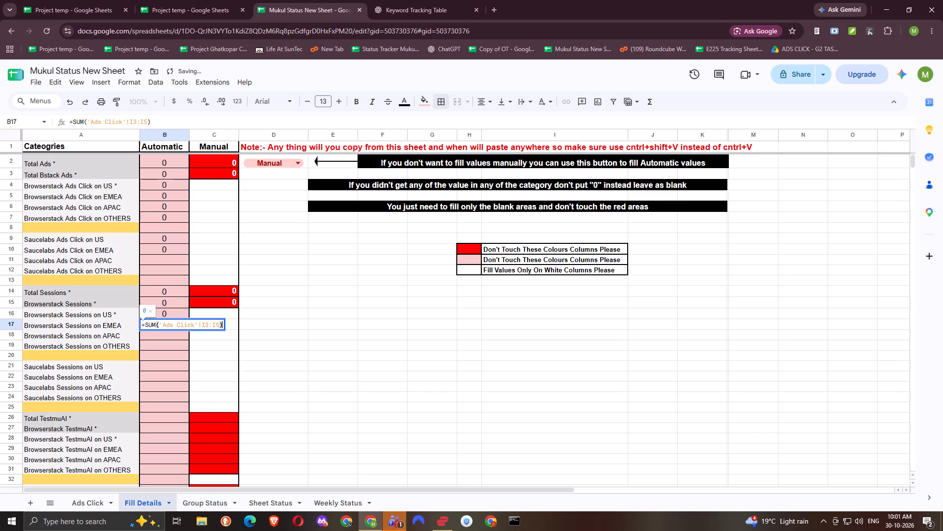
click(103, 502)
scroll(540, 337, up, 6)
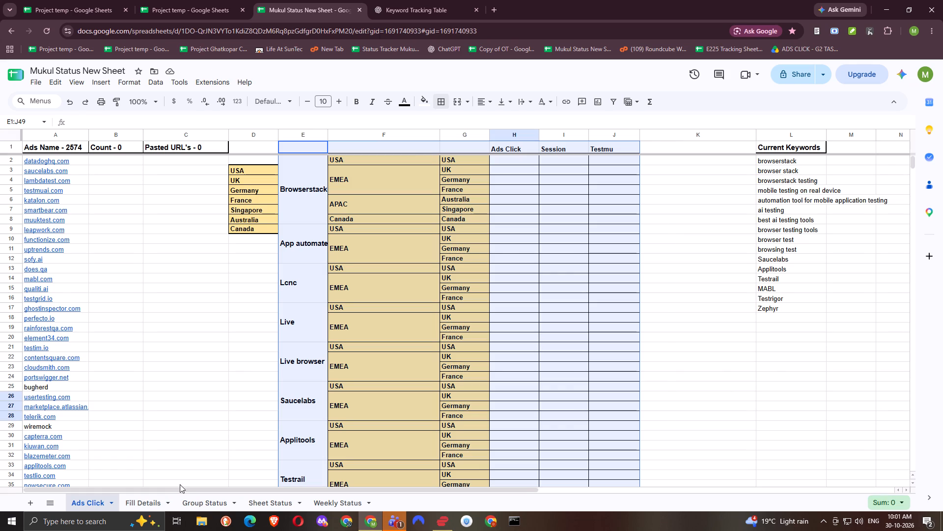
click(137, 500)
double_click(169, 326)
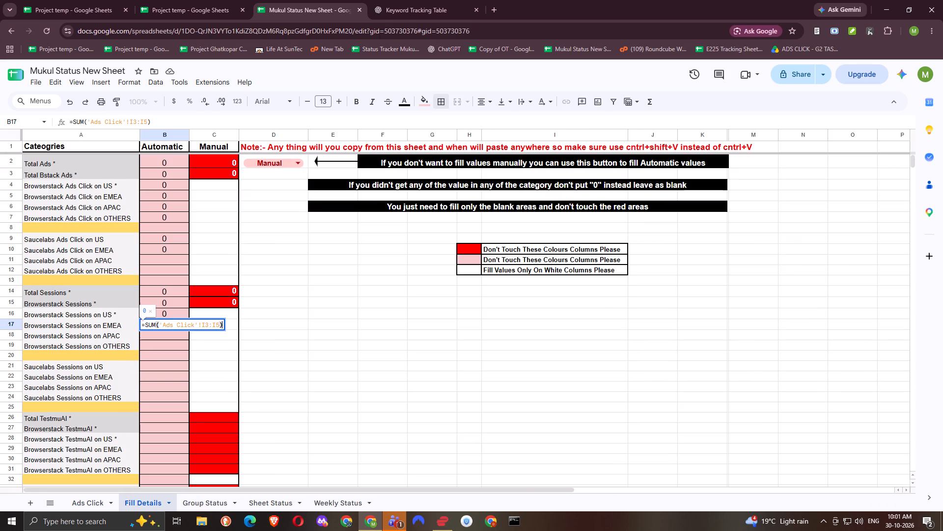
key(alt+Up)
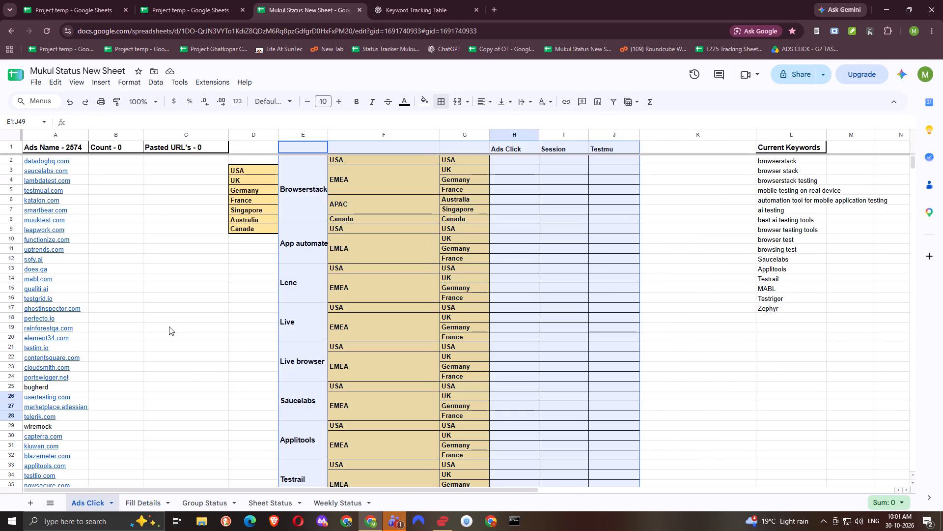
key(alt+Down)
double_click(169, 326)
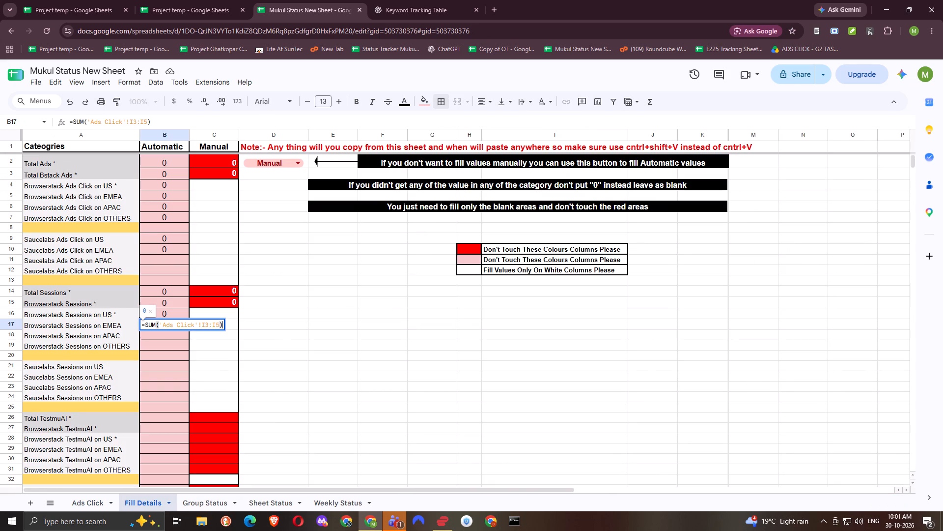
key(BackSpace)
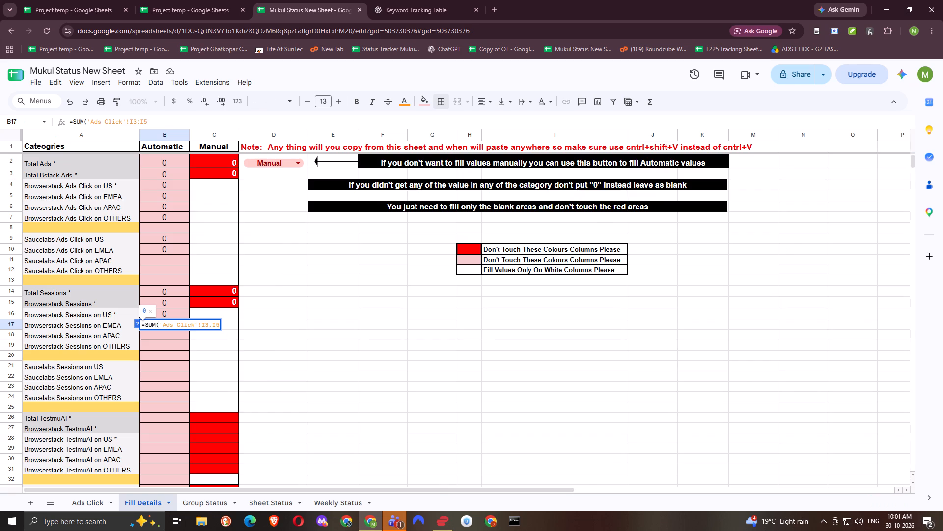
key(alt+Up)
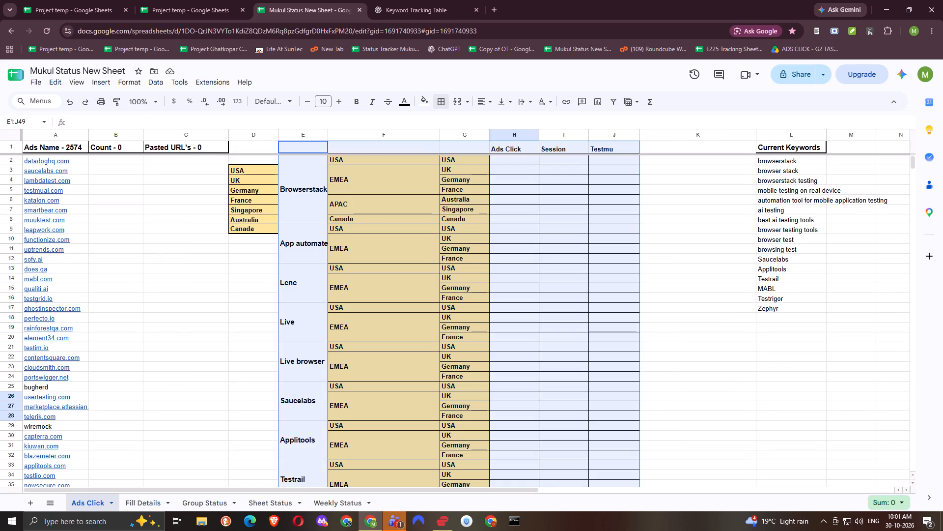
drag(543, 172, 547, 190)
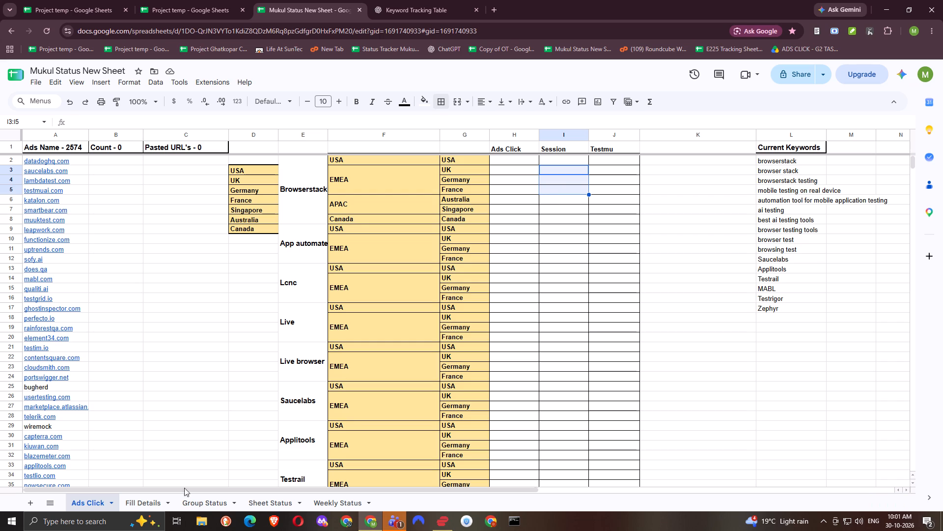
click(149, 497)
Enter a SUM of 'Ads Click'!I6:I7 for Browserstack Sessions on APAC in Fill Details B18.
double_click(157, 334)
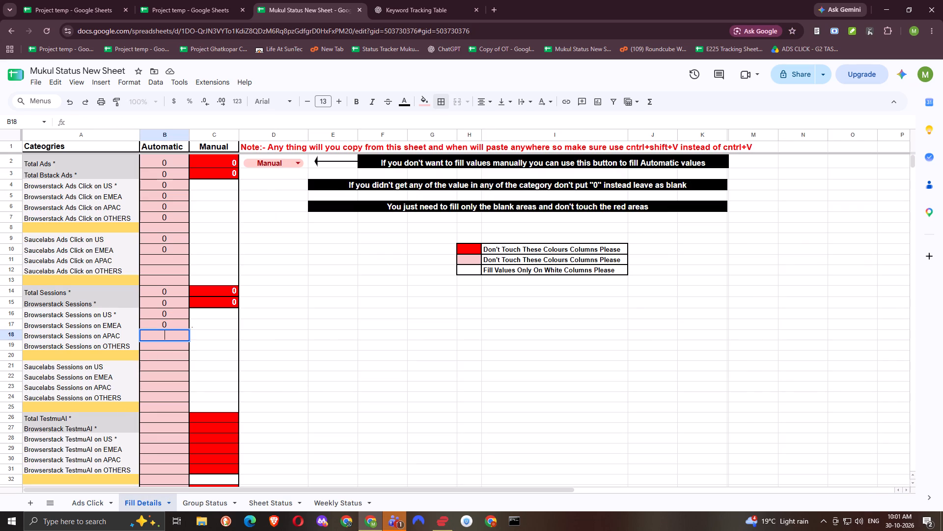
click(100, 506)
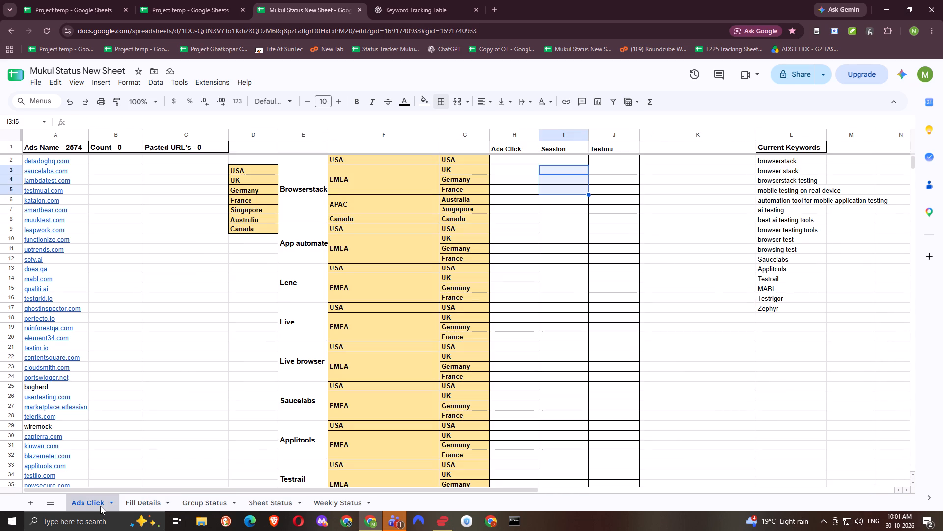
click(134, 505)
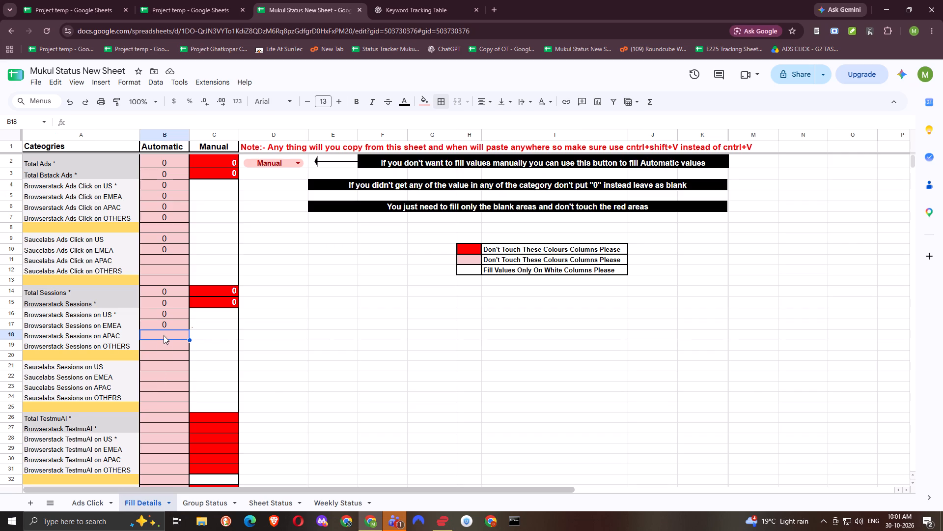
key(Return)
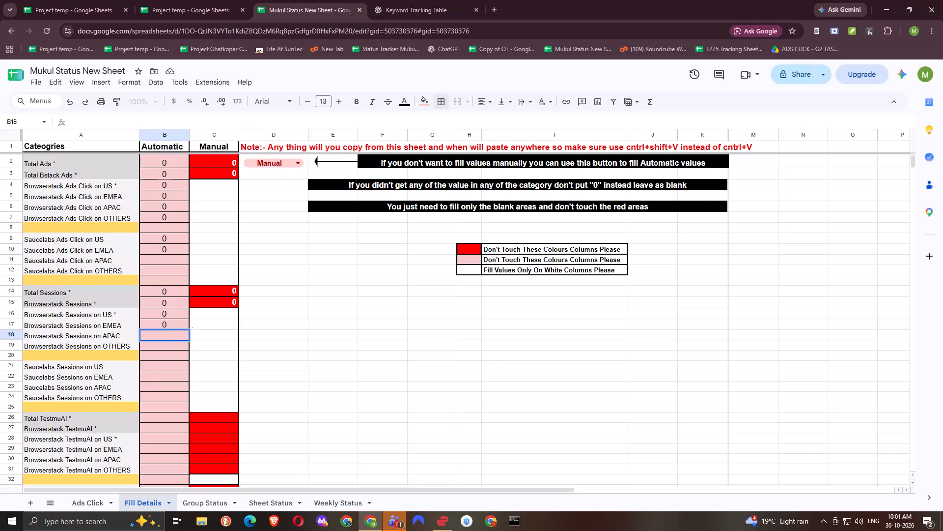
key(equal)
text(sum)
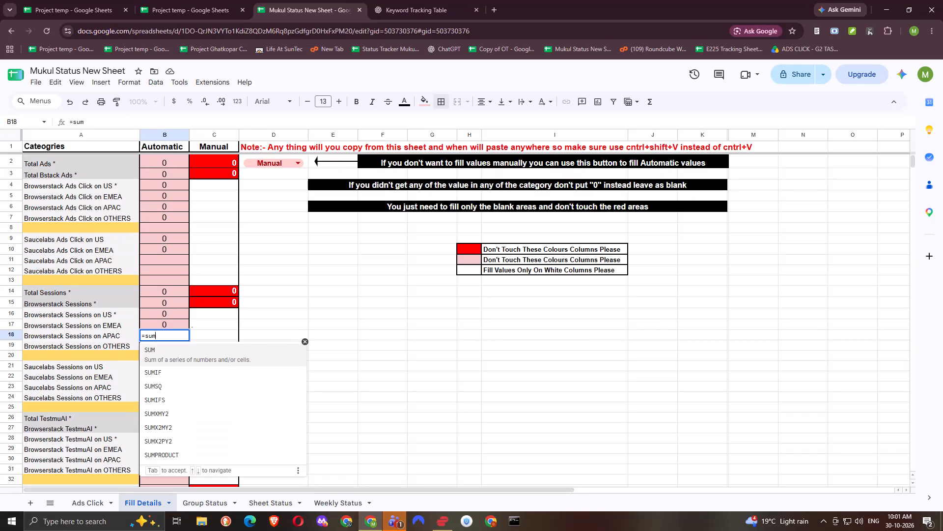
key(Return)
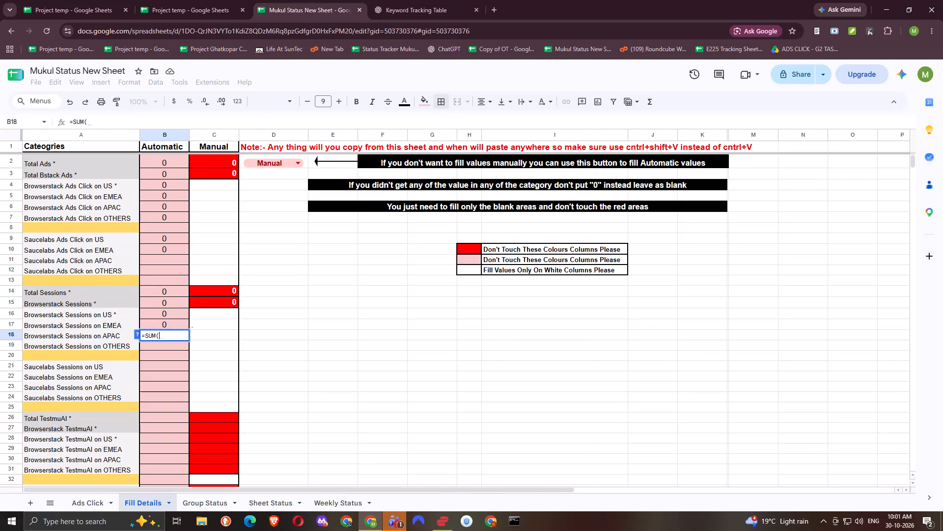
key(alt+Up)
key(BackSpace)
key(BackSpace)
key(BackSpace)
key(BackSpace)
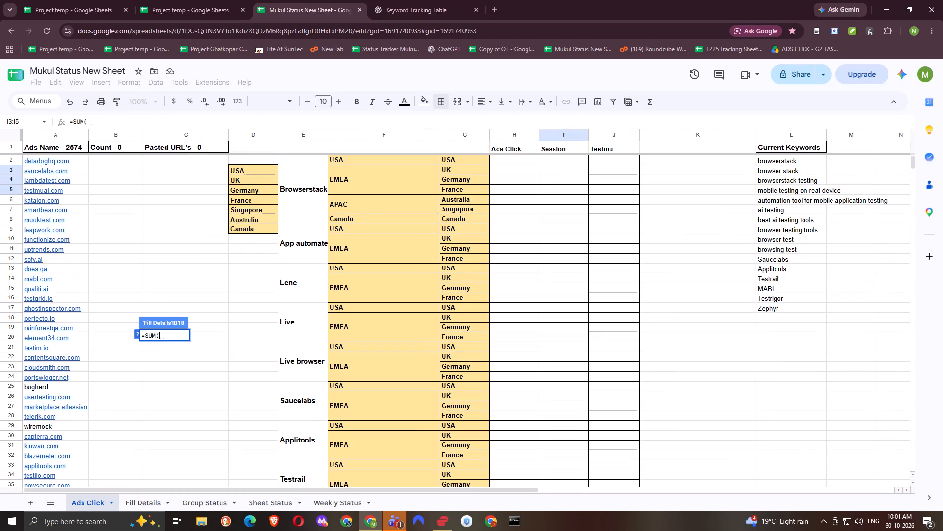
key(Right)
key(Right)
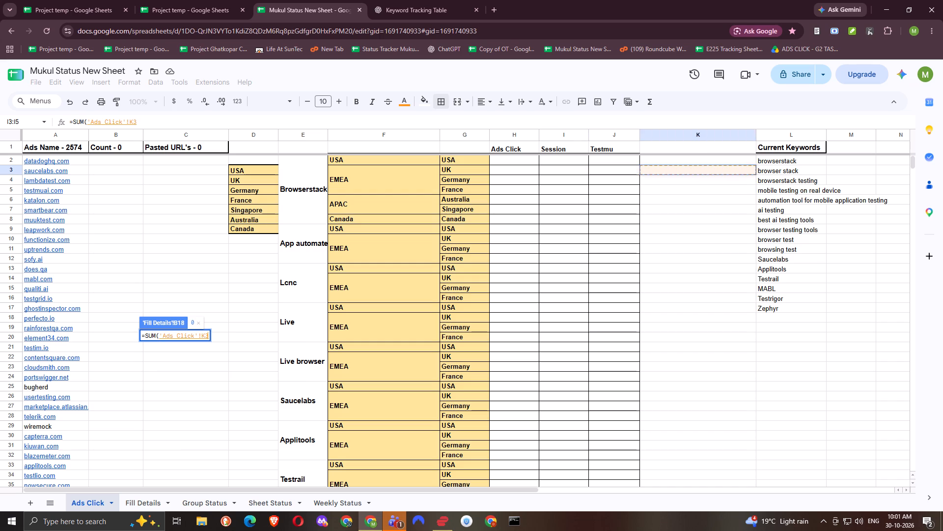
key(Left)
key(Left)
key(Down)
key(Down)
key(Down)
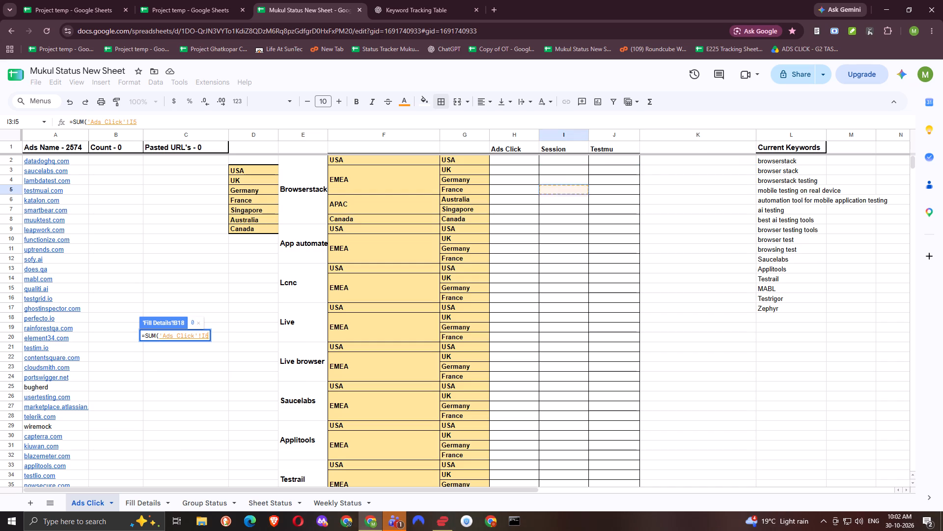
key(shift+Down)
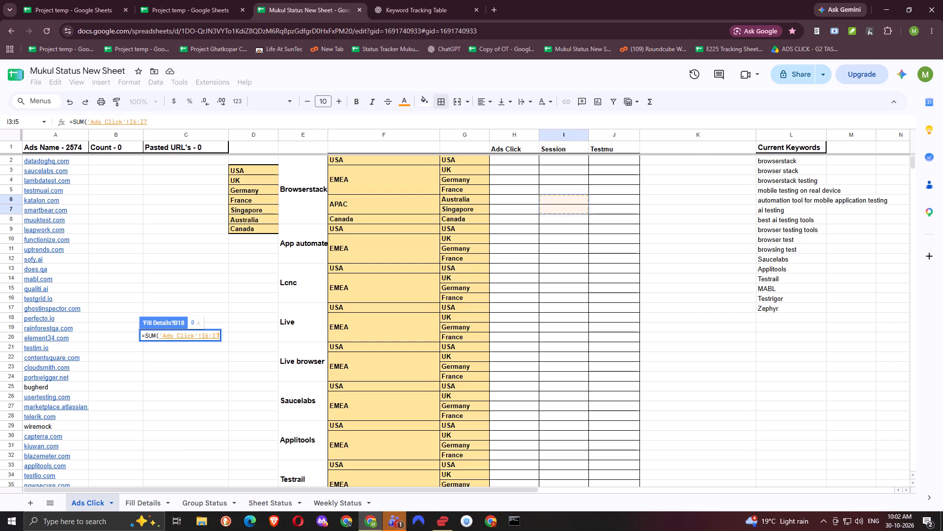
key(Left)
key(Left)
key(Right)
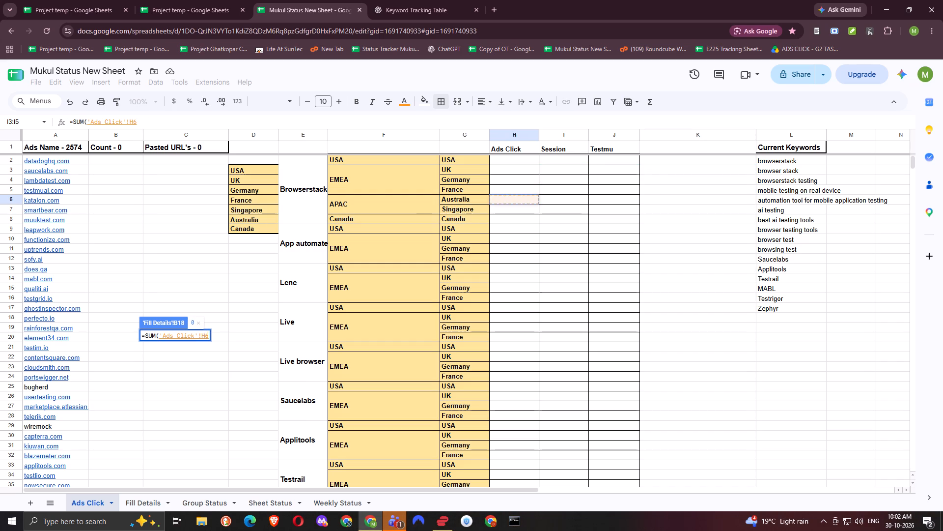
key(Right)
key(shift+Down)
key(Return)
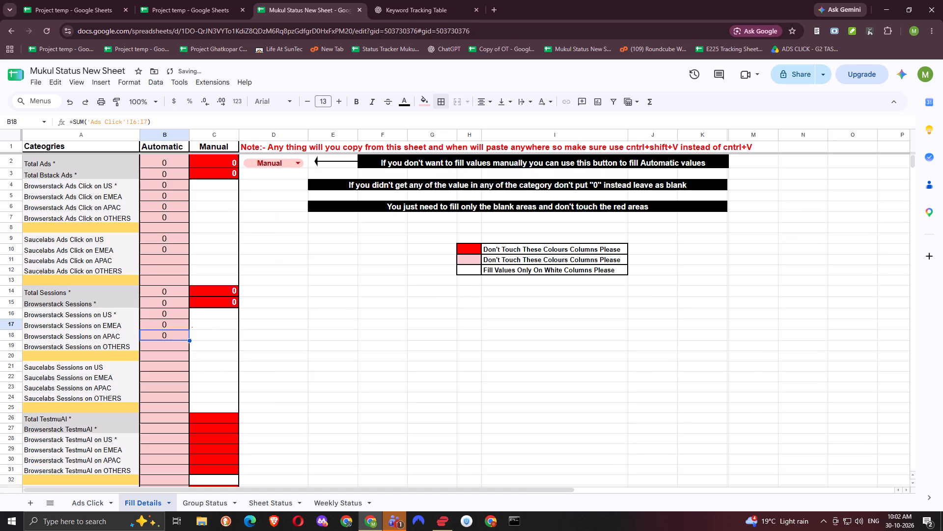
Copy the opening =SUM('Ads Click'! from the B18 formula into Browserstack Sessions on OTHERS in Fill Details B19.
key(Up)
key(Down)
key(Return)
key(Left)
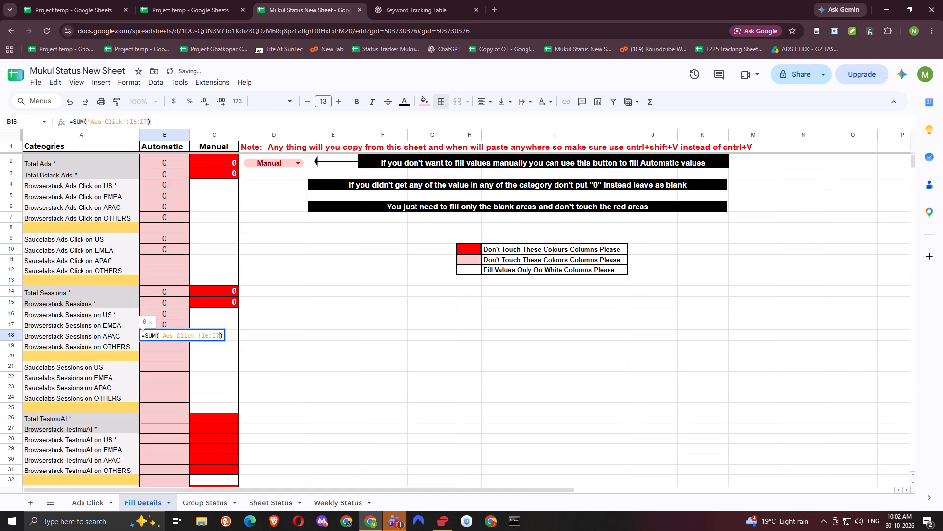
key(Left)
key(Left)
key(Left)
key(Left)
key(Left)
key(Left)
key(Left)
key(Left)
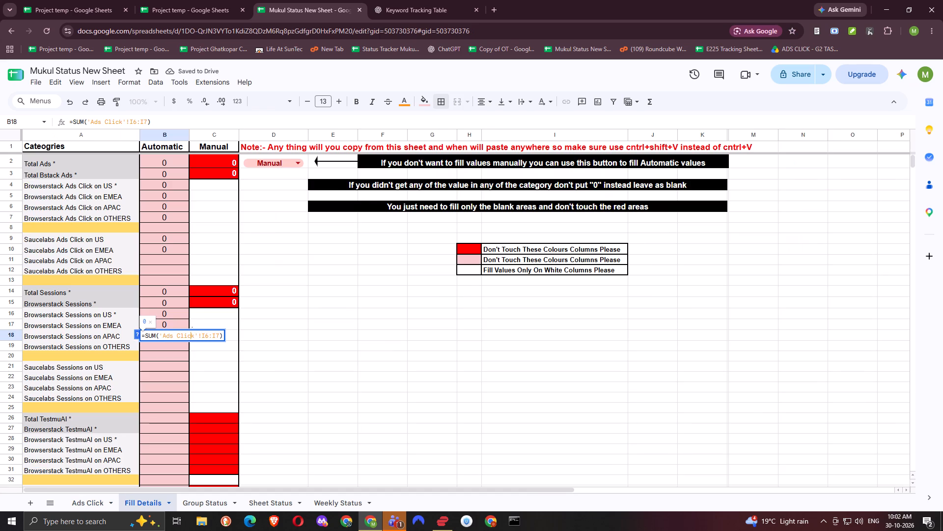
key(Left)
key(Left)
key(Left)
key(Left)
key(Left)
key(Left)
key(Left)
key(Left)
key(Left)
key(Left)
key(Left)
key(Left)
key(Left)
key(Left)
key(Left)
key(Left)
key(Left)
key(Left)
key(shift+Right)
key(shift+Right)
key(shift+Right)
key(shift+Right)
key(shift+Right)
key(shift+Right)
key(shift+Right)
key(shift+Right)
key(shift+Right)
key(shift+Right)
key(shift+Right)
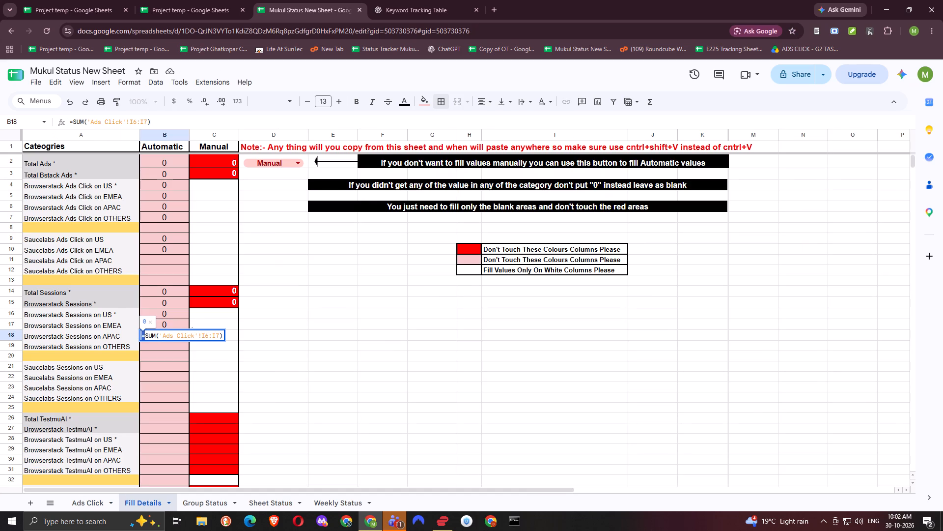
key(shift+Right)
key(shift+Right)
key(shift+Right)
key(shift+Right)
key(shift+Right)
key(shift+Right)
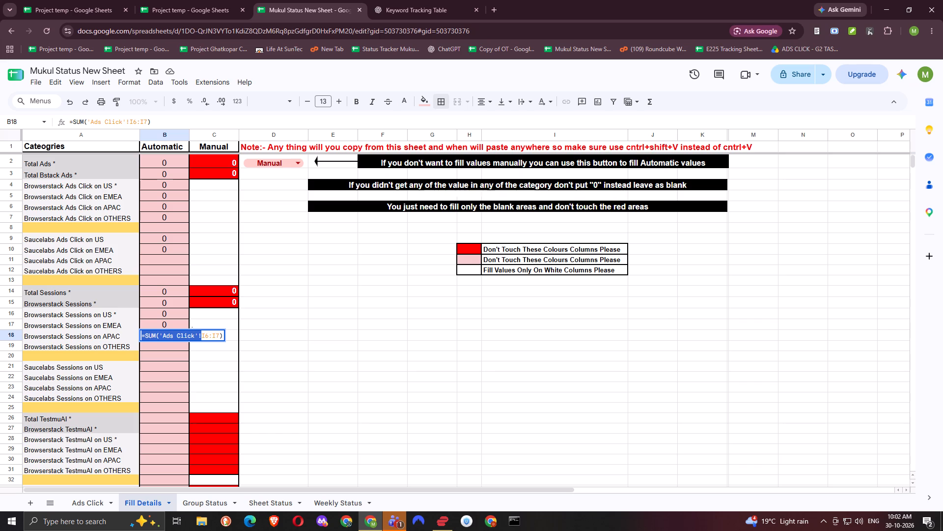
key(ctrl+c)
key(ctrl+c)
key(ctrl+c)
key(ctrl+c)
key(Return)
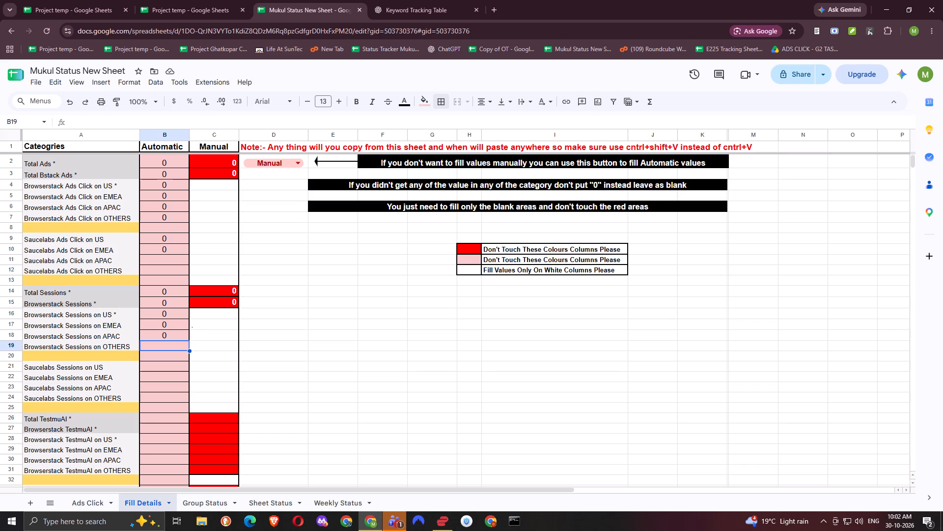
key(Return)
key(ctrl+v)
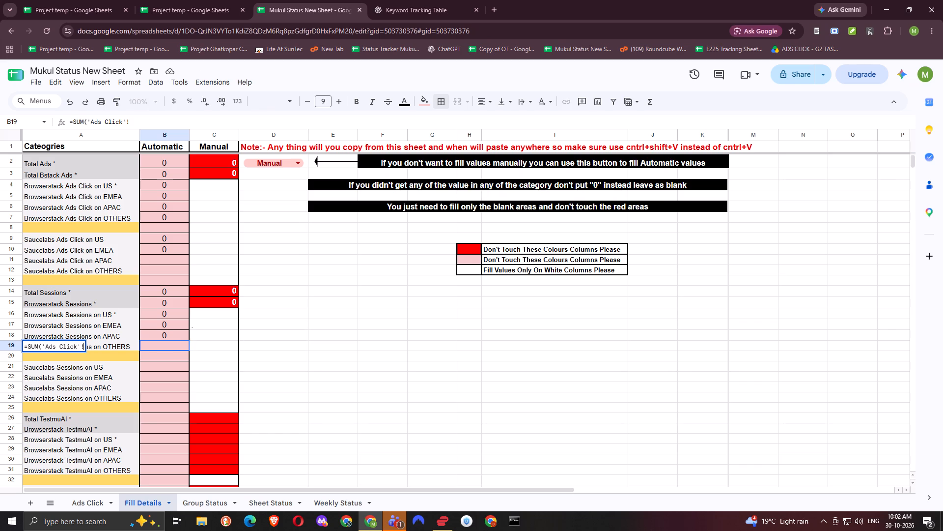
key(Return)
Trim the unfinished Browserstack Sessions on OTHERS formula in Fill Details B19 back to its opening =SUM(.
key(Up)
key(Return)
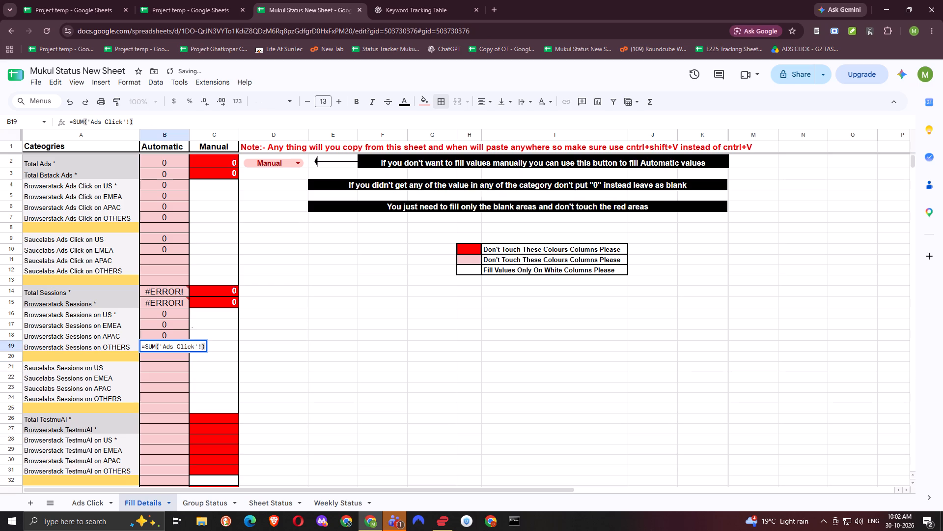
key(BackSpace)
key(BackSpace)
key(BackSpace)
key(BackSpace)
key(BackSpace)
key(BackSpace)
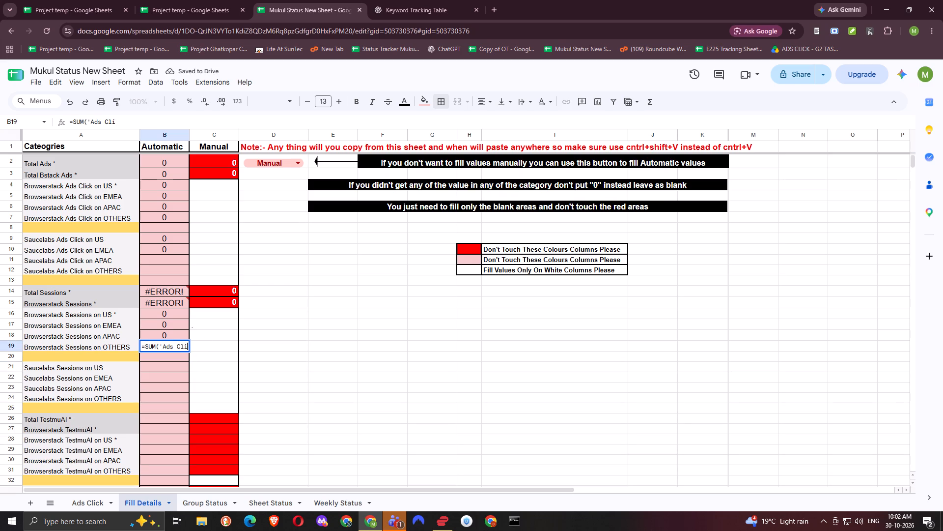
key(BackSpace)
key(BackSpace)
key(BackSpace)
key(BackSpace)
key(BackSpace)
key(BackSpace)
key(BackSpace)
key(BackSpace)
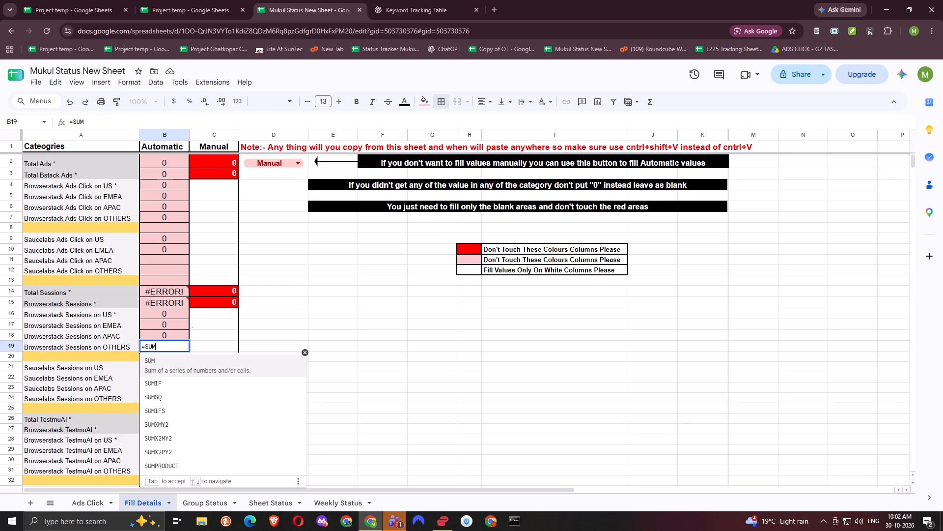
key(Return)
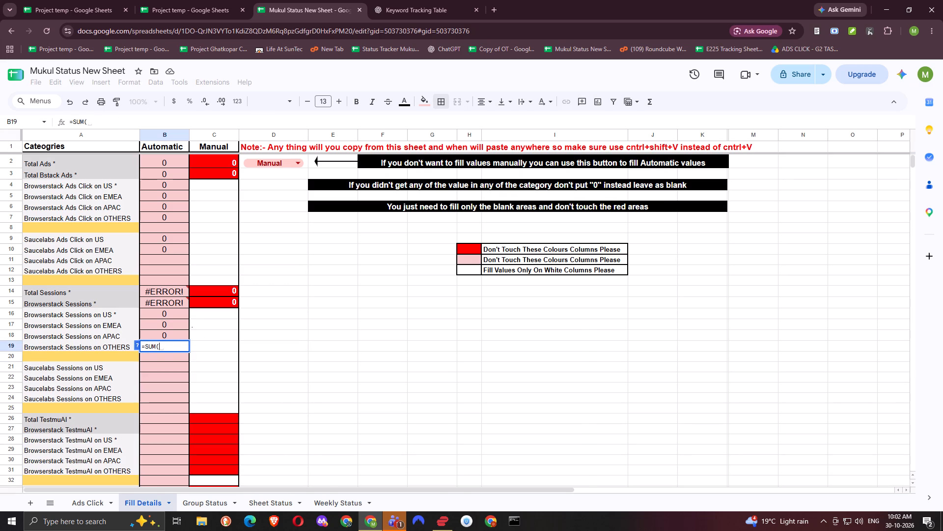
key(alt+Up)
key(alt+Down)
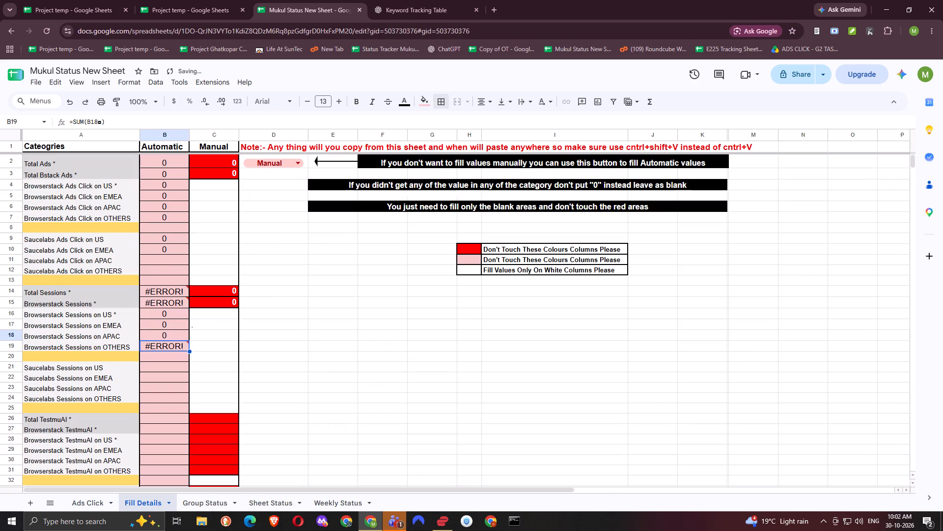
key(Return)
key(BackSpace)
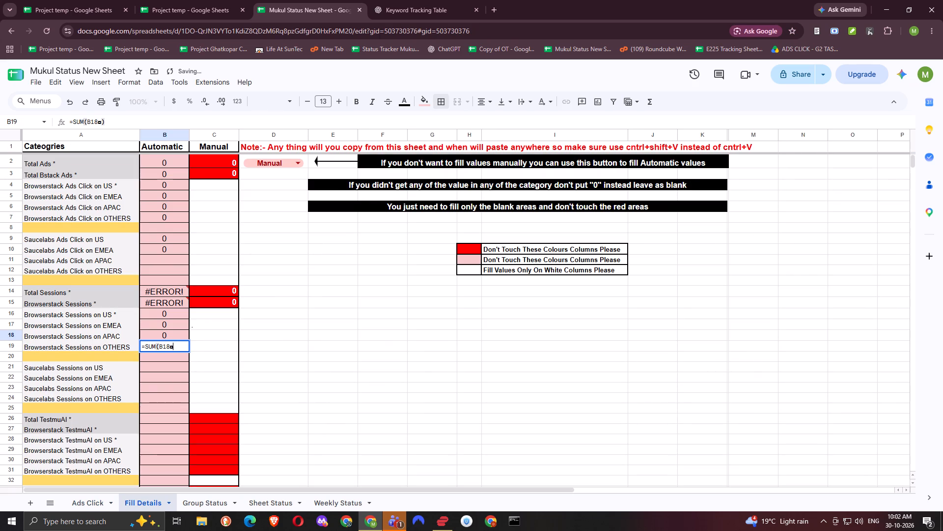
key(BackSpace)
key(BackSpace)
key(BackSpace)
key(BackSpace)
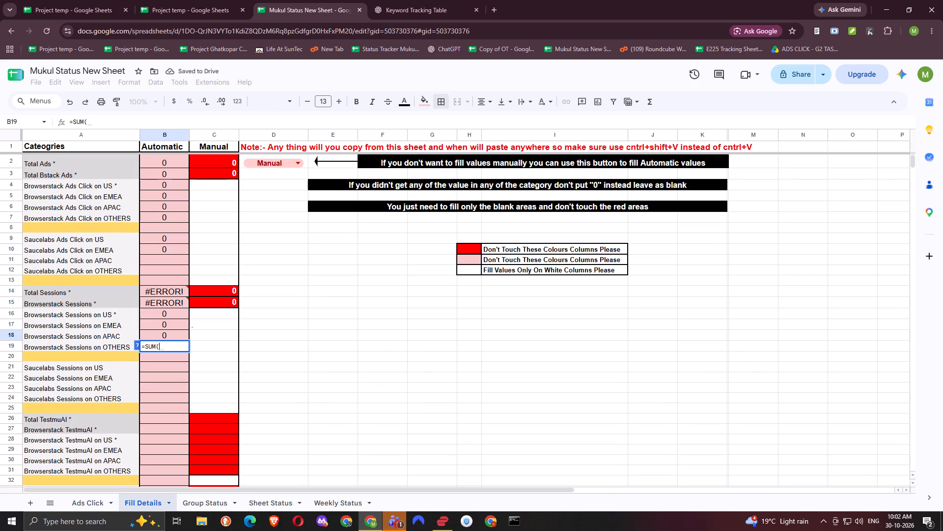
Complete the Browserstack Sessions on OTHERS formula in Fill Details B19 as a SUM of 'Ads Click'!I8, the Canada Session cell.
click(92, 507)
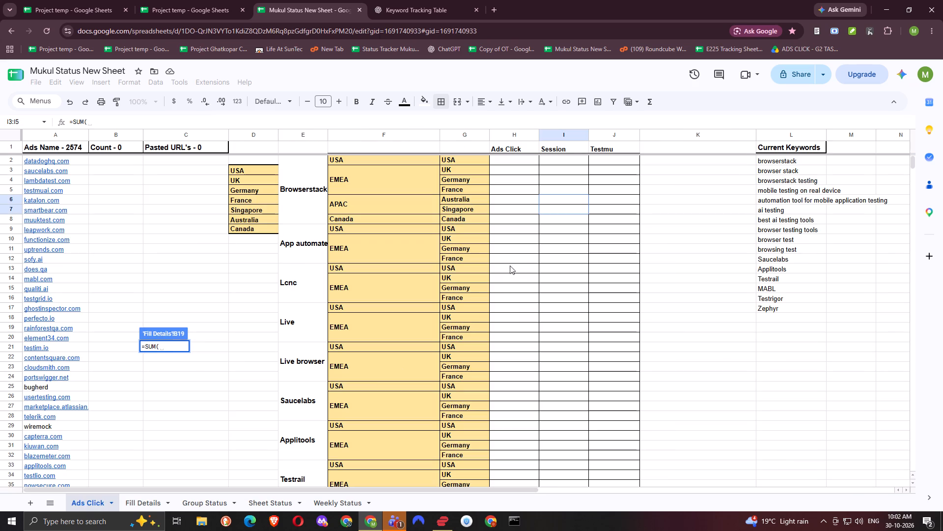
click(544, 219)
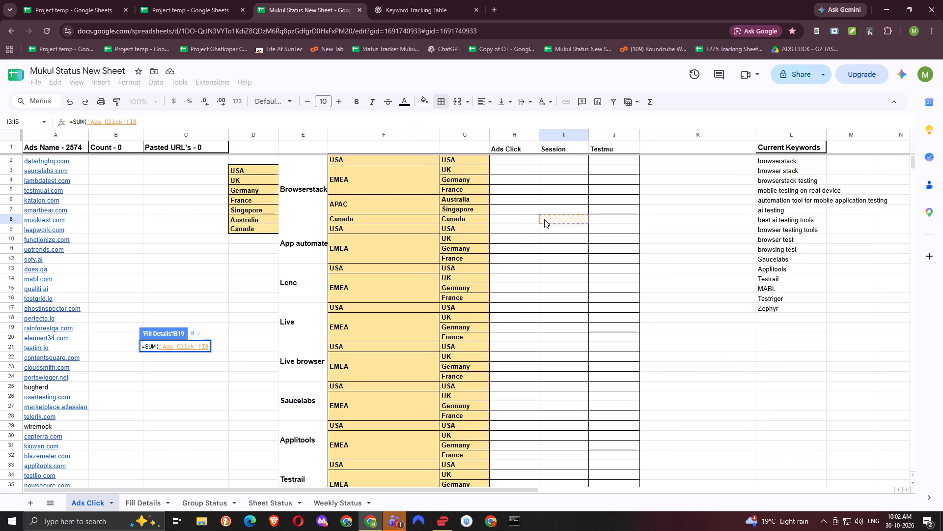
key(Return)
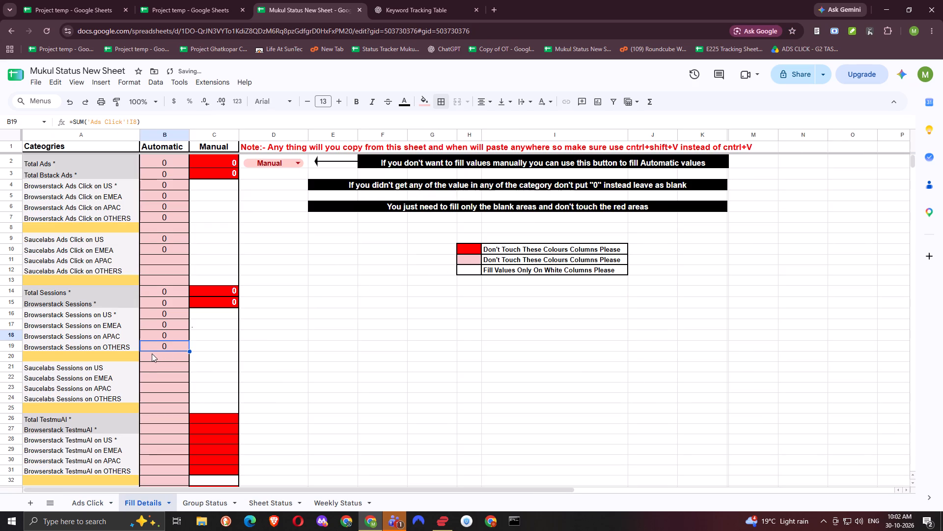
Start a SUM formula for Saucelabs Sessions on US in Fill Details B21 and copy its opening =SUM(.
click(150, 367)
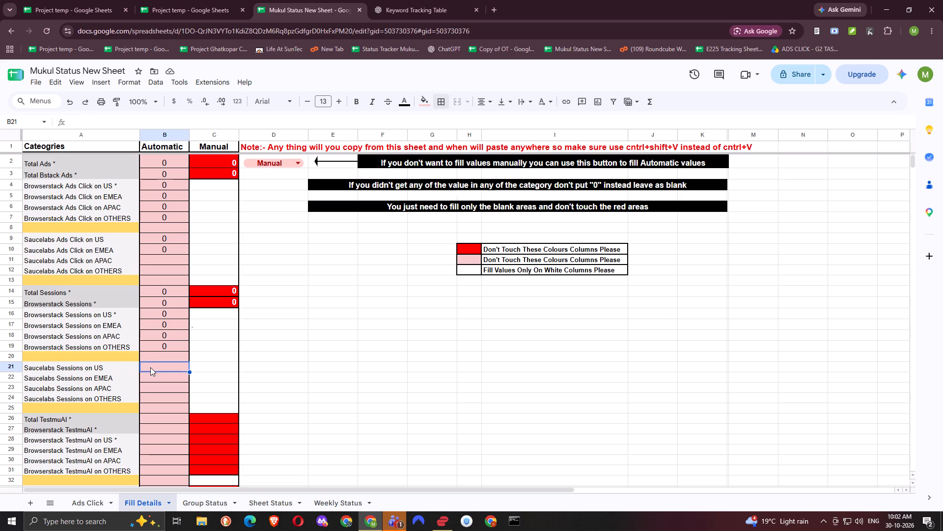
double_click(151, 368)
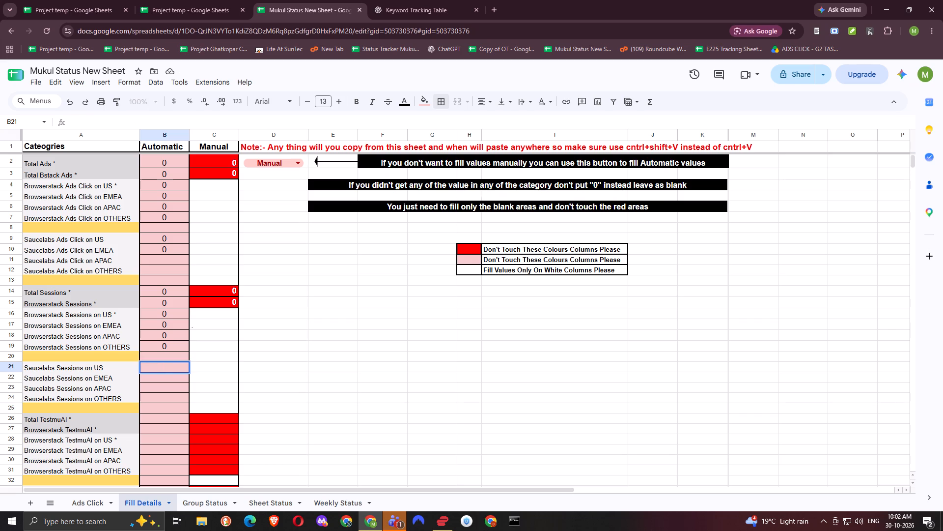
key(equal)
text(sum)
key(Return)
key(ctrl+a)
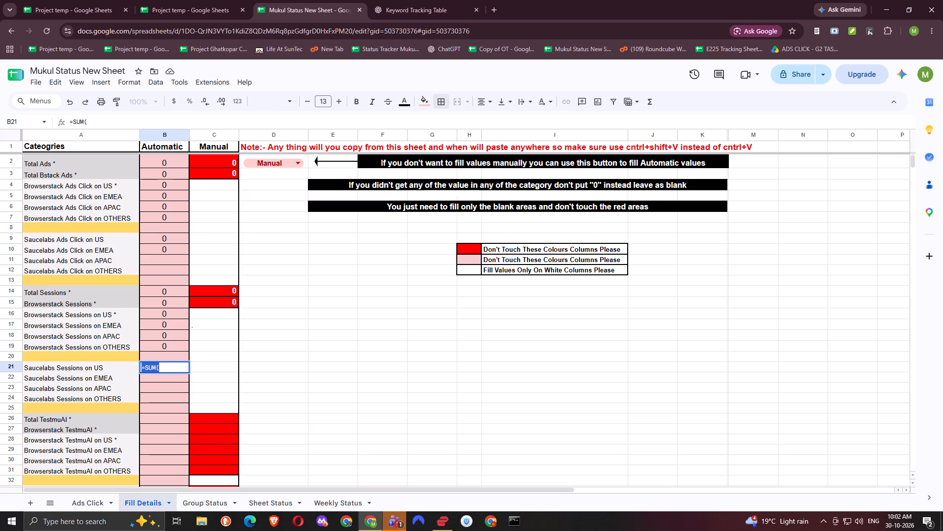
key(ctrl+c)
key(ctrl+c)
Make the Saucelabs Sessions on US formula in Fill Details B21 a SUM of 'Ads Click'!I25.
click(102, 506)
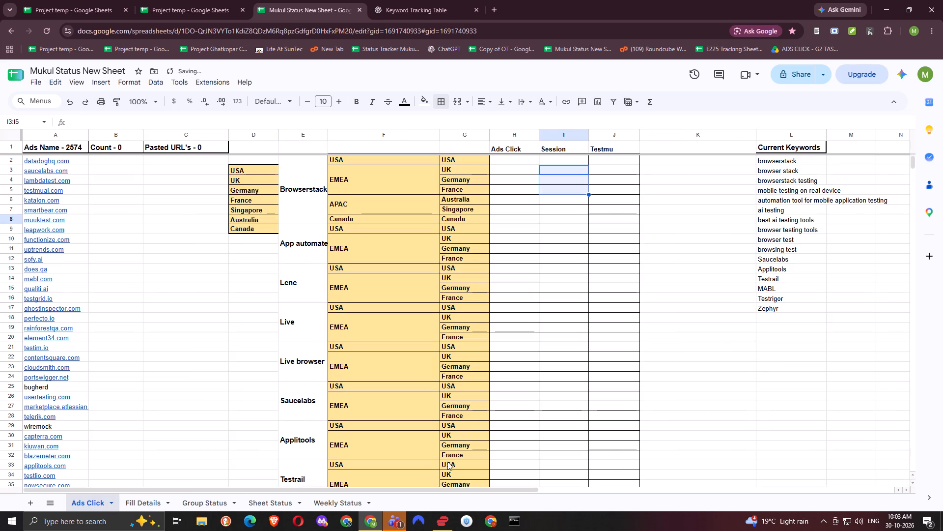
click(158, 499)
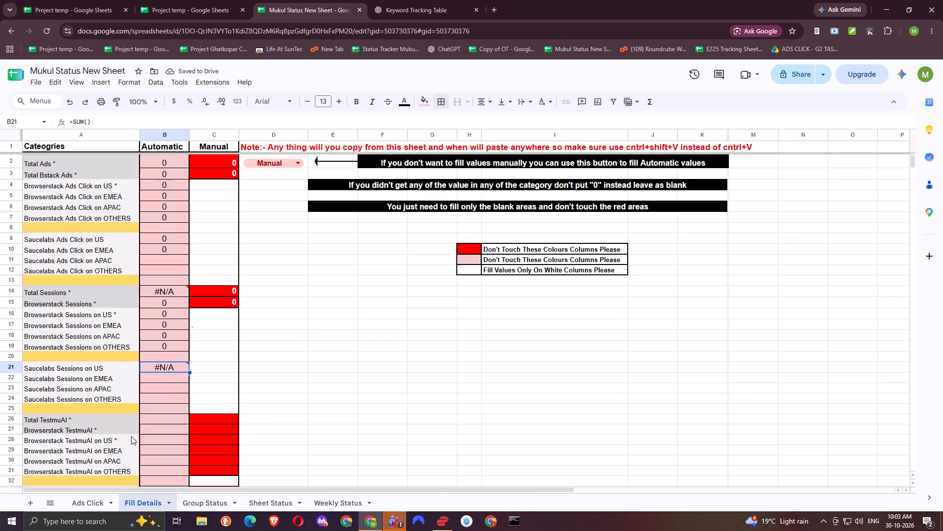
double_click(169, 369)
key(BackSpace)
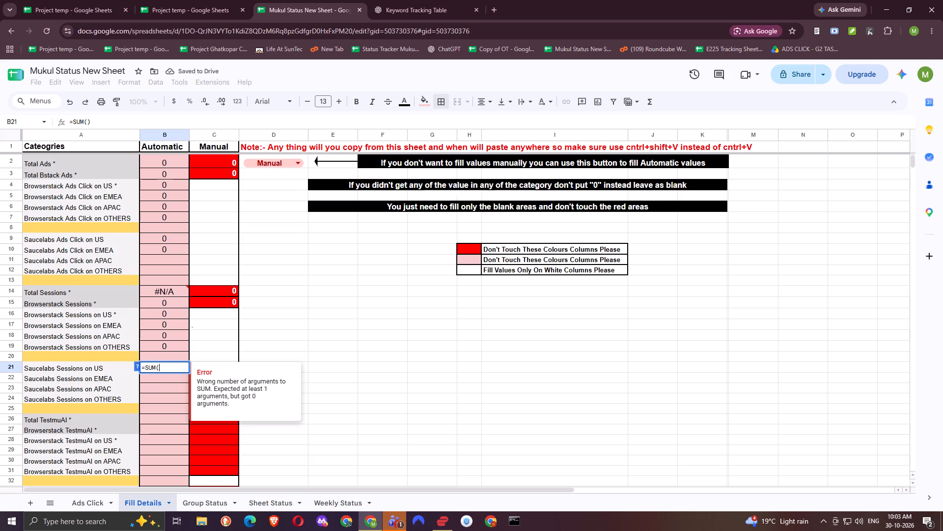
key(BackSpace)
key(Return)
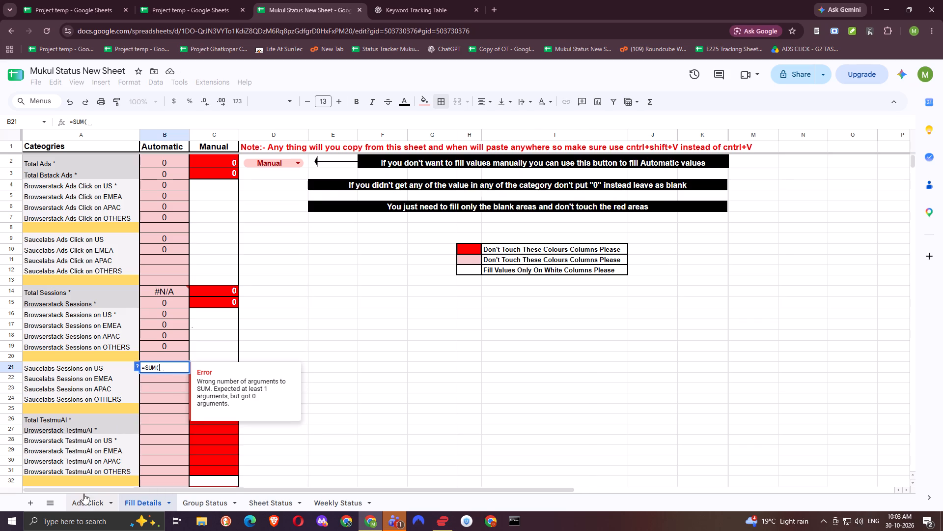
click(84, 501)
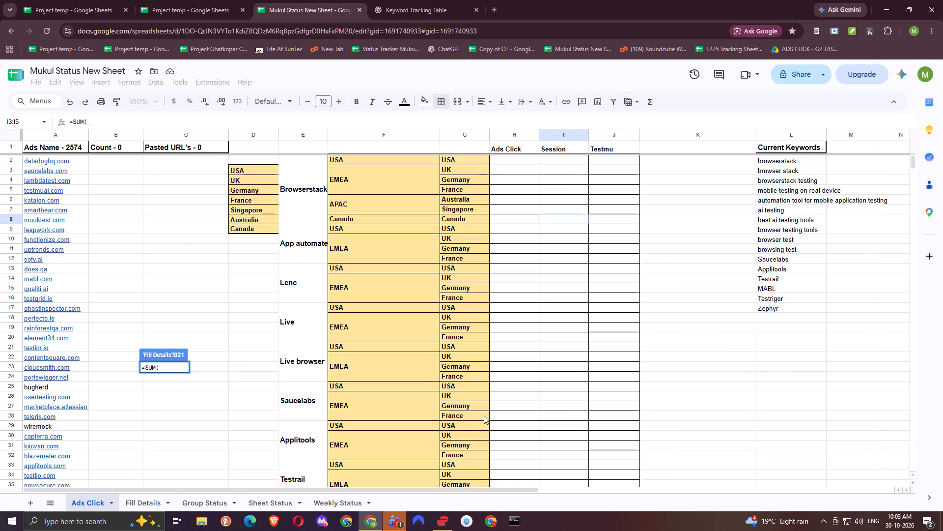
click(551, 385)
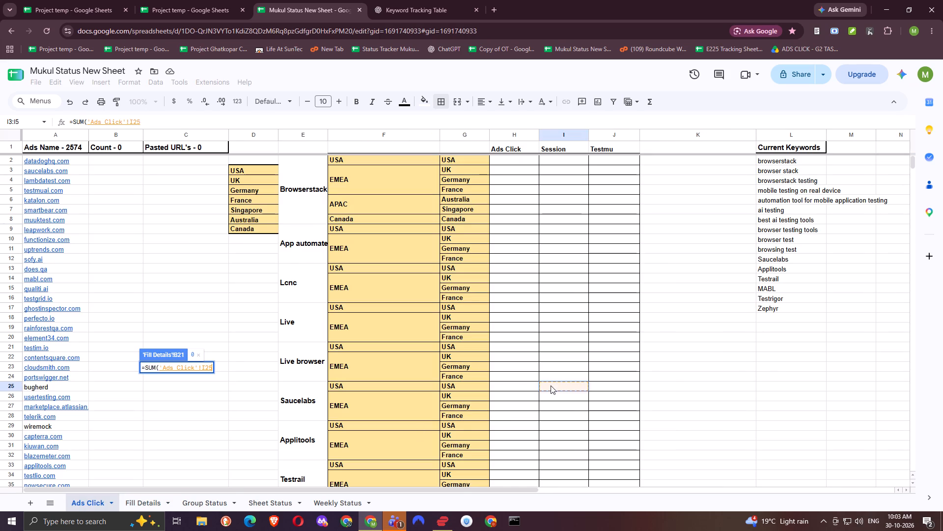
key(Return)
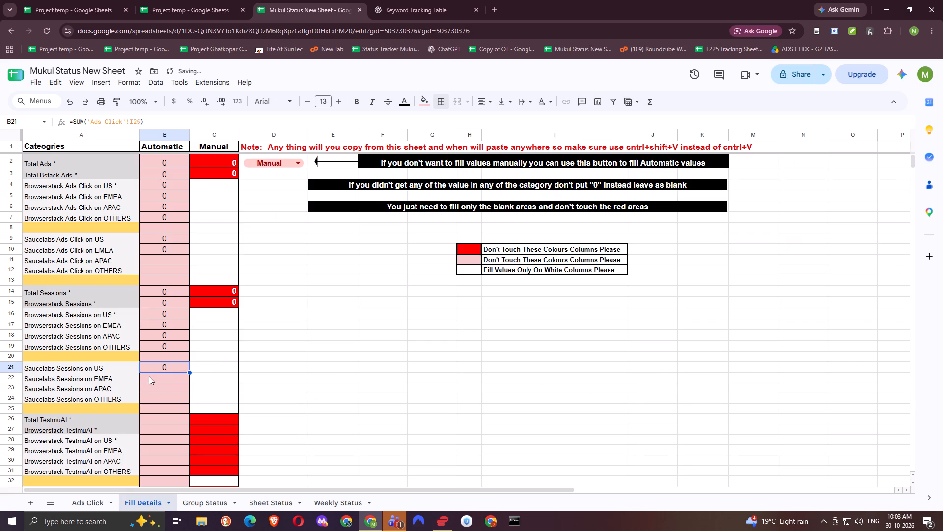
Enter a SUM of 'Ads Click'!I26:I28 for Saucelabs Sessions on EMEA in Fill Details B22.
double_click(149, 377)
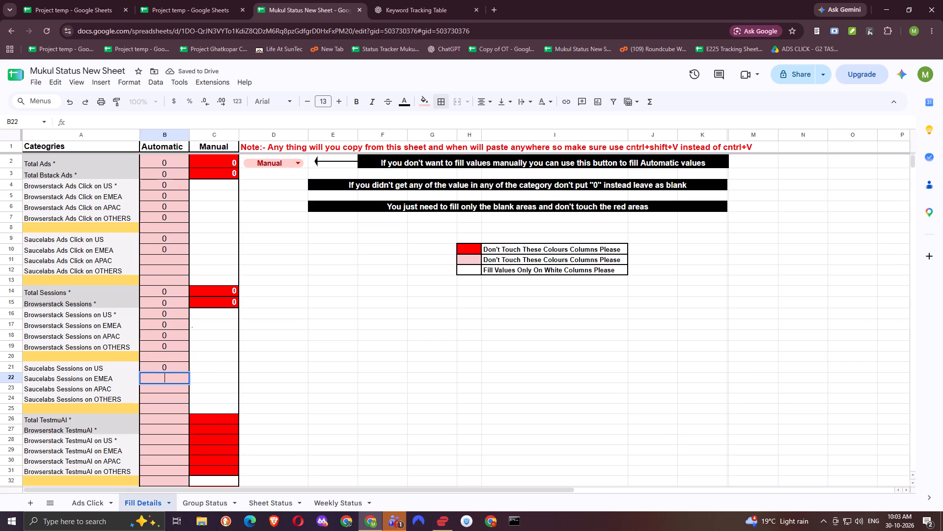
key(ctrl+c)
key(ctrl+v)
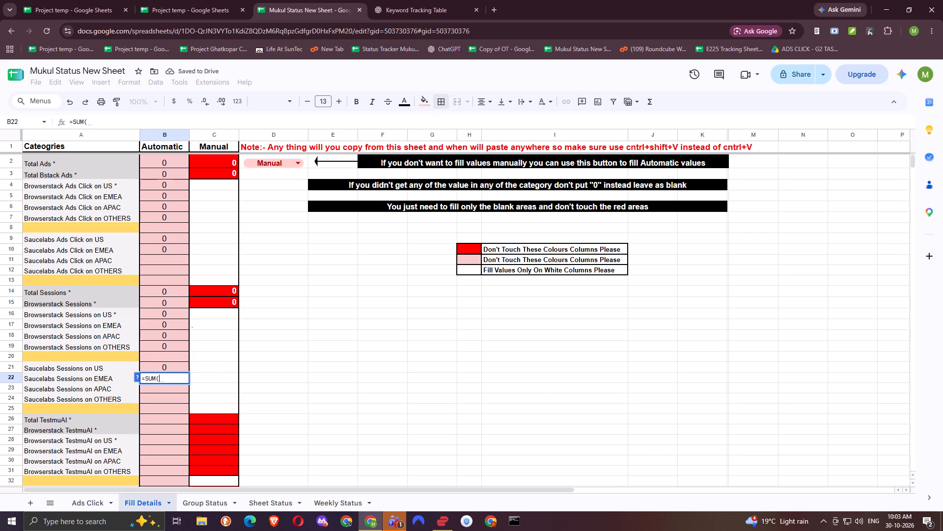
key(BackSpace)
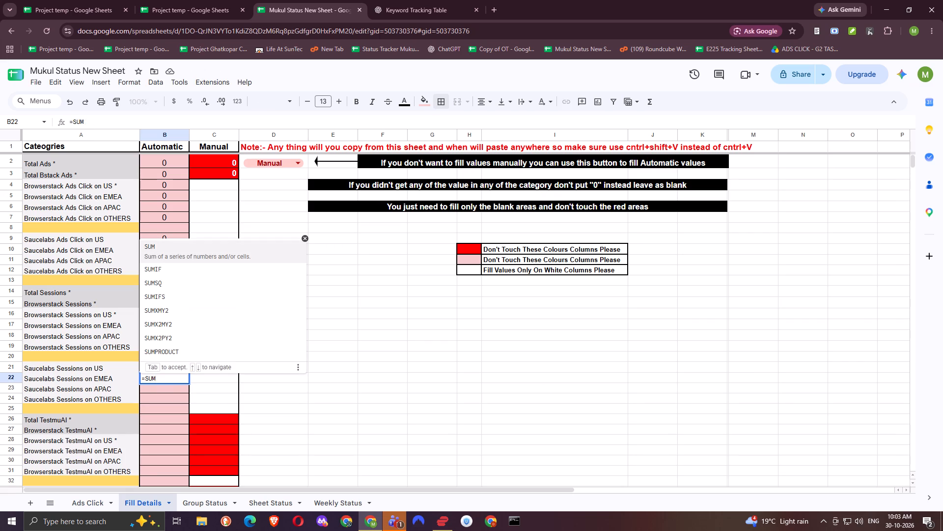
key(ctrl+a)
key(ctrl+c)
key(ctrl+c)
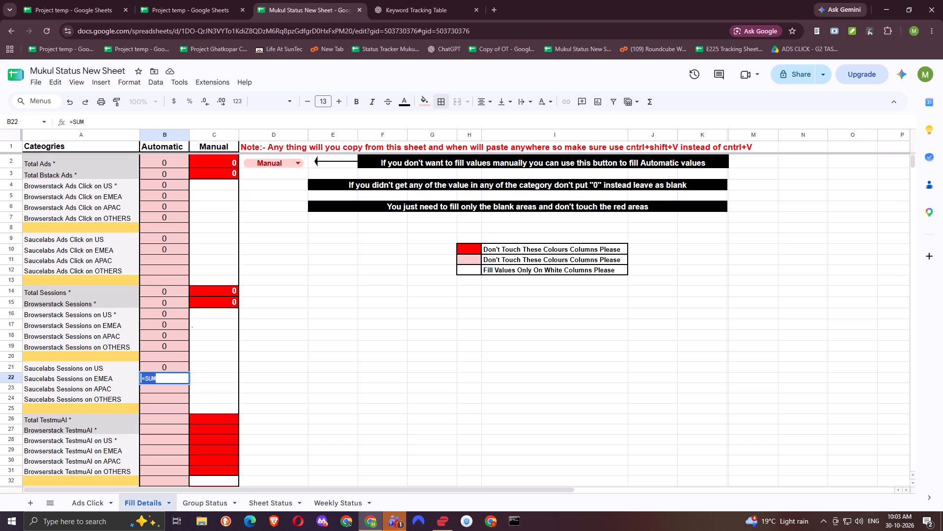
key(Return)
double_click(179, 375)
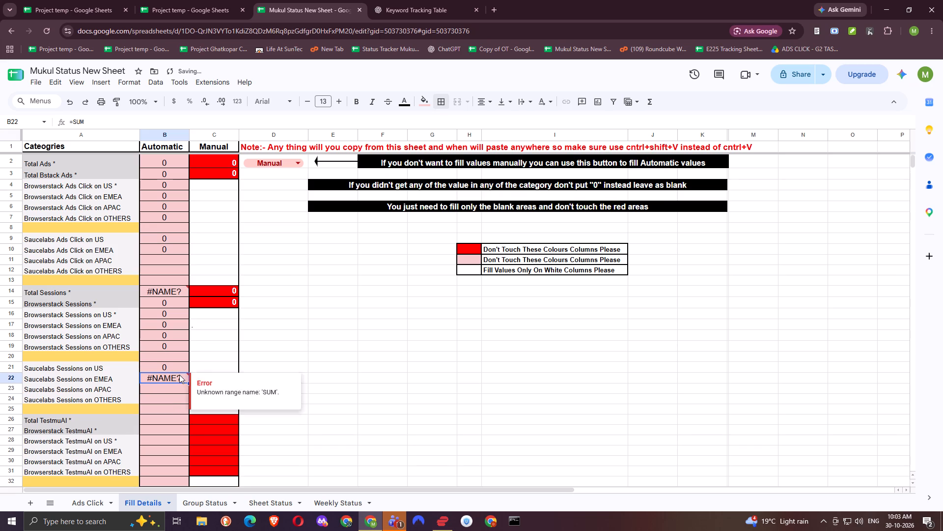
key(BackSpace)
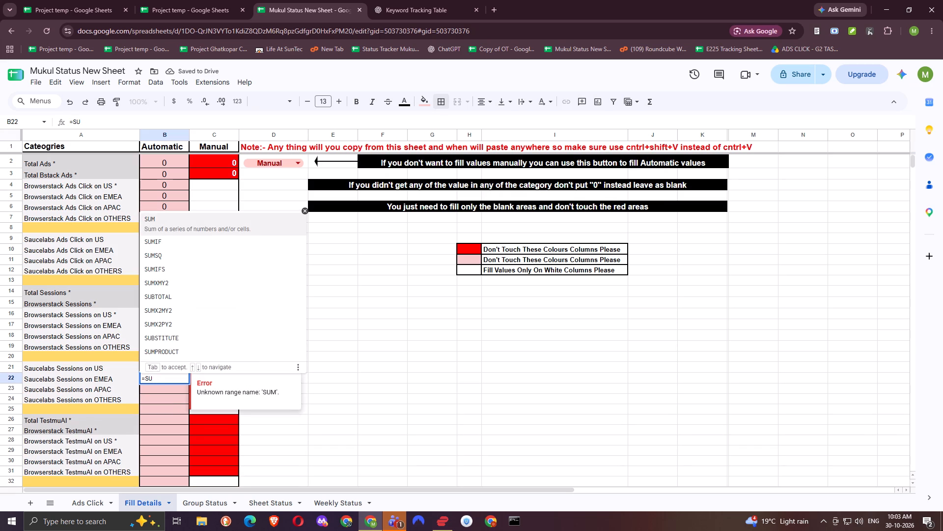
key(m)
key(Return)
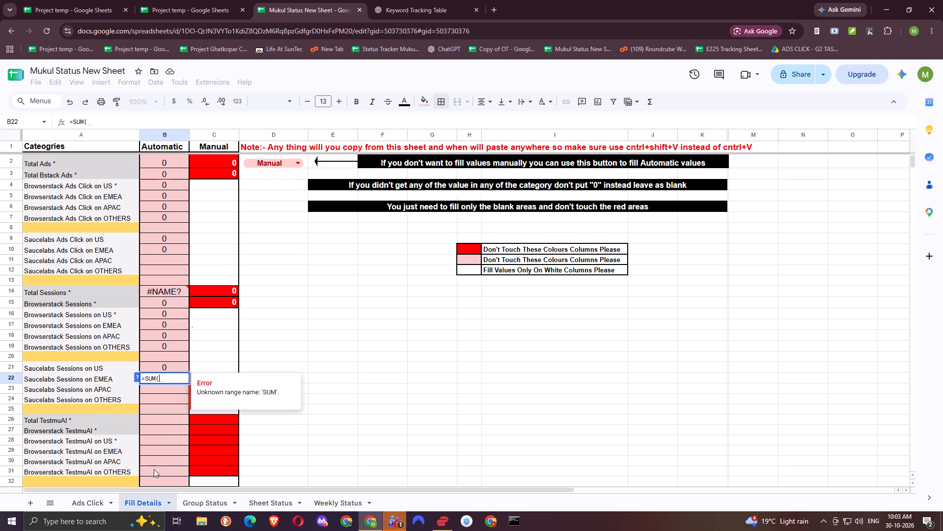
click(91, 507)
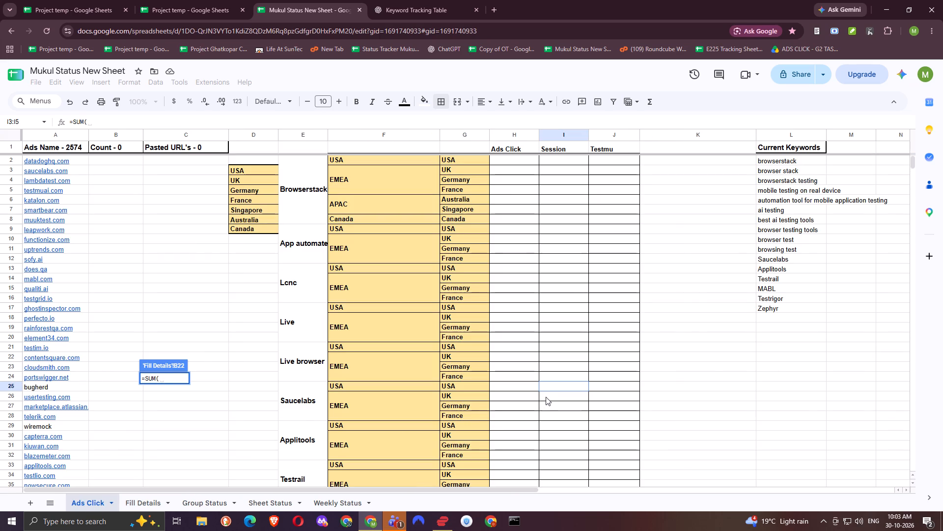
drag(546, 397, 549, 413)
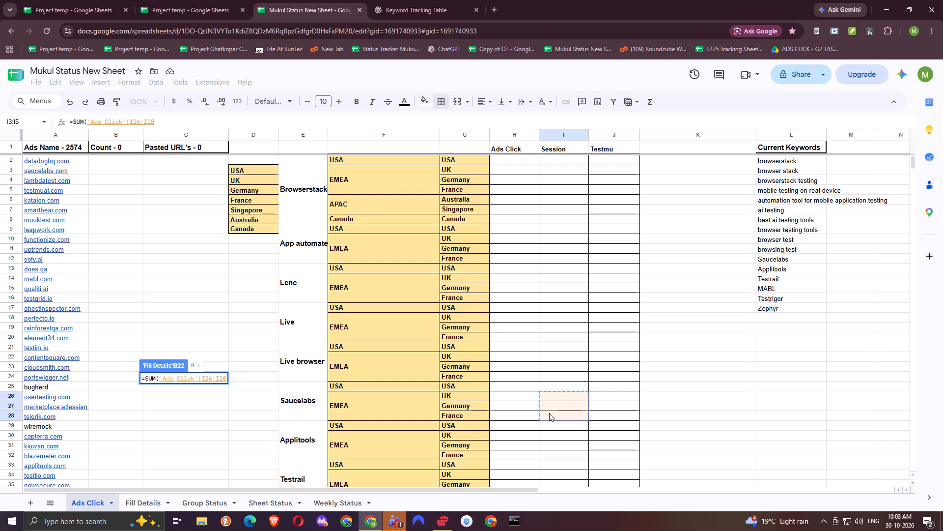
key(Return)
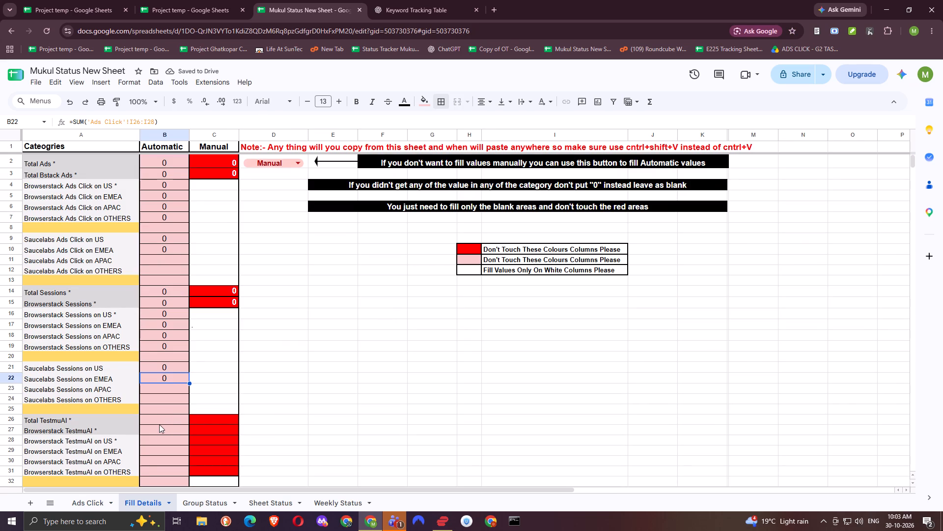
Enter a SUM of B28:B31 for Browserstack TestmuAI in Fill Details B27.
click(159, 423)
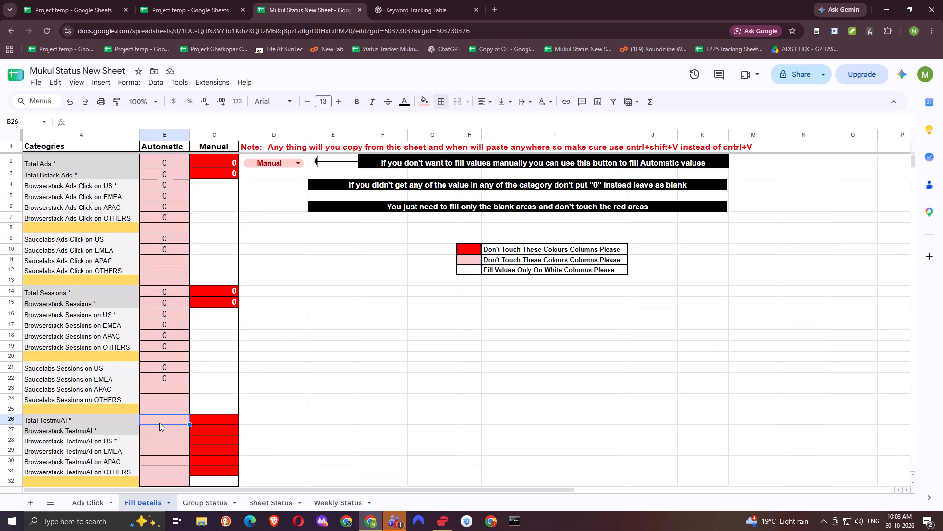
click(158, 430)
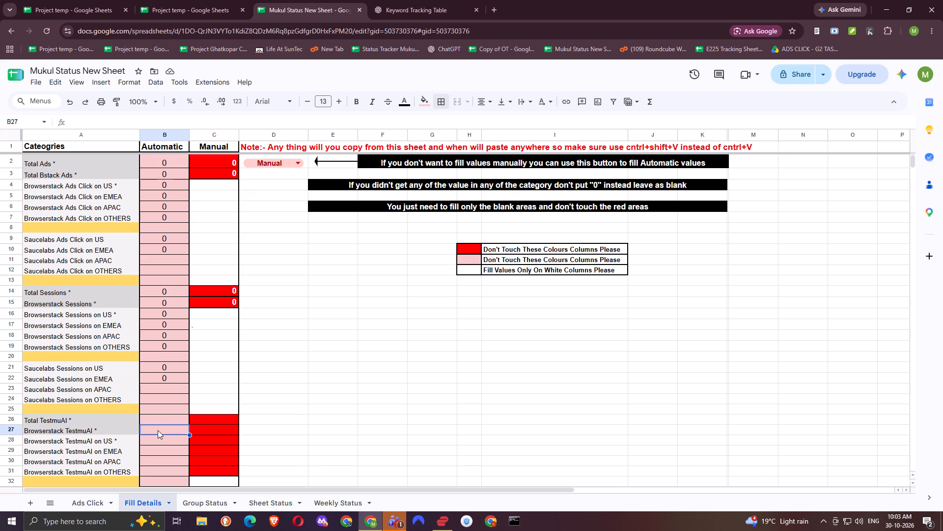
double_click(158, 430)
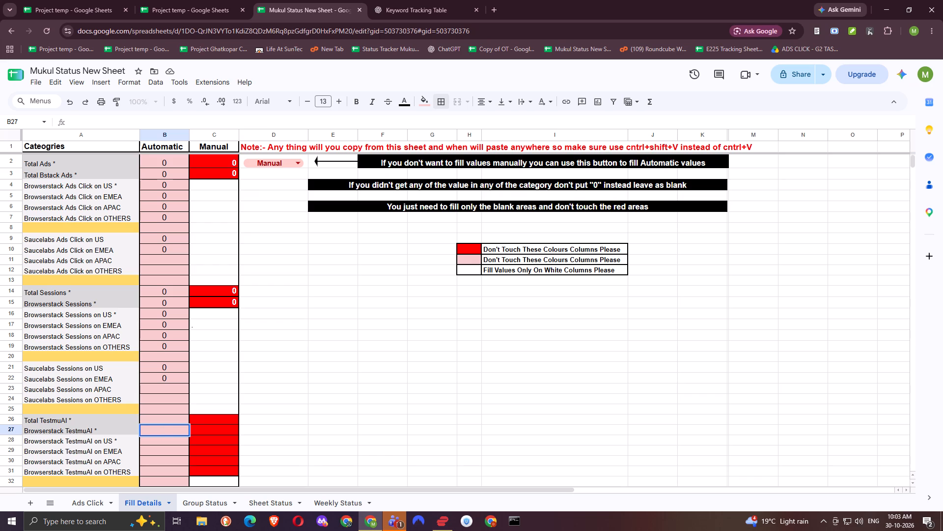
scroll(177, 381, up, 3)
text(=sum)
key(Return)
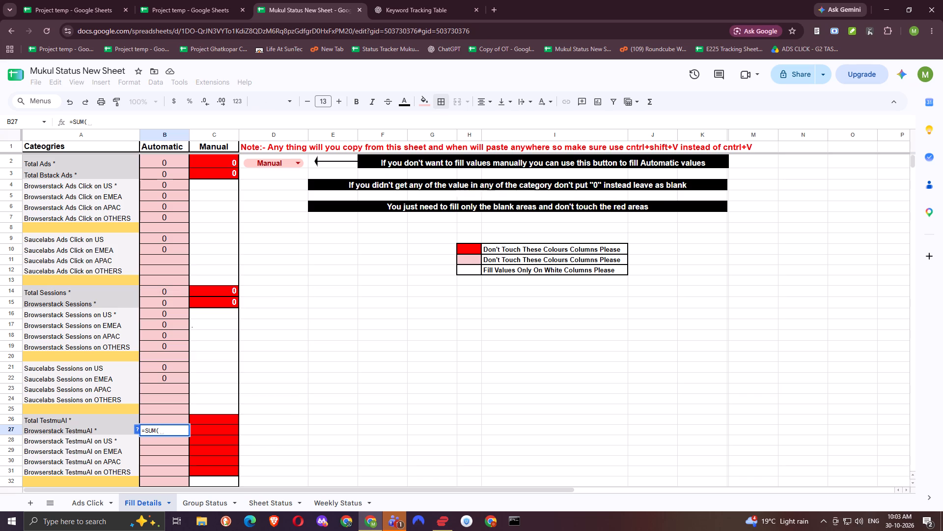
key(Down)
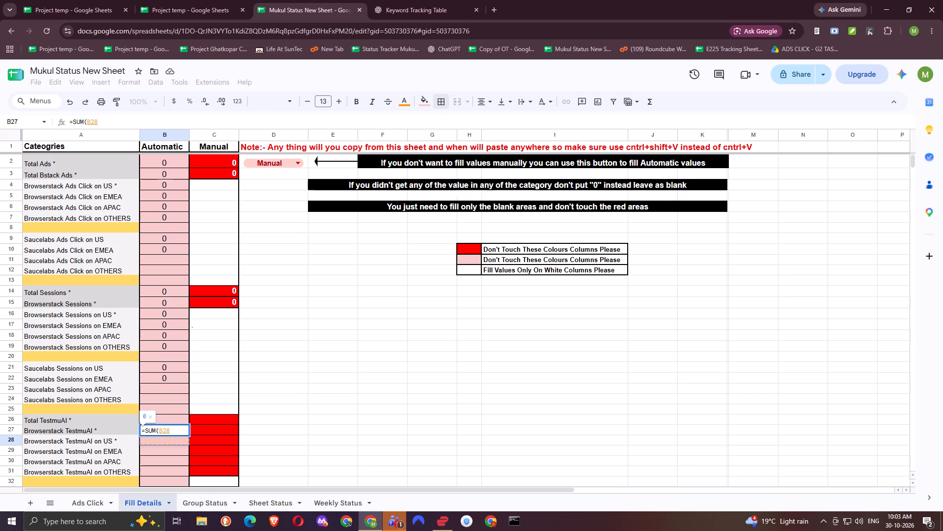
key(shift+Down)
key(shift+Down)
key(shift+Down)
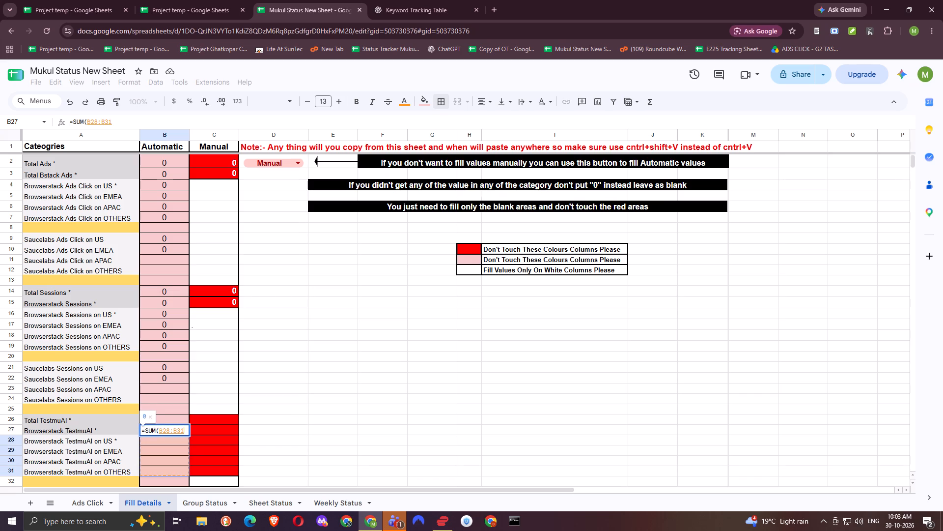
key(Return)
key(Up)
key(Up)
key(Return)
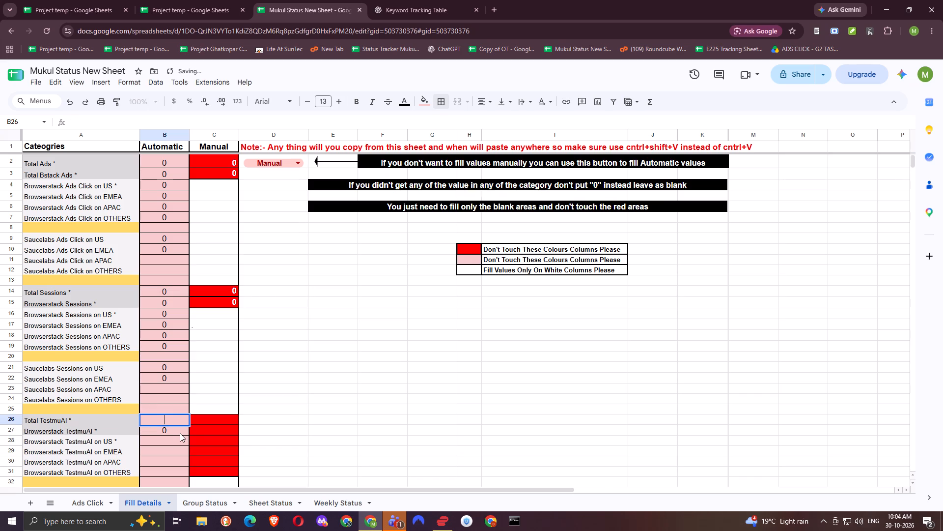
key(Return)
Enter a SUM of 'Ads Click'!J2, the Browserstack USA Testmu cell, for Browserstack TestmuAI on US in Fill Details B28.
key(Down)
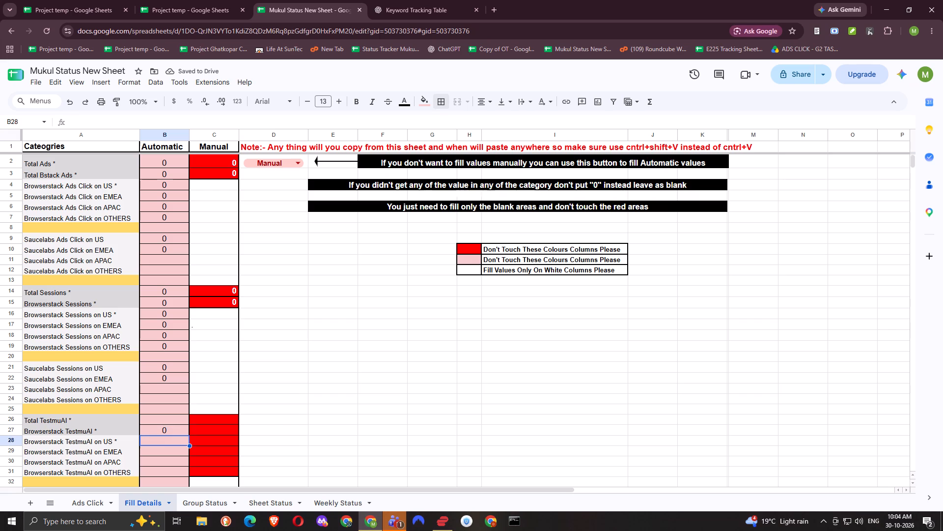
key(Return)
text(=sum)
key(Return)
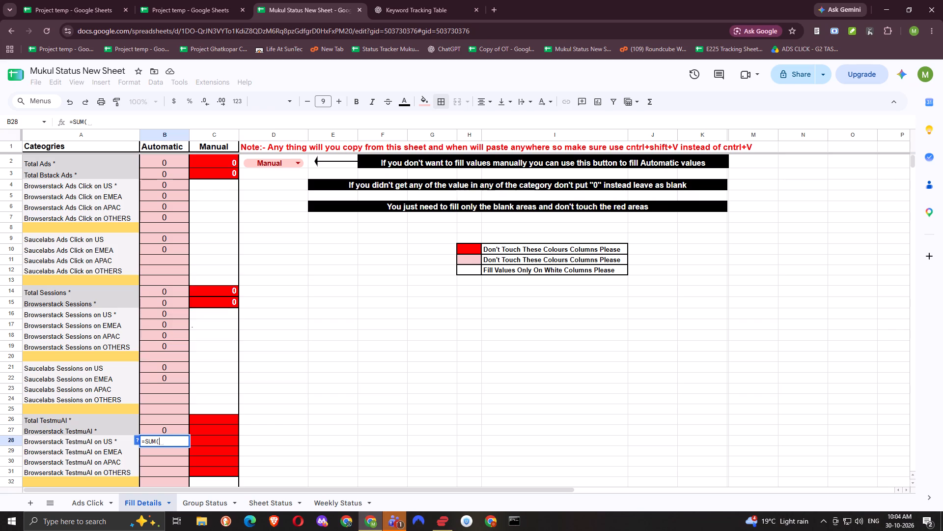
key(alt+Up)
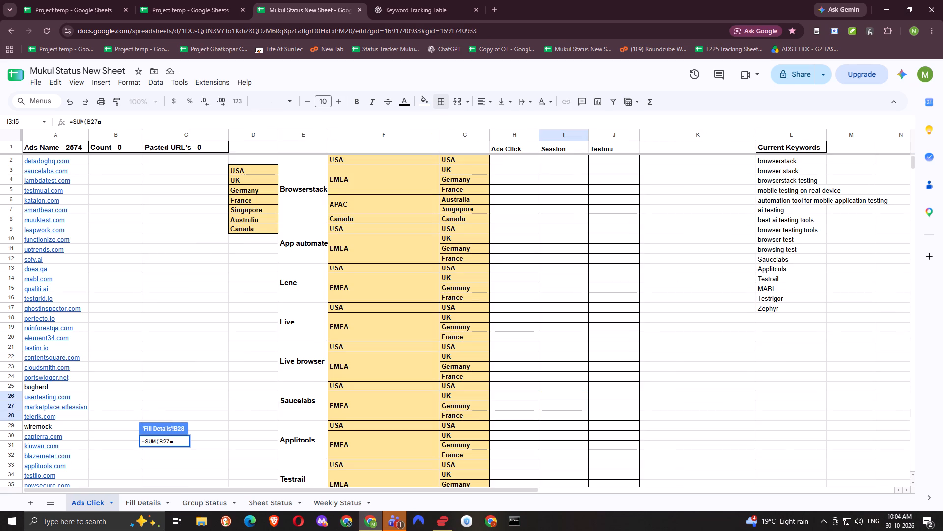
key(BackSpace)
key(BackSpace)
key(BackSpace)
key(BackSpace)
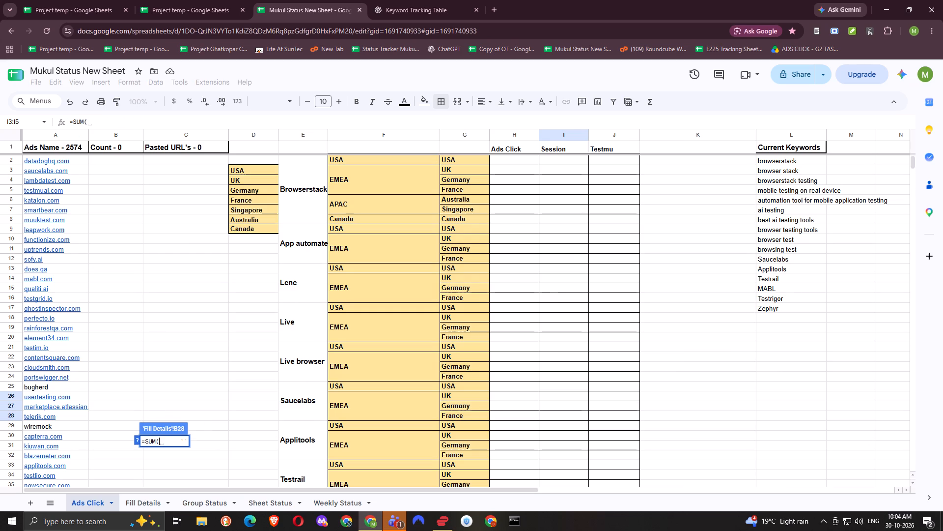
key(Right)
key(Right)
key(Left)
key(Left)
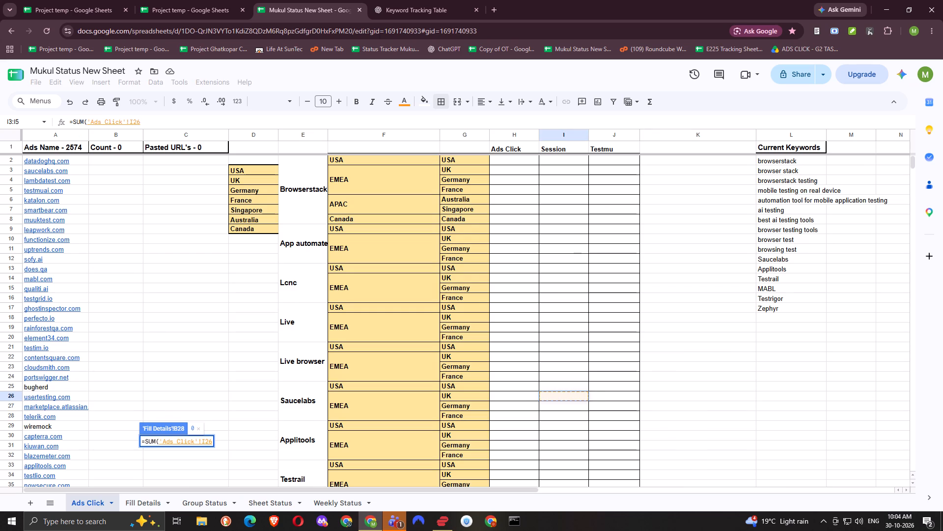
key(ctrl+Up)
key(Down)
key(Right)
key(Return)
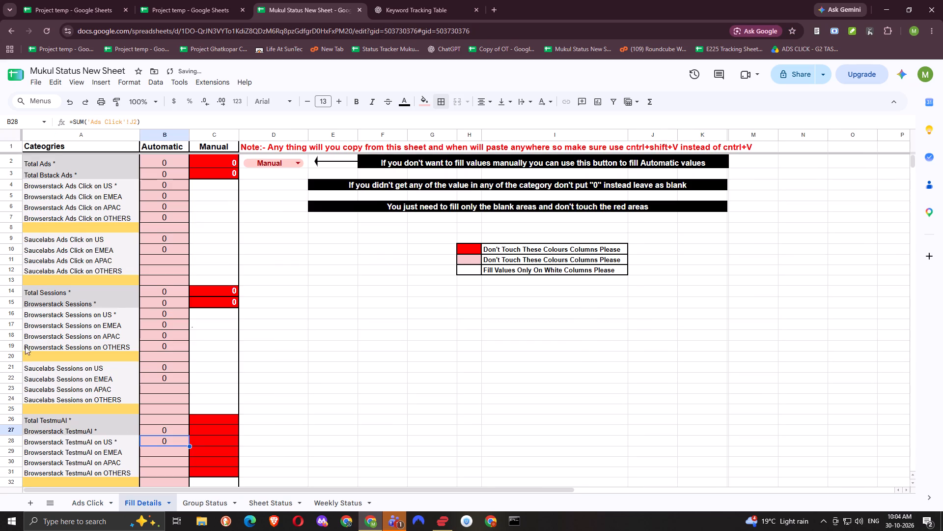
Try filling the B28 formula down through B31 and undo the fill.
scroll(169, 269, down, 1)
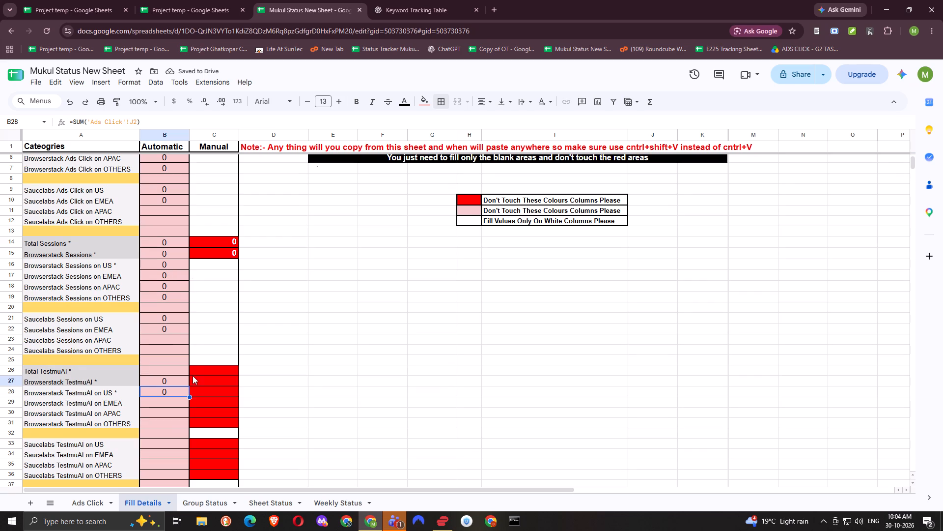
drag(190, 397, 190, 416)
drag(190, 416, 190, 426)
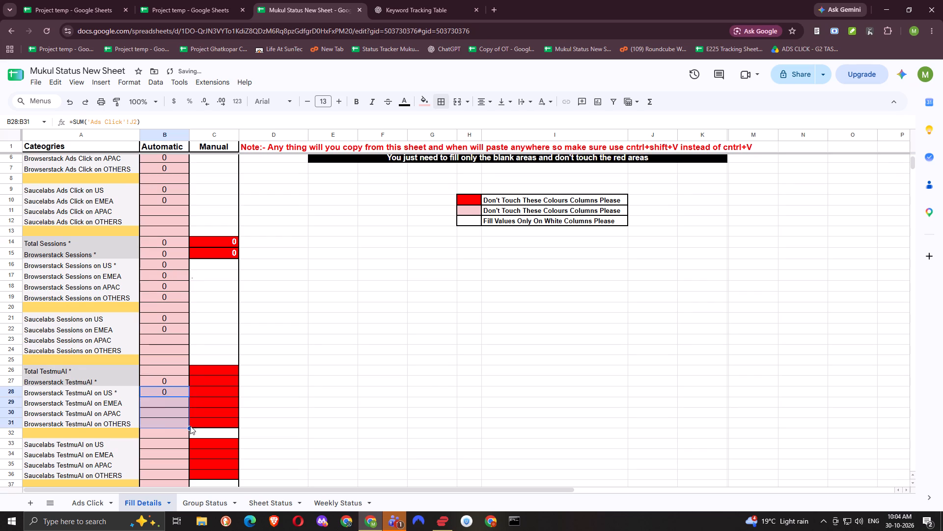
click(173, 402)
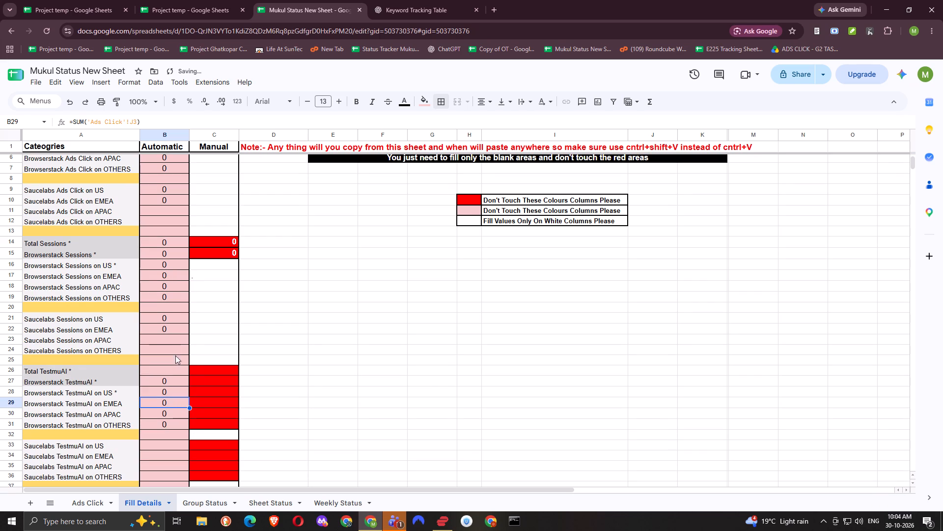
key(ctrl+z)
Enter a SUM of 'Ads Click'!J3:J5 for Browserstack TestmuAI on EMEA in Fill Details B29.
click(174, 402)
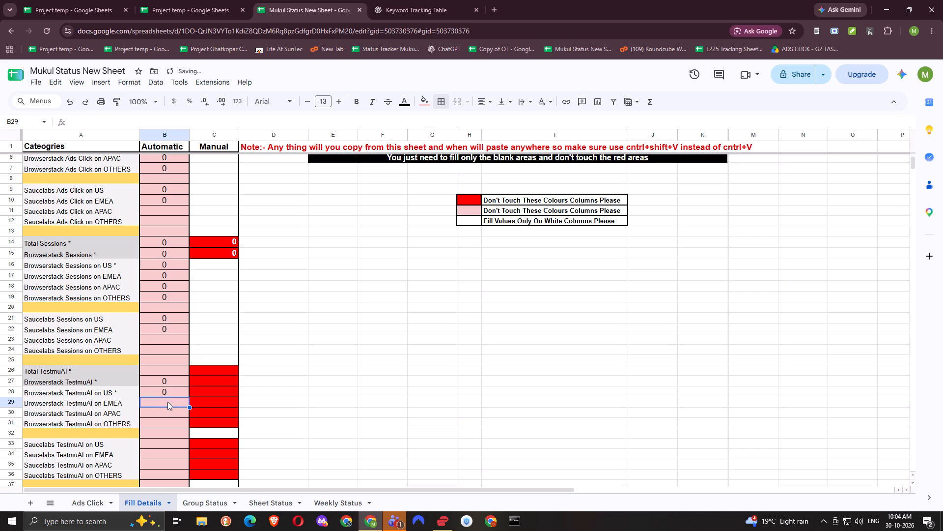
key(Return)
text(=sum)
key(Return)
click(89, 501)
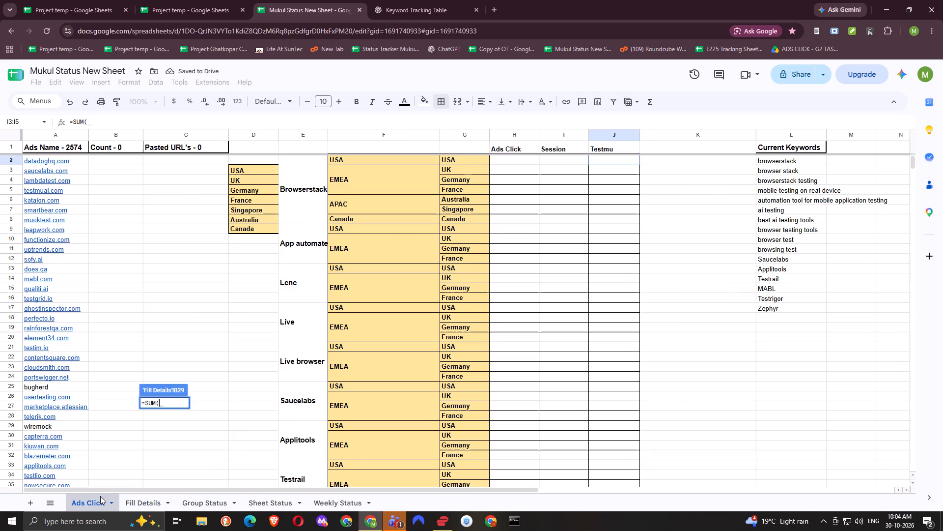
drag(601, 172, 605, 177)
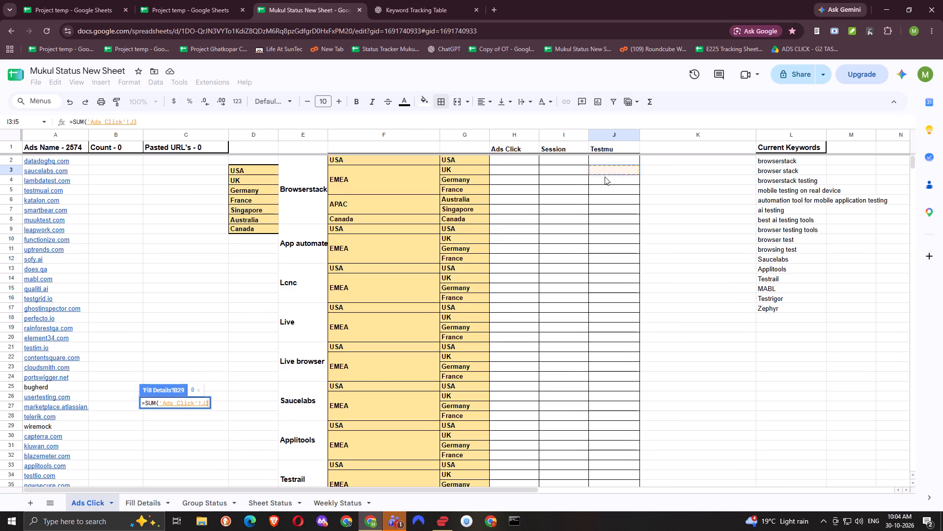
drag(605, 177, 607, 185)
key(Return)
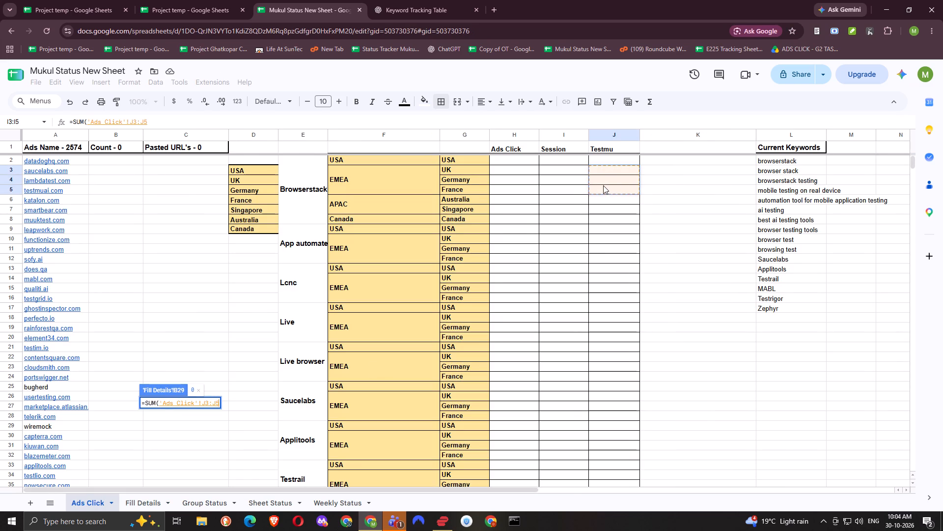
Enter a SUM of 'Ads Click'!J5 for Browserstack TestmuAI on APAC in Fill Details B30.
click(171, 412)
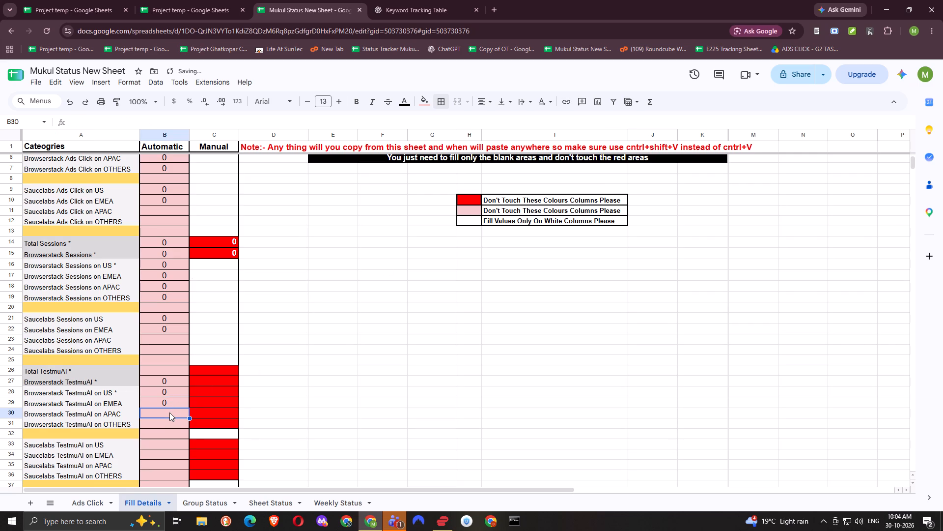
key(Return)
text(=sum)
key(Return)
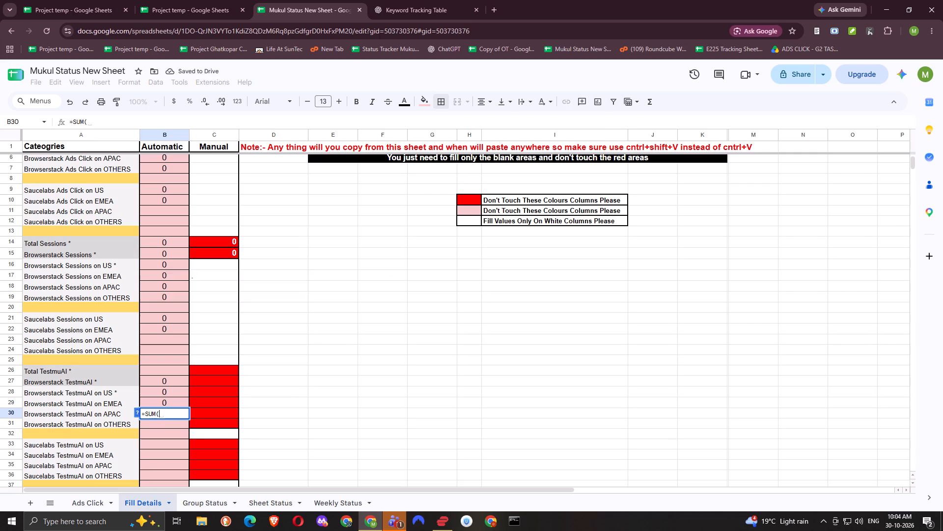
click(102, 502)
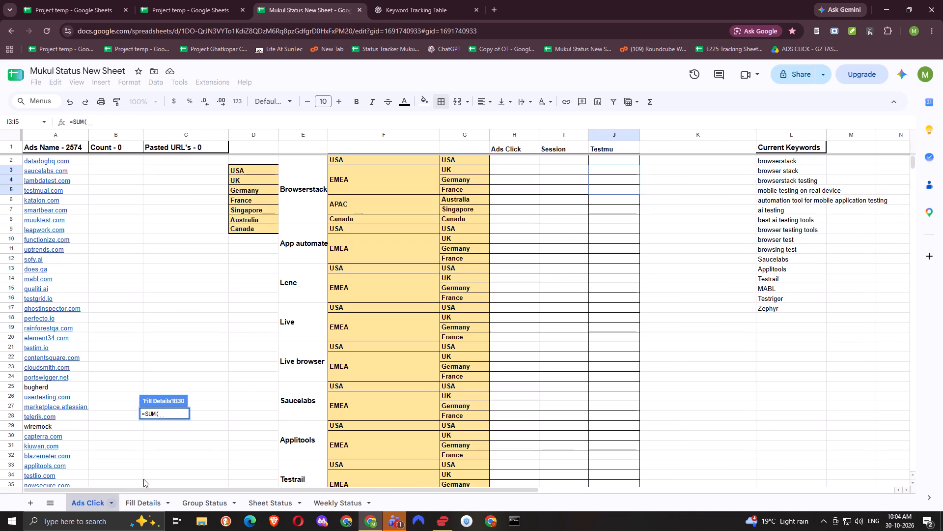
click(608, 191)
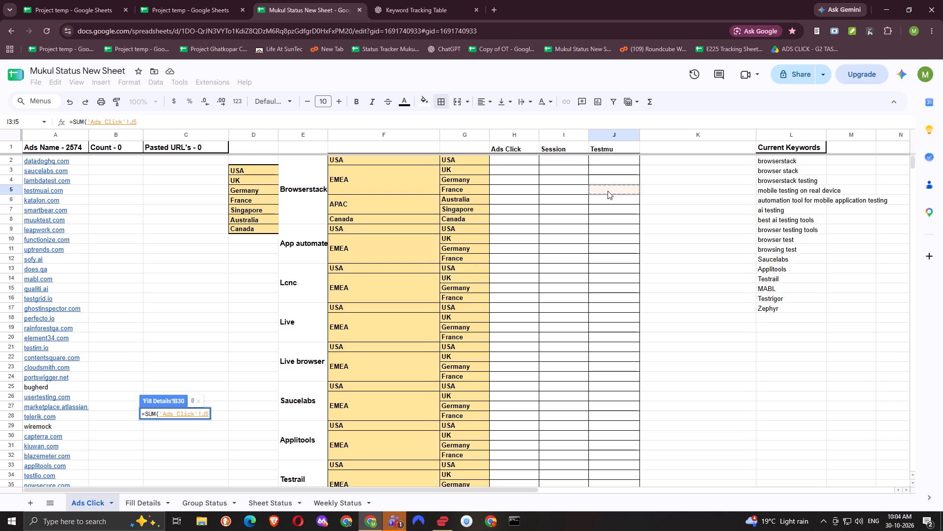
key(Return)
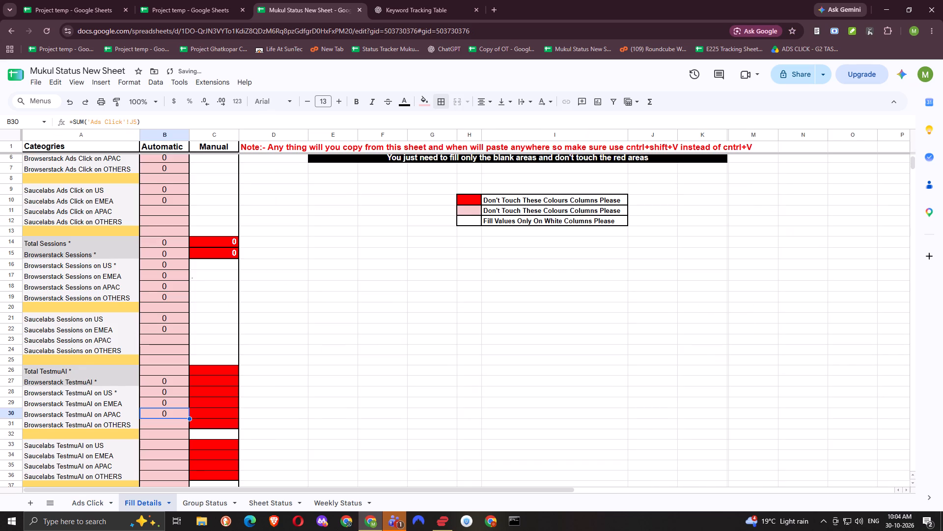
Rewrite the Browserstack TestmuAI on APAC formula in Fill Details B30 as a SUM of 'Ads Click'!J6:J7.
double_click(150, 413)
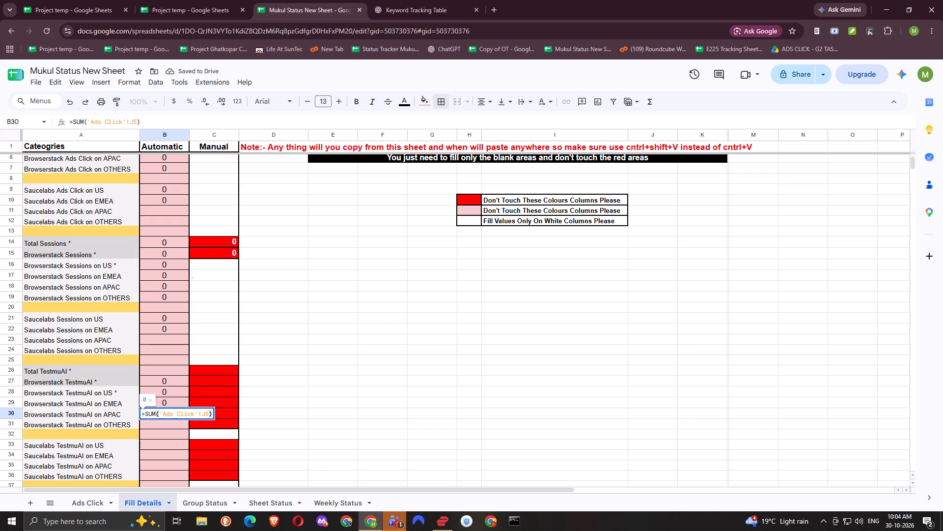
key(BackSpace)
key(BackSpace)
key(BackSpace)
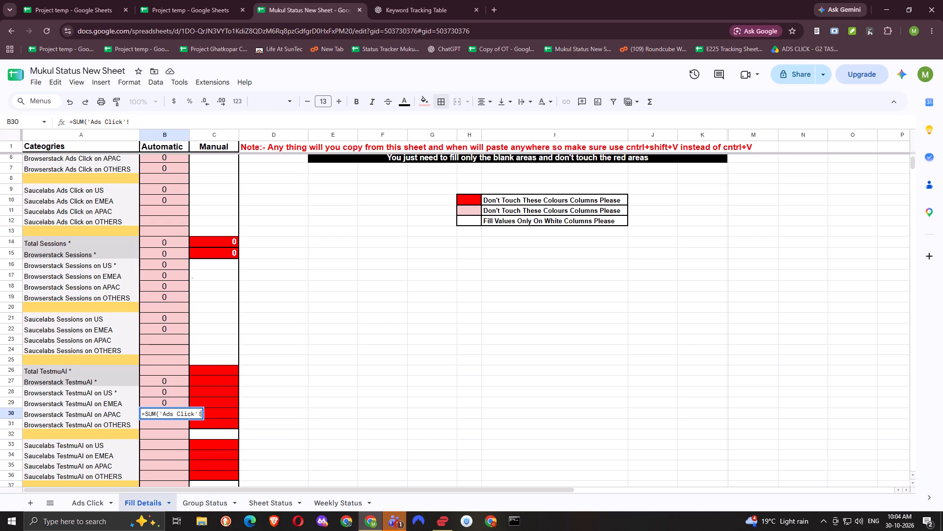
key(BackSpace)
key(BackSpace)
key(BackSpace)
key(BackSpace)
key(BackSpace)
key(BackSpace)
key(BackSpace)
key(BackSpace)
key(BackSpace)
key(BackSpace)
key(BackSpace)
key(BackSpace)
key(BackSpace)
key(BackSpace)
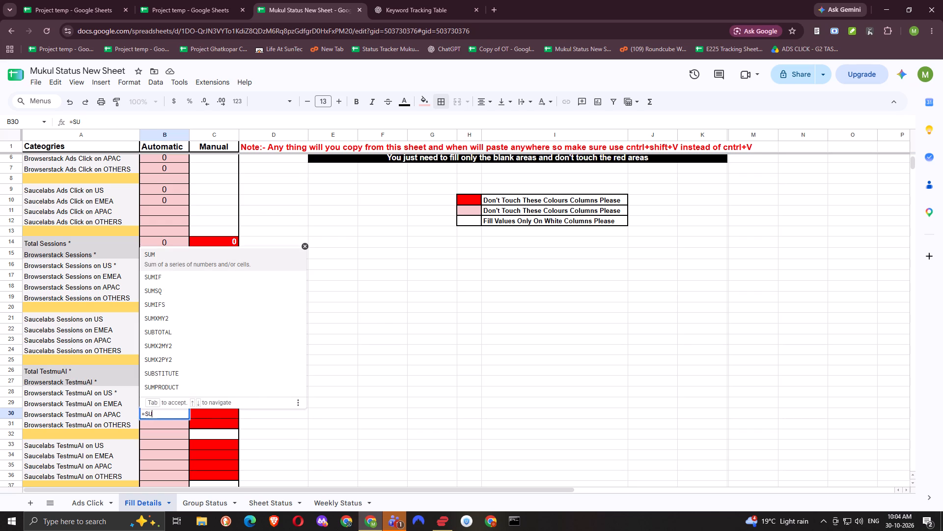
key(Return)
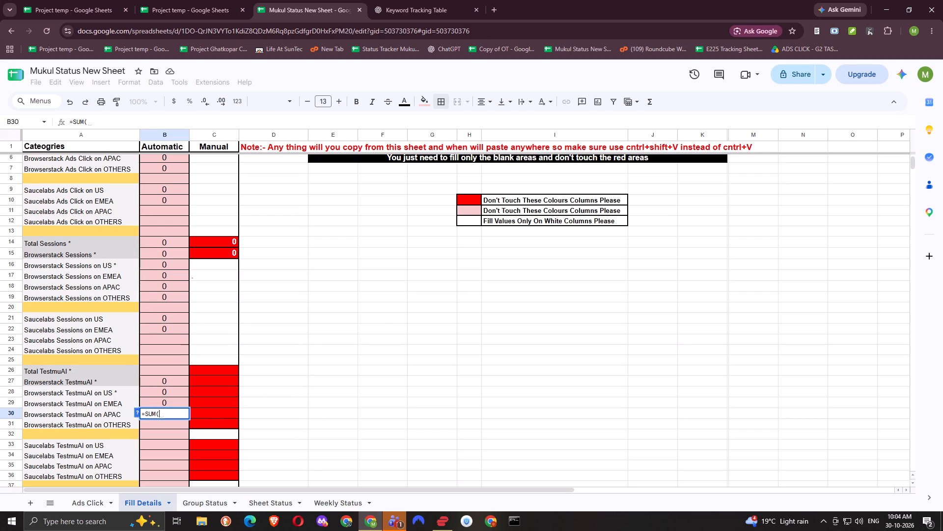
click(99, 503)
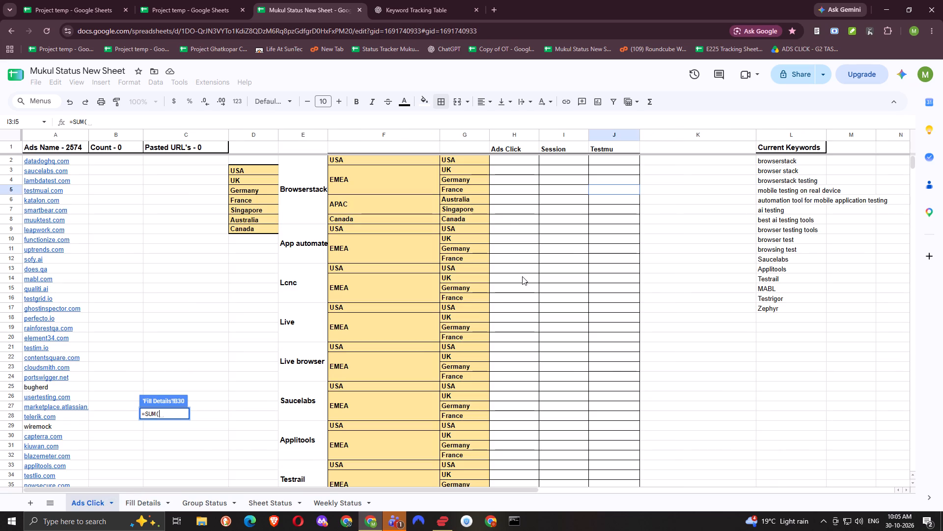
drag(597, 199, 601, 208)
key(Return)
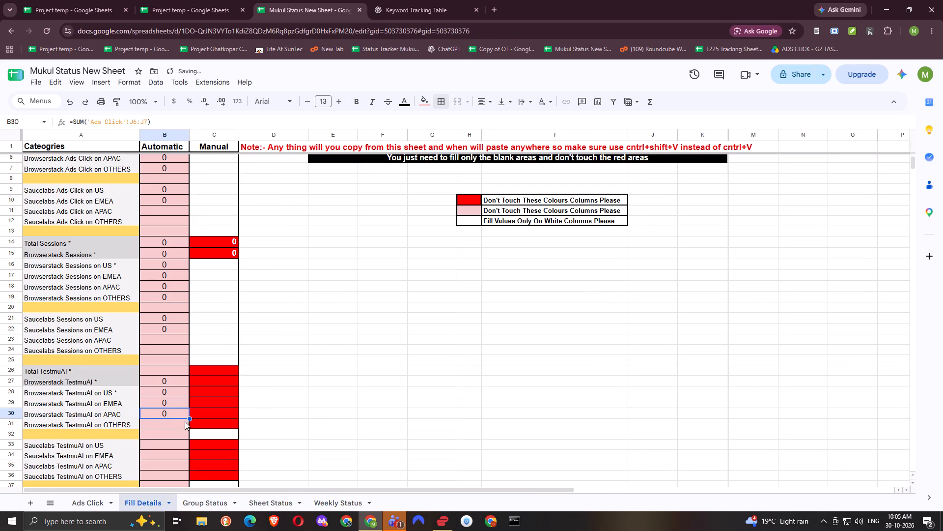
Enter a SUM of 'Ads Click'!J8 for Browserstack TestmuAI on OTHERS in Fill Details B31.
double_click(177, 424)
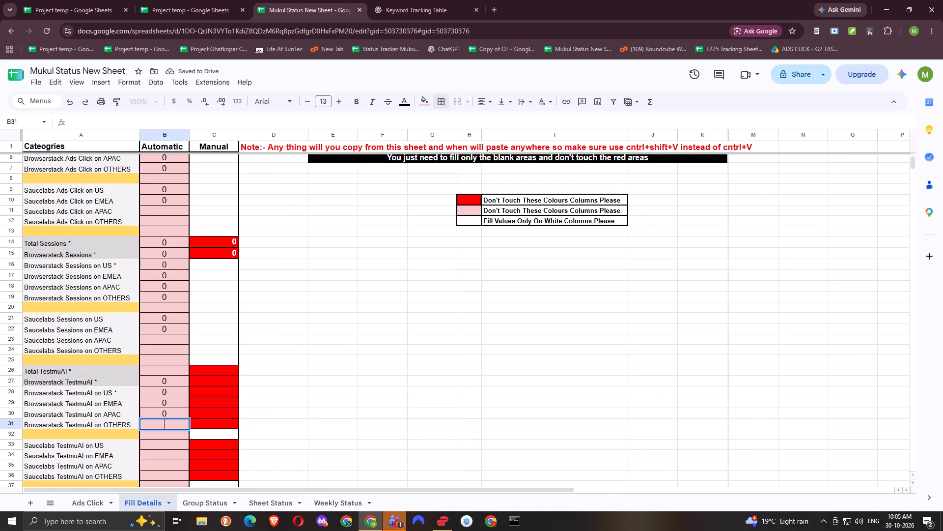
key(equal)
text(sum)
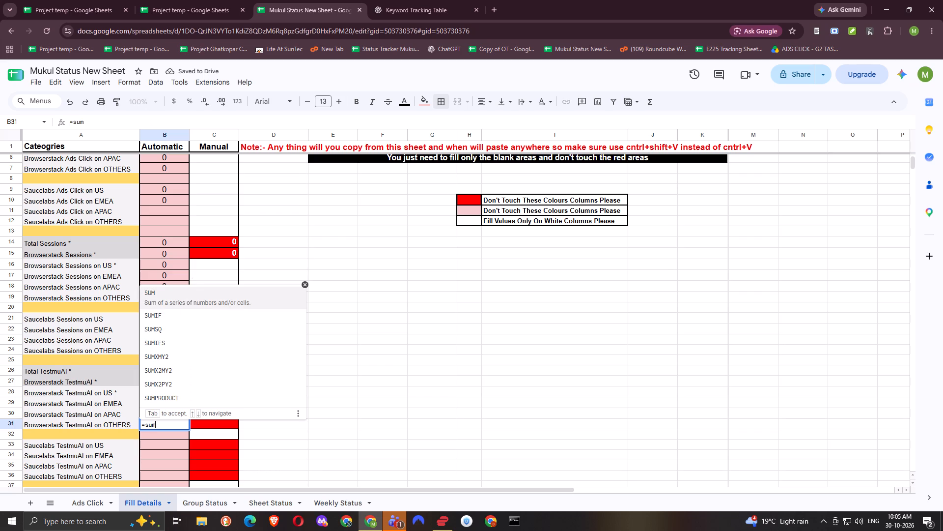
key(Return)
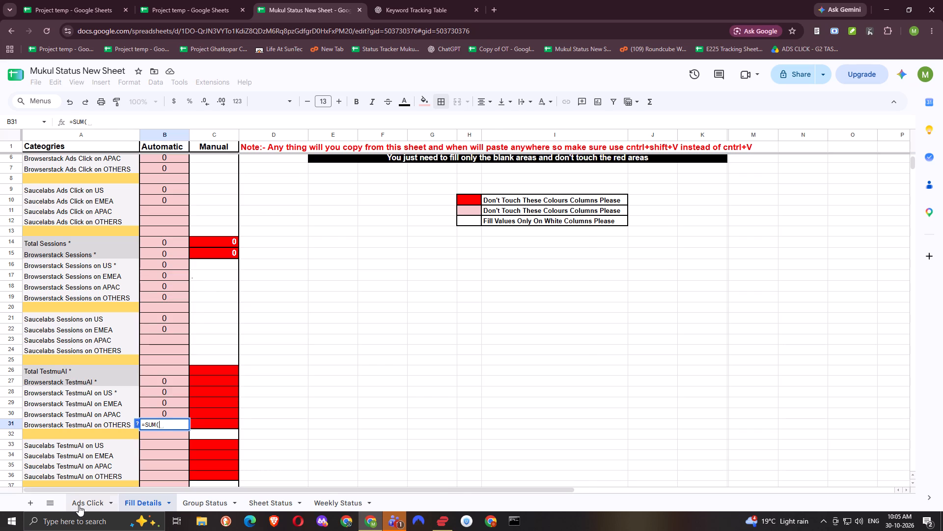
click(79, 505)
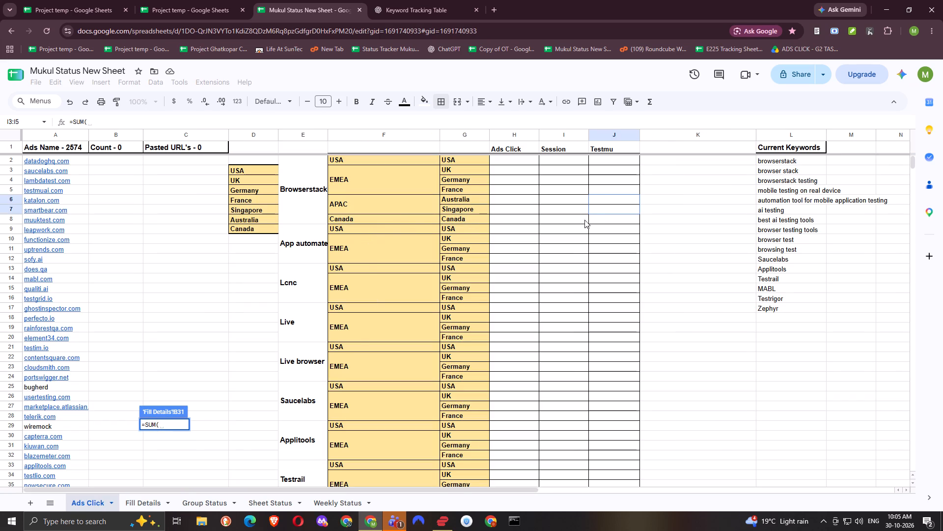
click(598, 221)
key(Return)
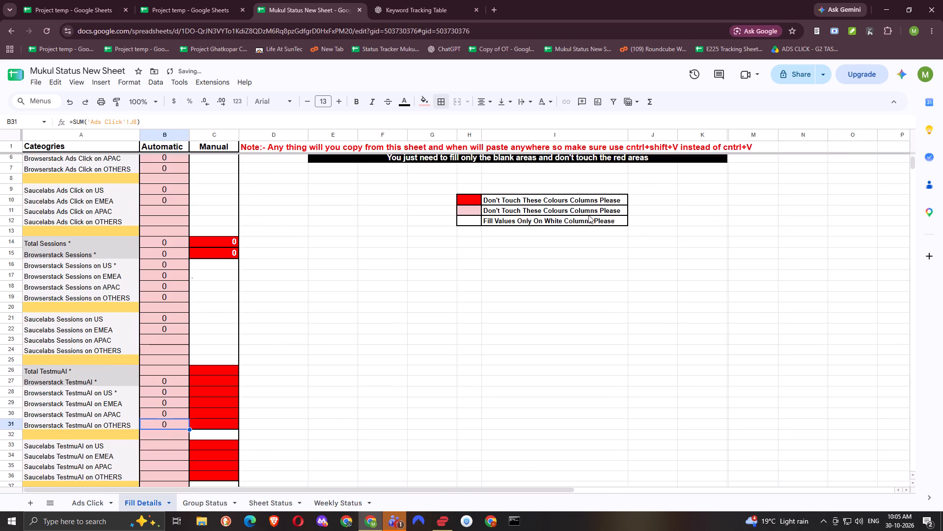
Enter a SUM of 'Ads Click'!J25 for Saucelabs TestmuAI on US in Fill Details B33.
scroll(237, 363, down, 2)
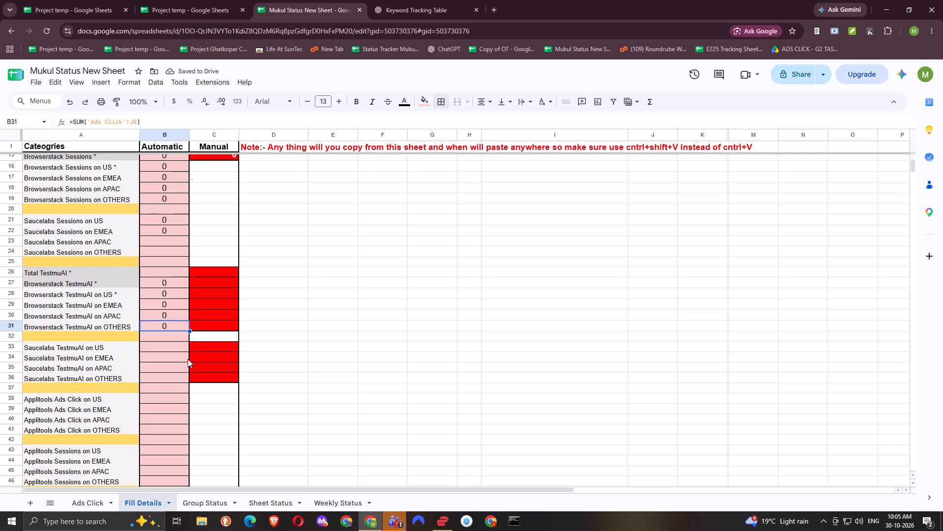
click(155, 346)
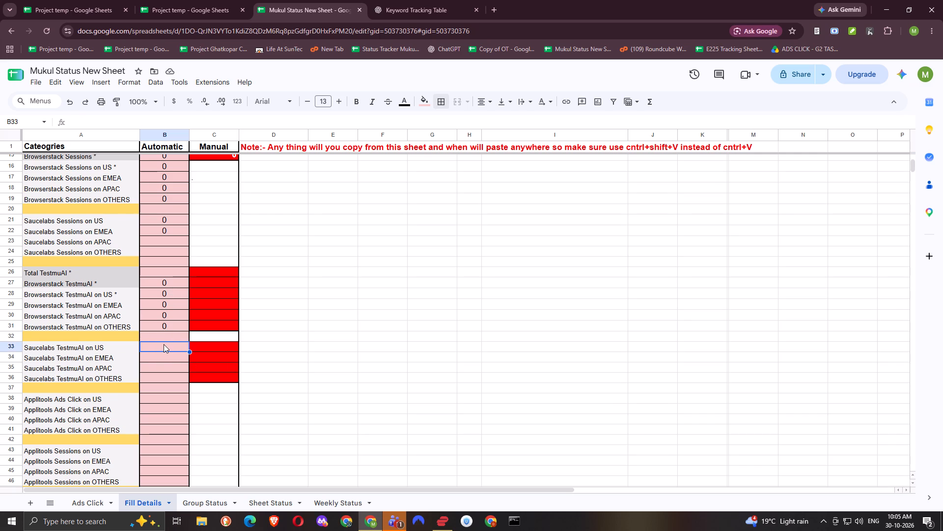
double_click(164, 347)
text(=sum)
key(Return)
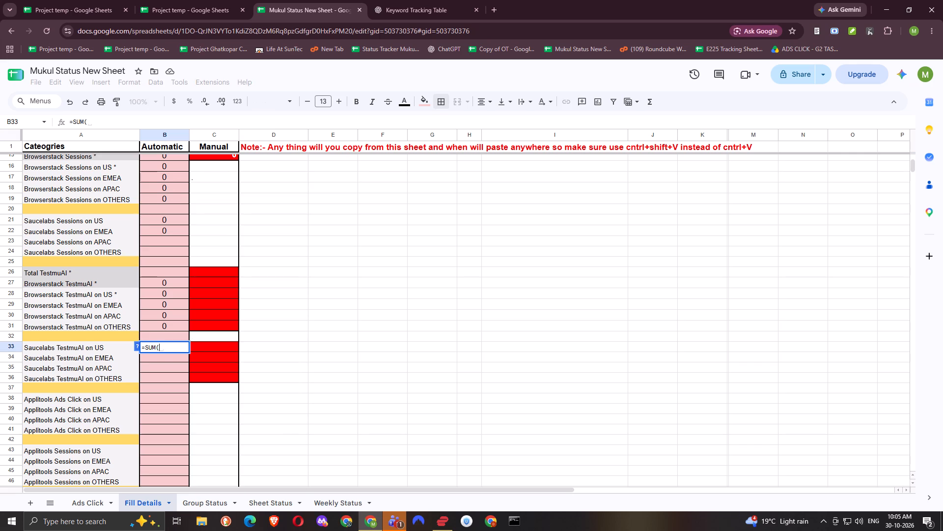
click(85, 501)
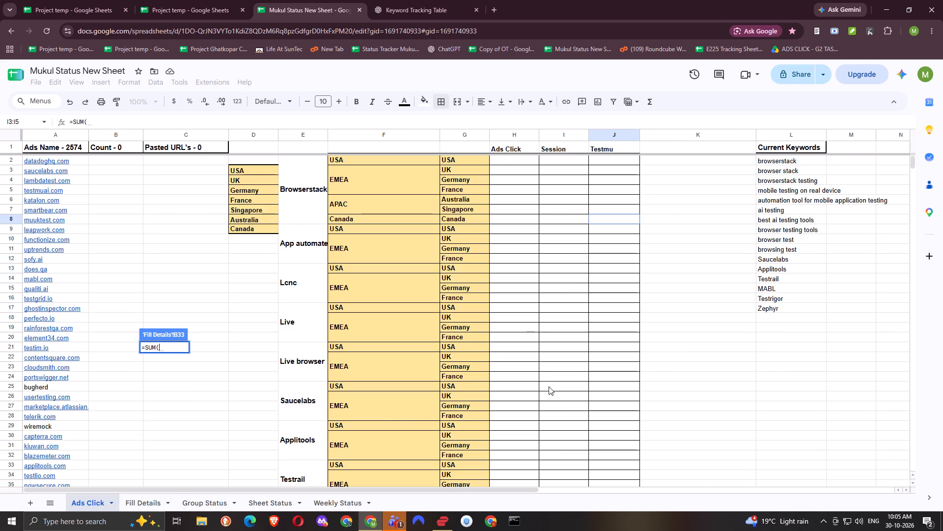
click(586, 386)
click(597, 387)
key(Return)
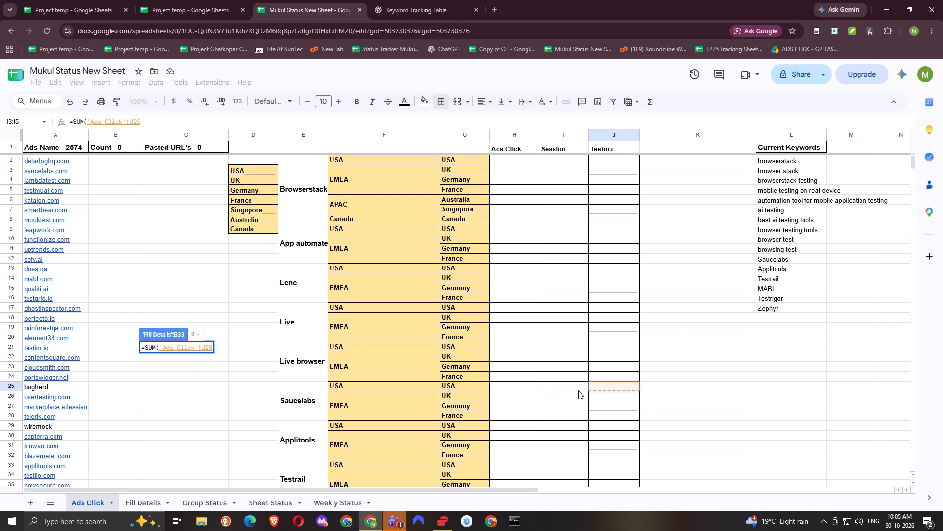
Enter a SUM of 'Ads Click'!J26:J28 for Saucelabs TestmuAI on EMEA in Fill Details B34.
double_click(161, 357)
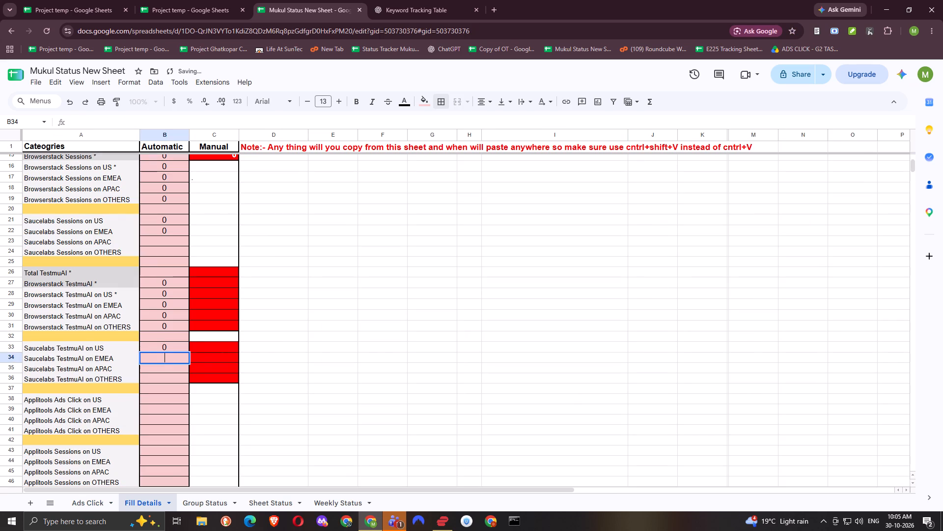
text(=sum)
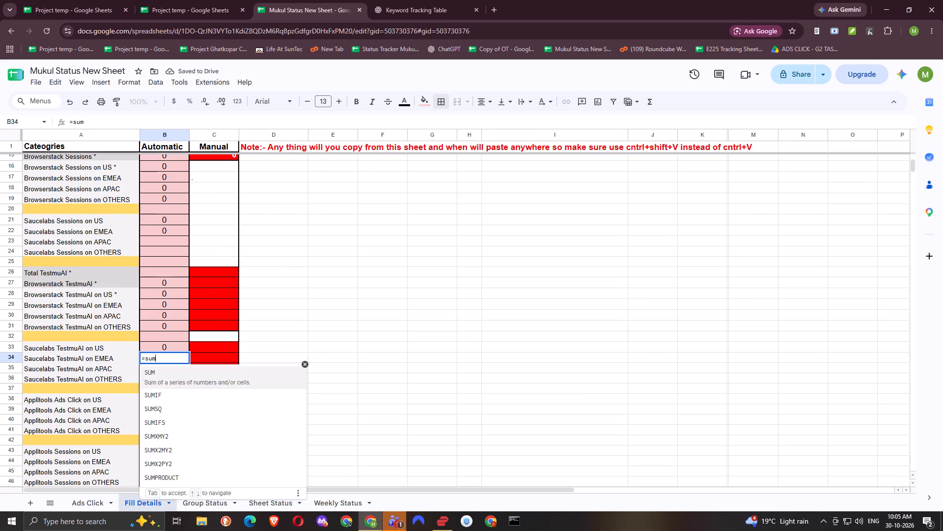
key(Return)
click(95, 499)
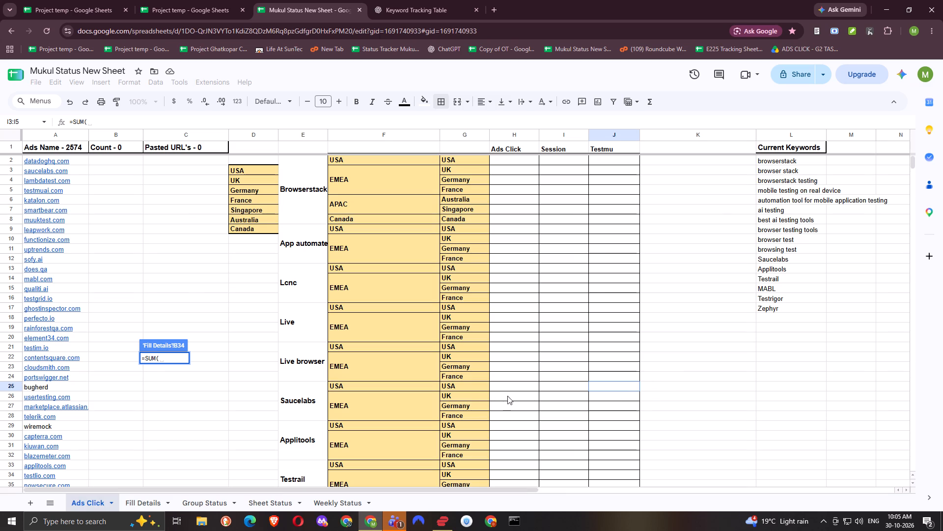
drag(603, 401, 603, 414)
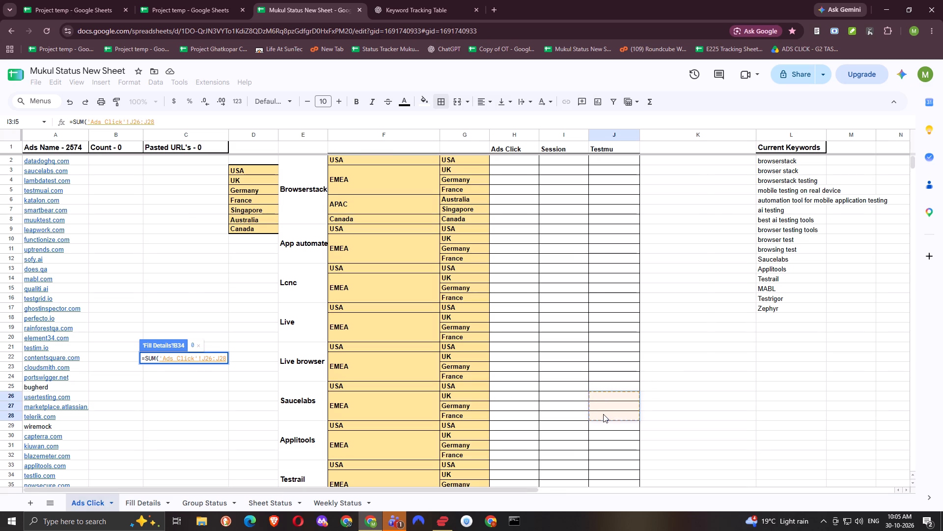
key(Return)
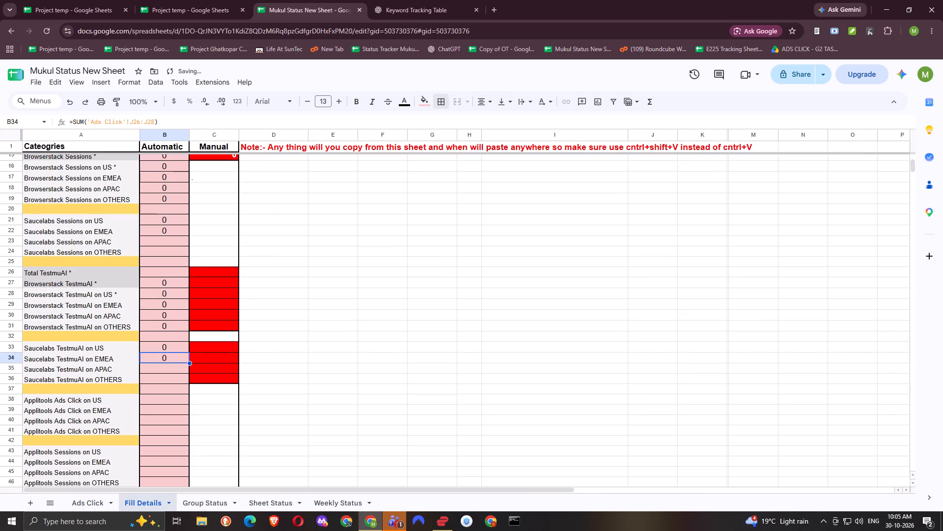
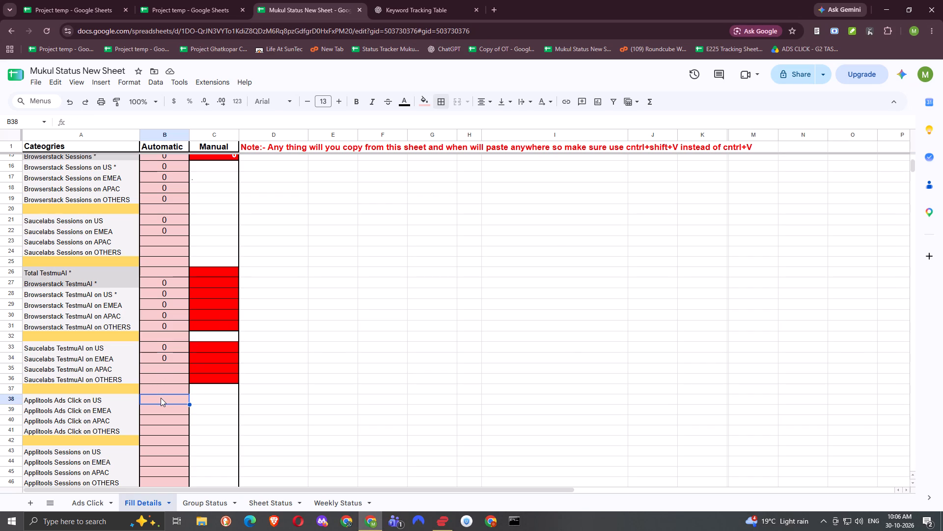
Enter a SUM of 'Ads Click'!H29 for Applitools Ads Click on US in Fill Details B38.
key(Return)
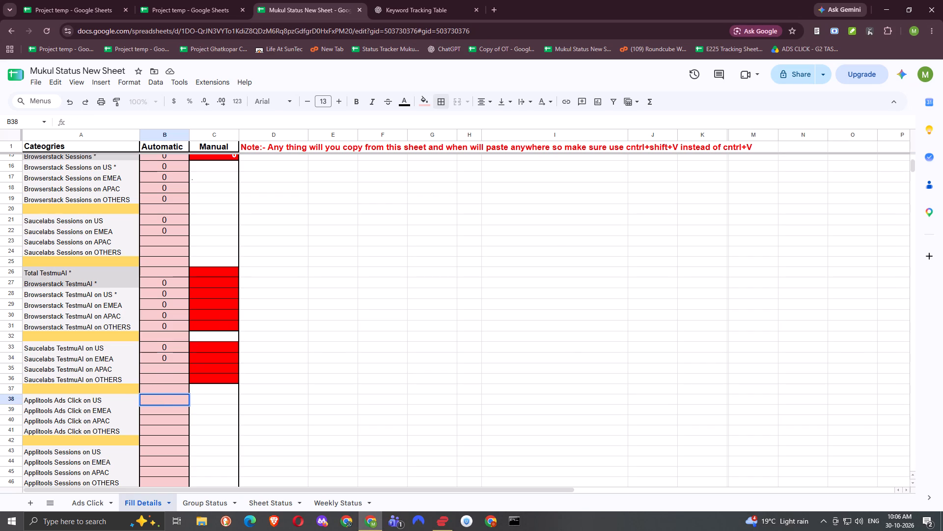
text(=sum)
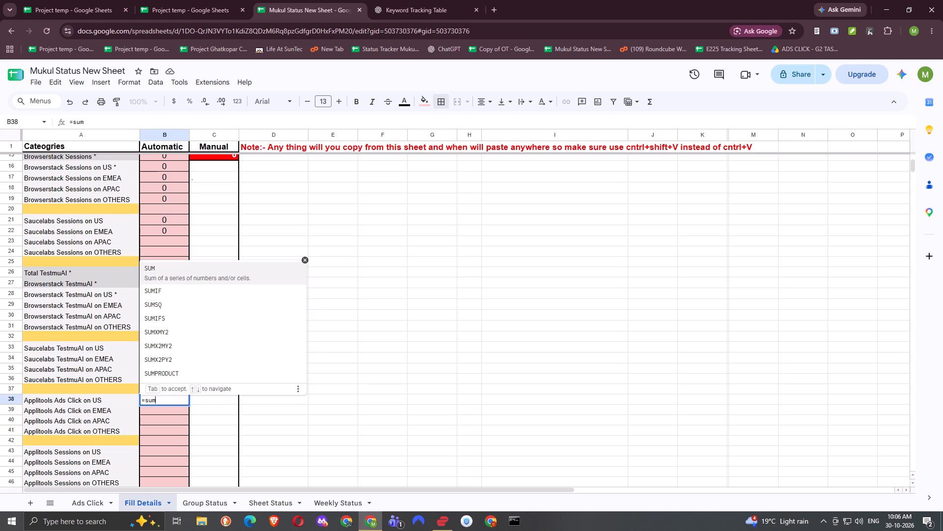
key(Return)
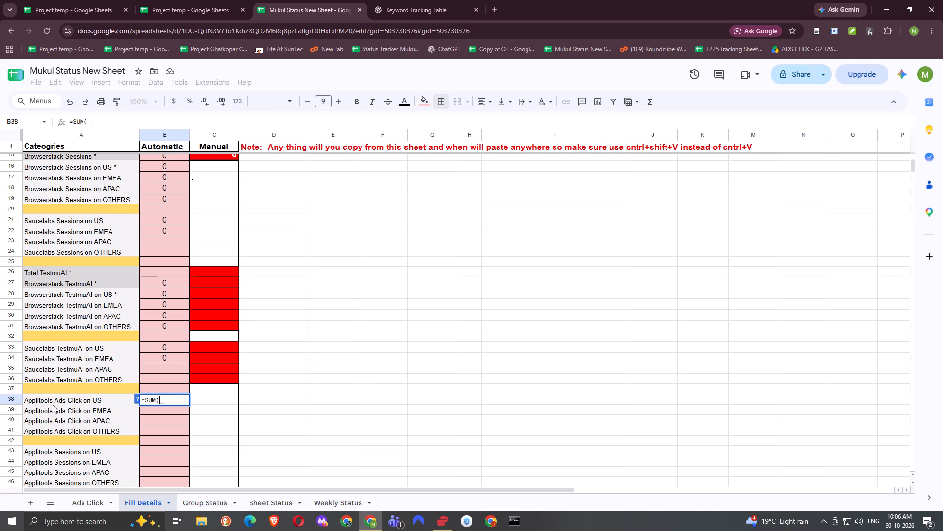
click(82, 501)
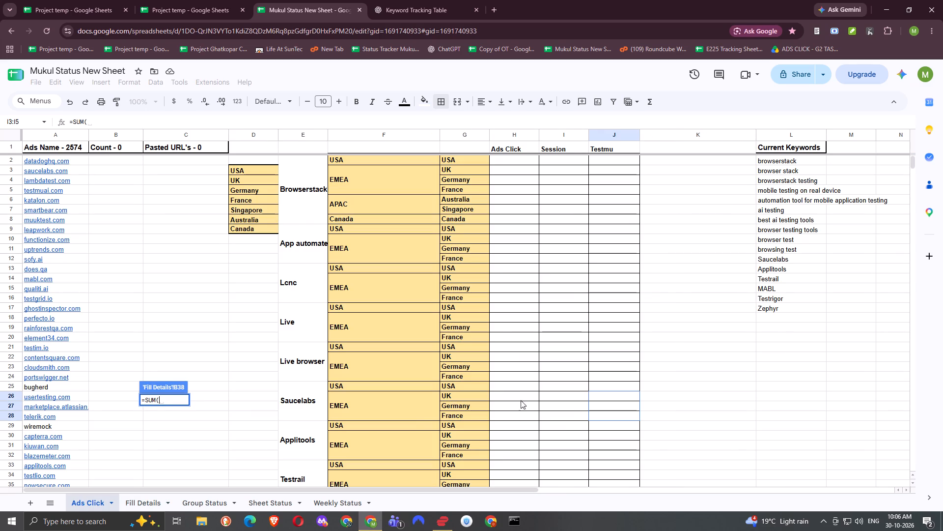
click(503, 426)
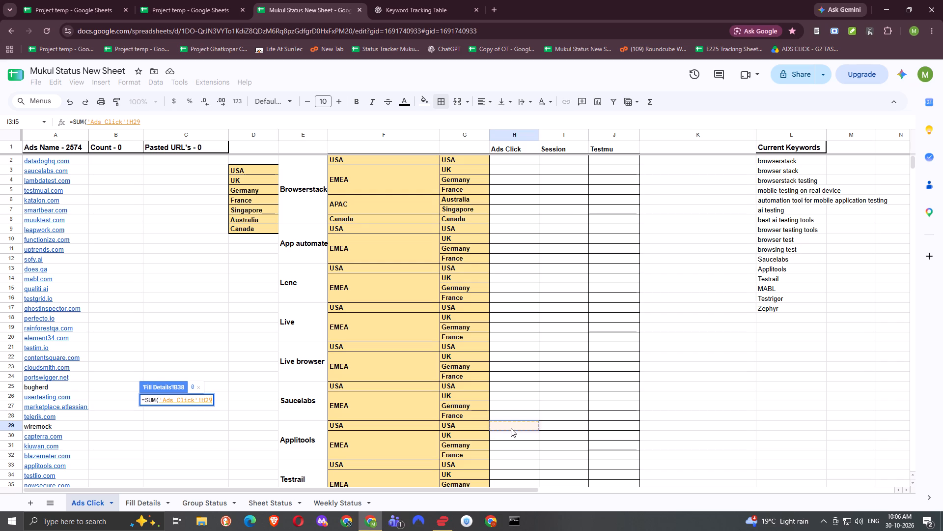
key(Return)
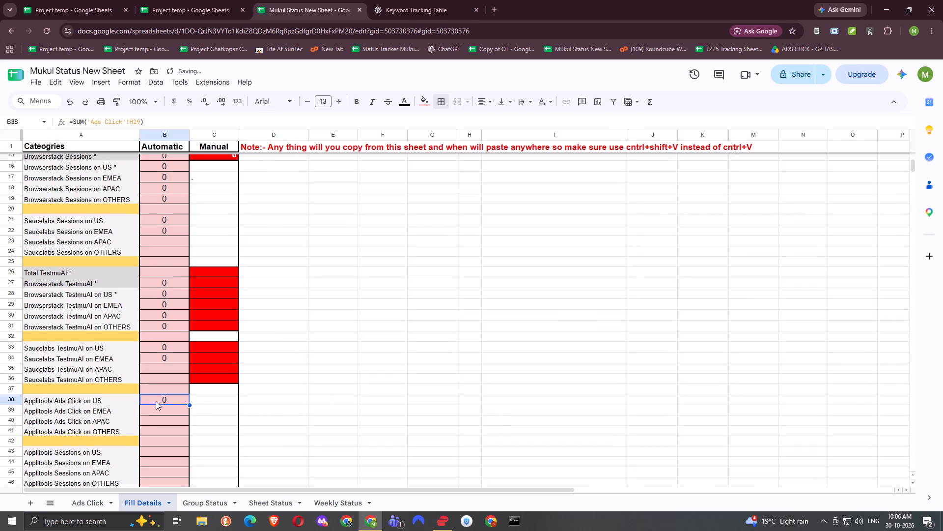
Copy the B38 formula into B39 for Applitools Ads Click on EMEA, referencing 'Ads Click'!H30.
click(155, 413)
key(Up)
key(ctrl+c)
key(Down)
key(ctrl+v)
key(Return)
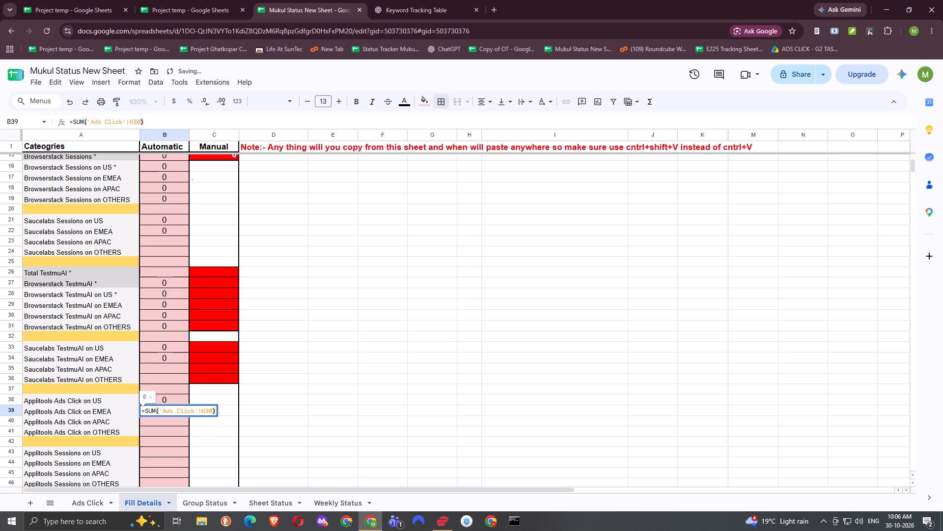
key(Left)
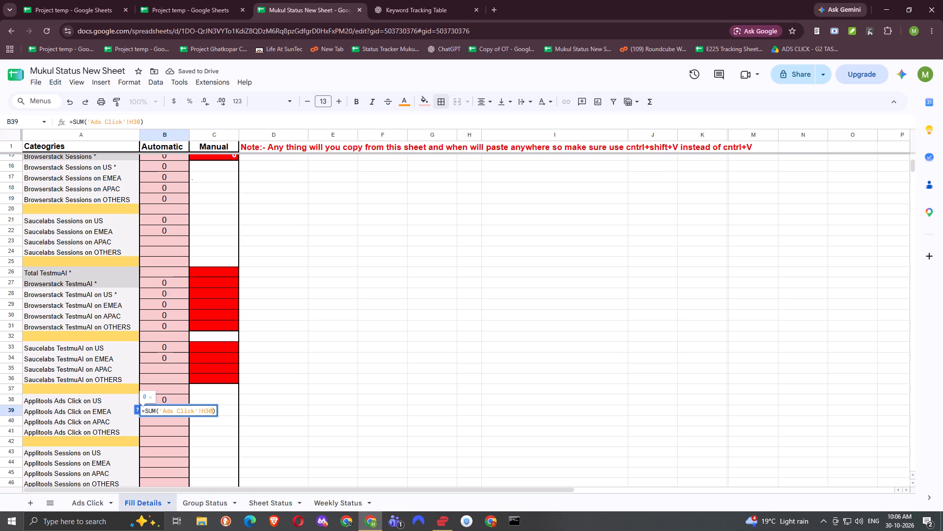
key(semicolon)
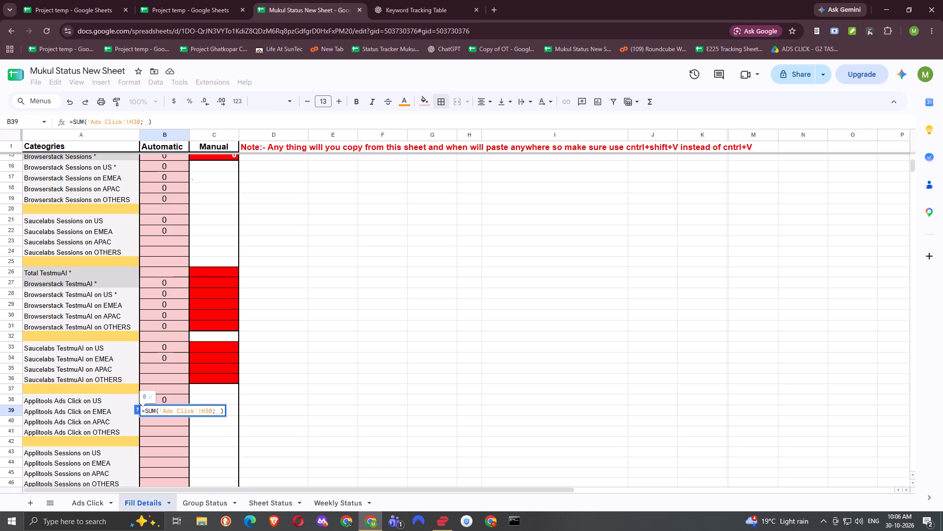
key(BackSpace)
key(shift+colon)
key(BackSpace)
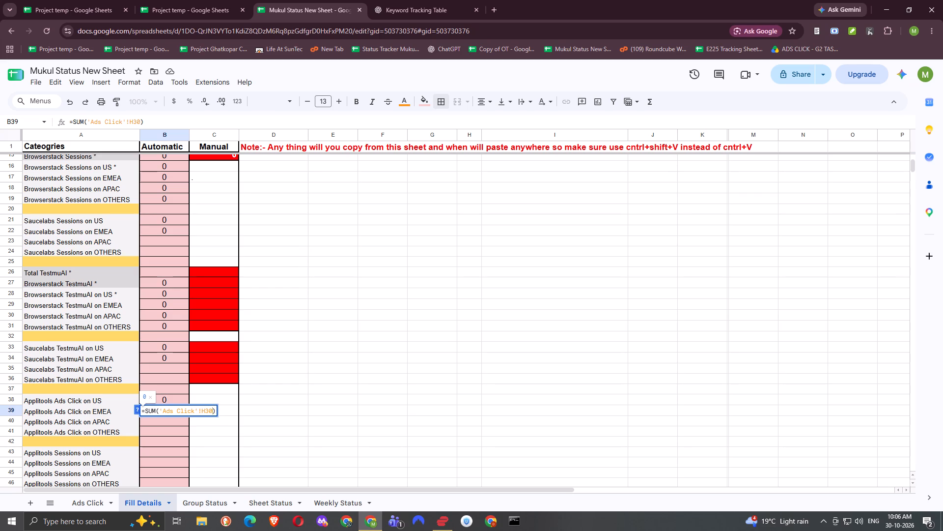
key(Return)
Extend the Applitools Ads Click on EMEA formula in B39 to sum 'Ads Click'!H30:H33.
click(156, 356)
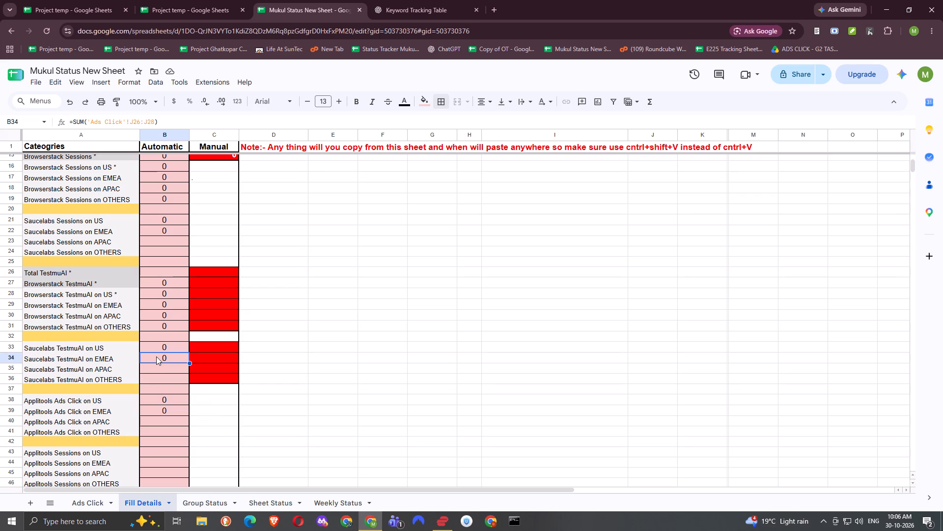
click(167, 408)
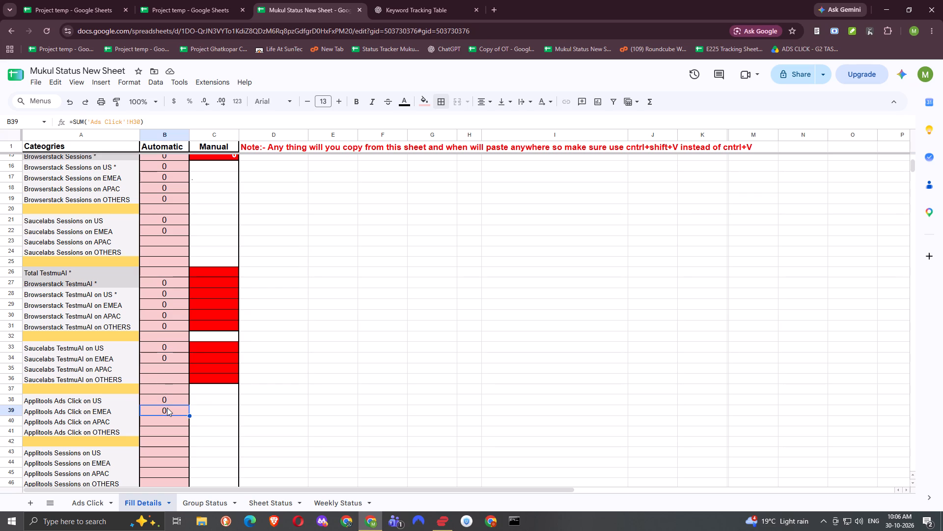
key(Return)
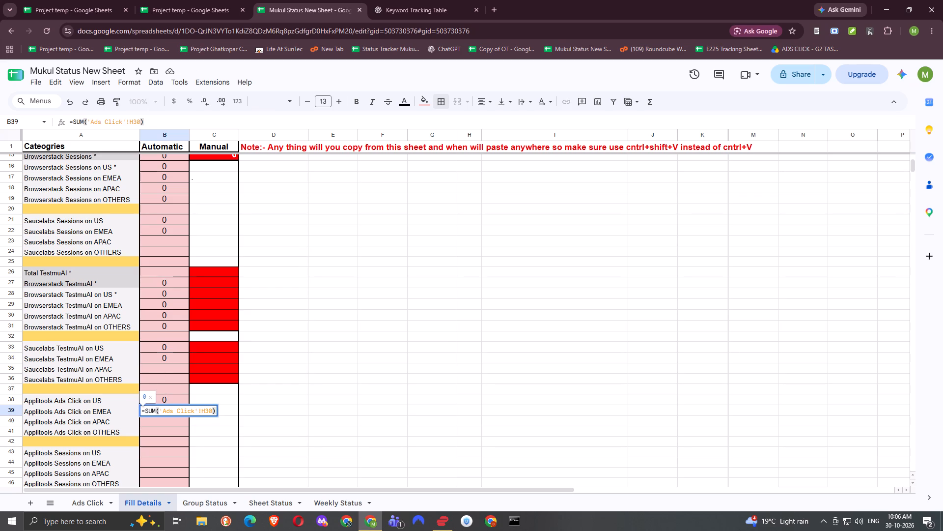
key(Left)
text(:)
key(space)
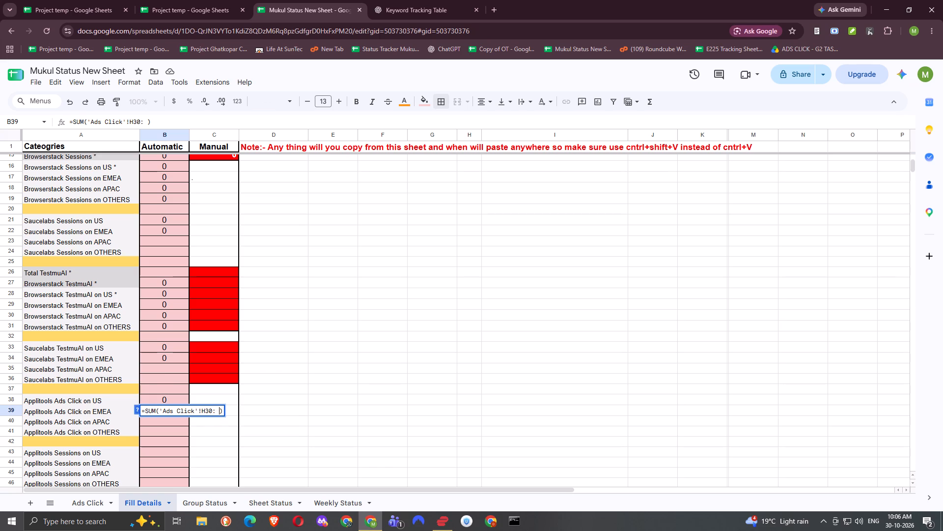
key(shift+h)
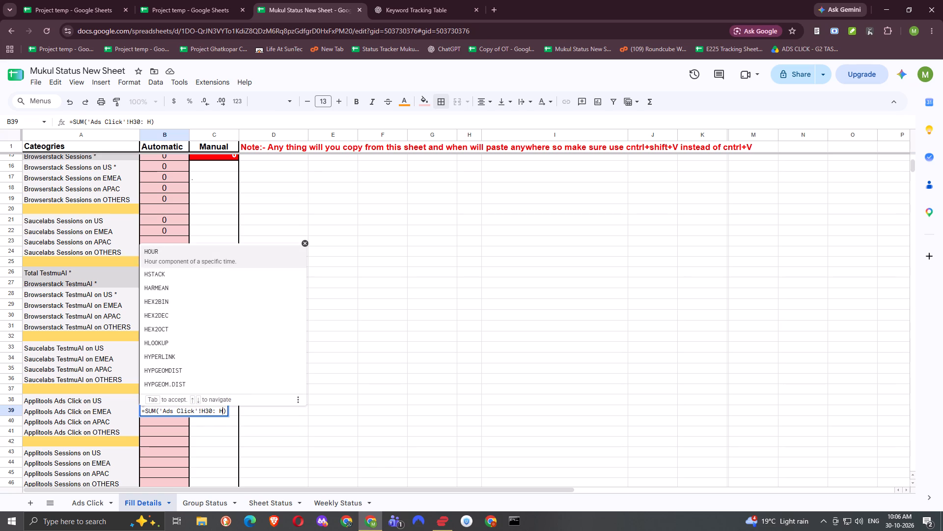
text(33)
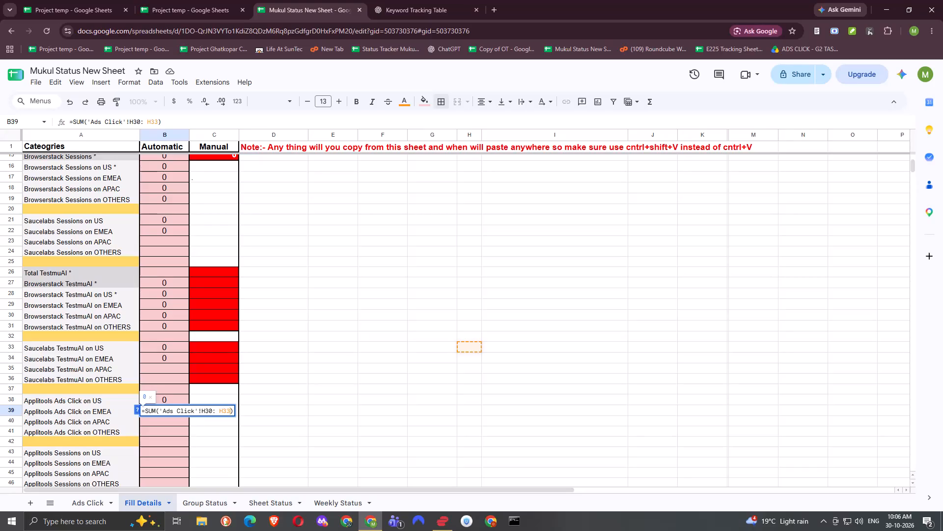
key(Return)
key(Up)
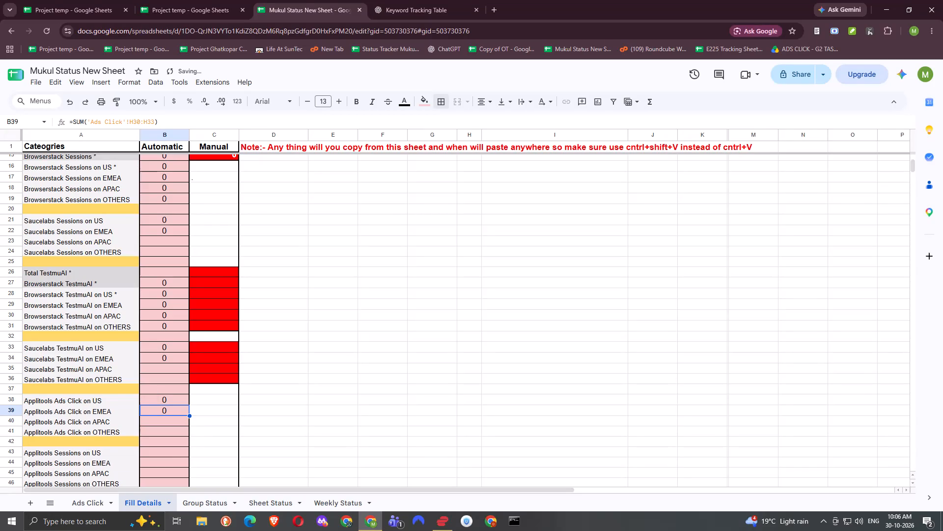
key(Return)
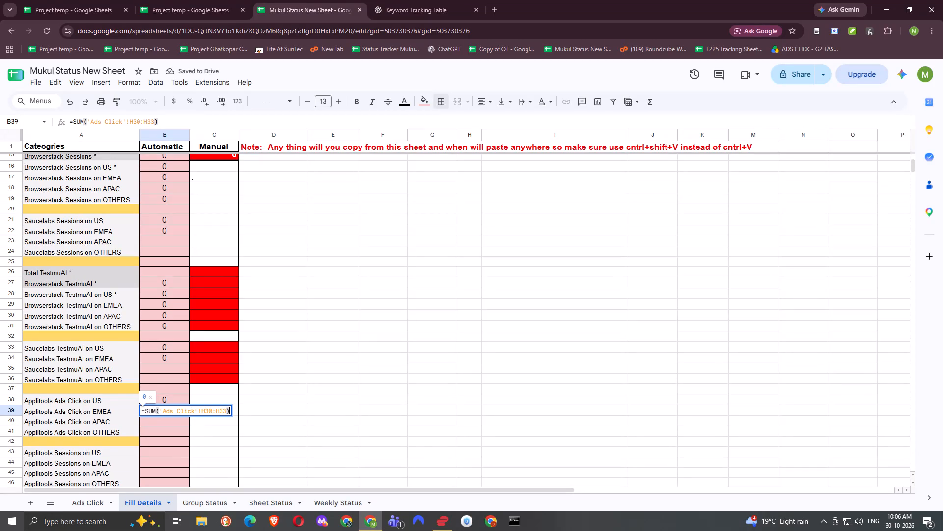
key(Return)
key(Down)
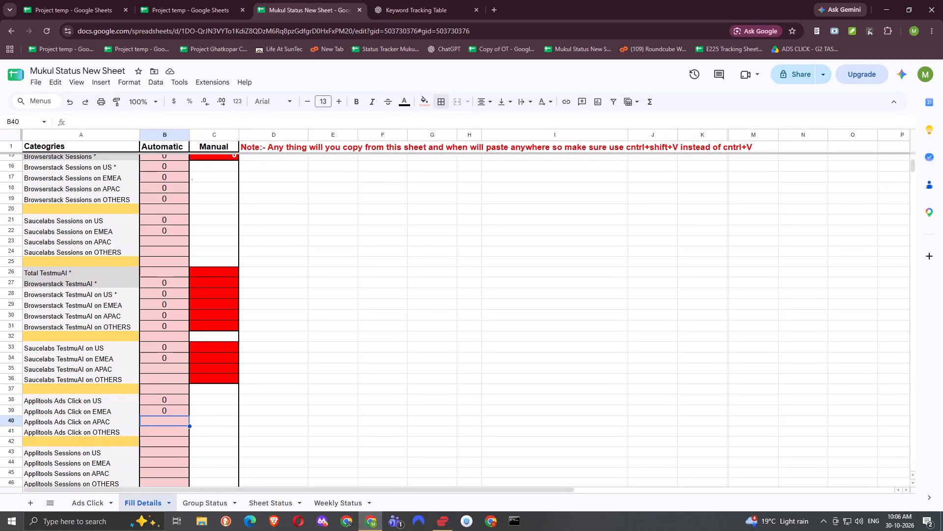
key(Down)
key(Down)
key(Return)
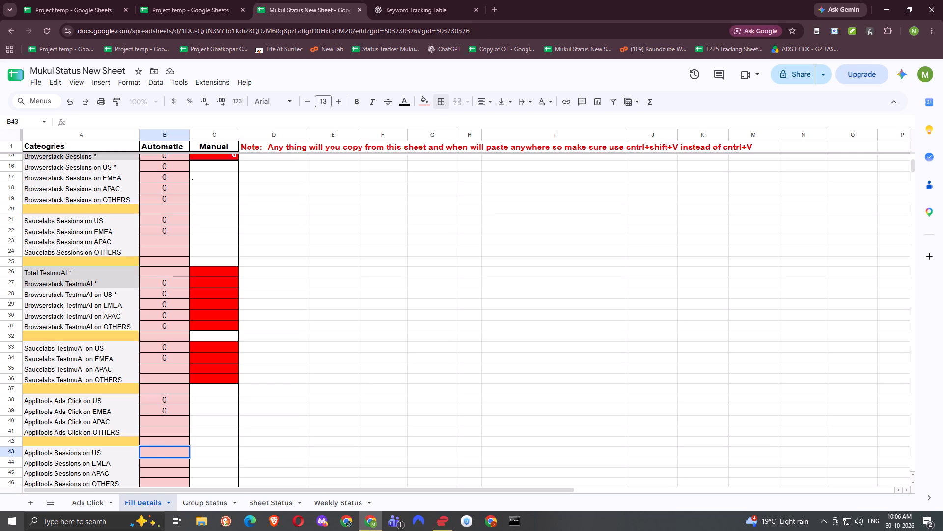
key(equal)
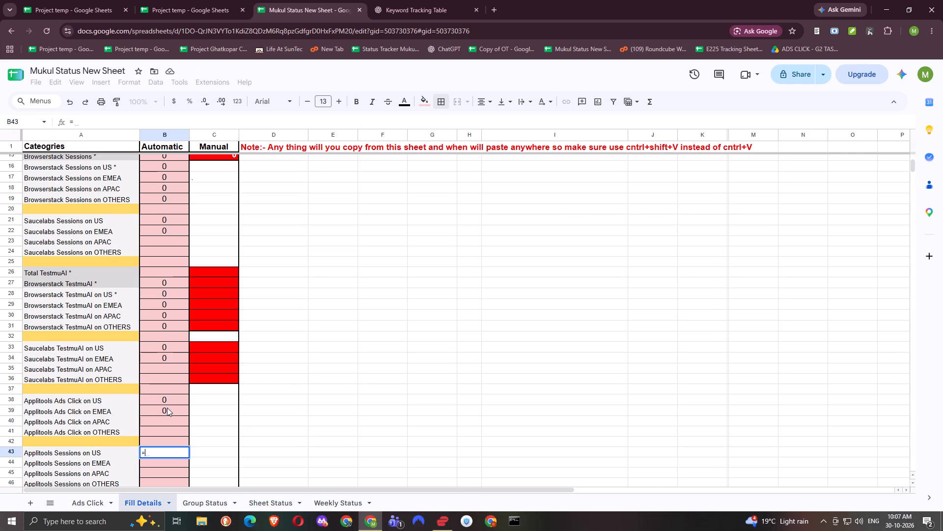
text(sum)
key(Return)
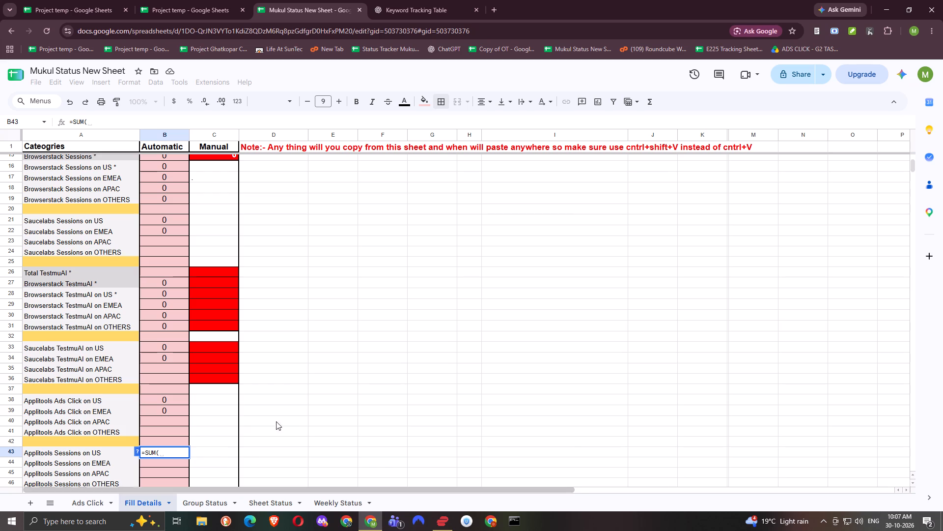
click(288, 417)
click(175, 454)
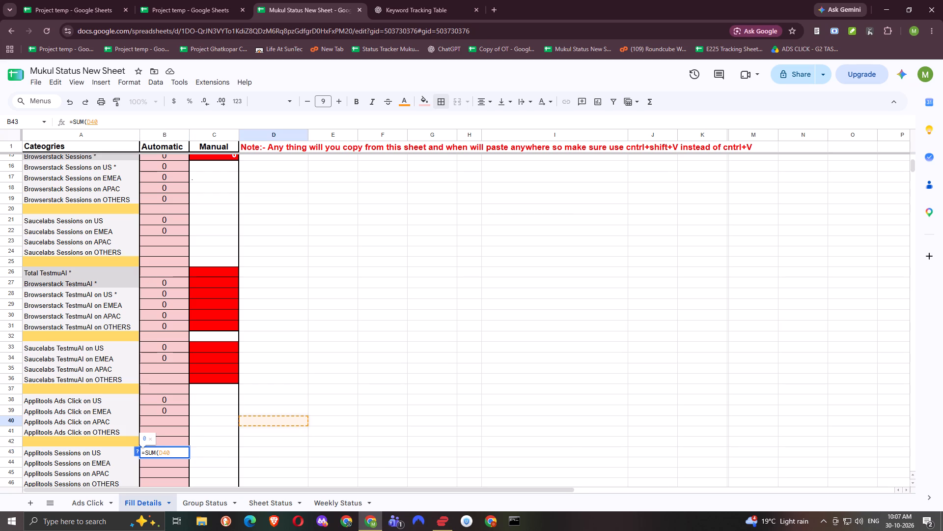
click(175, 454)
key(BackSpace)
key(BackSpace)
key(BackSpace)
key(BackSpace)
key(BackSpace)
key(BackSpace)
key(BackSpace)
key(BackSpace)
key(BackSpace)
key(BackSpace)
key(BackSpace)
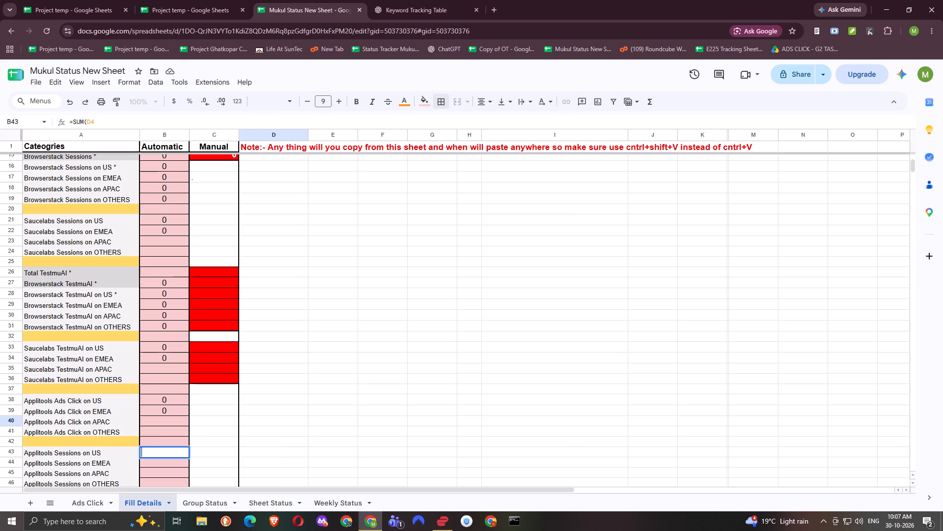
Copy the B38 formula into B43 for Applitools Sessions on US and change its reference to 'Ads Click'!I34.
click(154, 400)
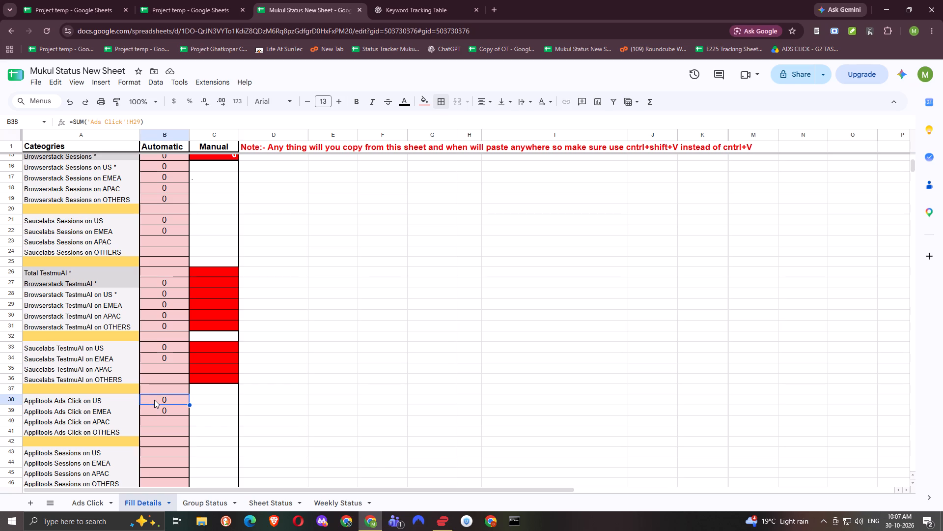
key(ctrl+c)
key(Down)
key(Down)
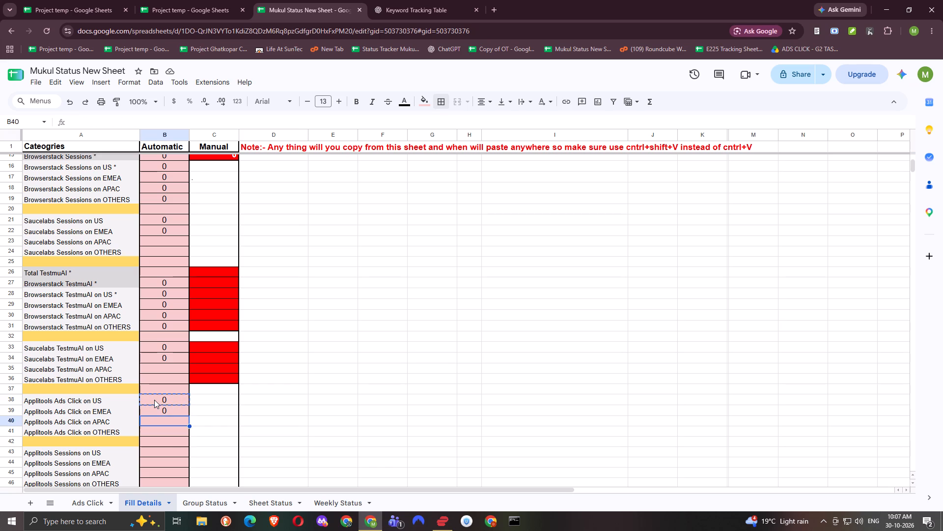
key(Down)
key(Down)
key(Down)
key(ctrl+v)
key(Return)
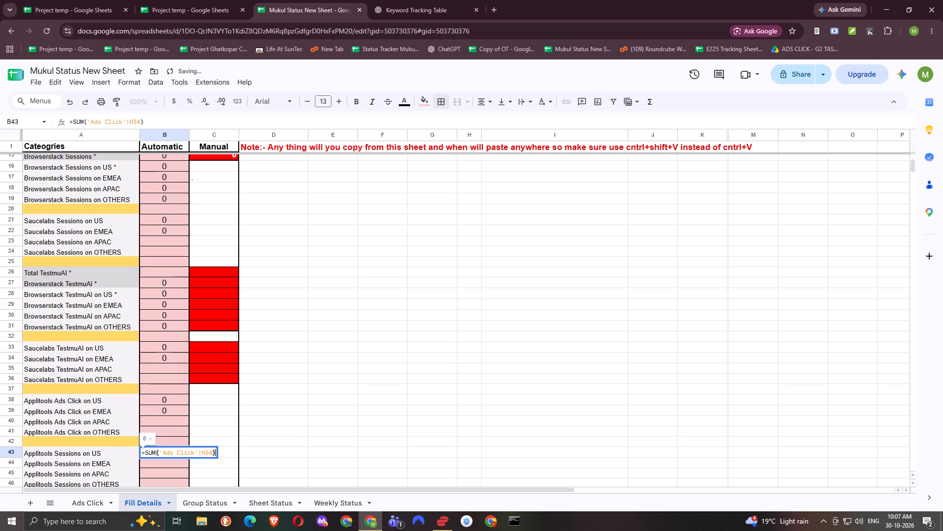
key(Left)
key(Left)
key(Left)
key(BackSpace)
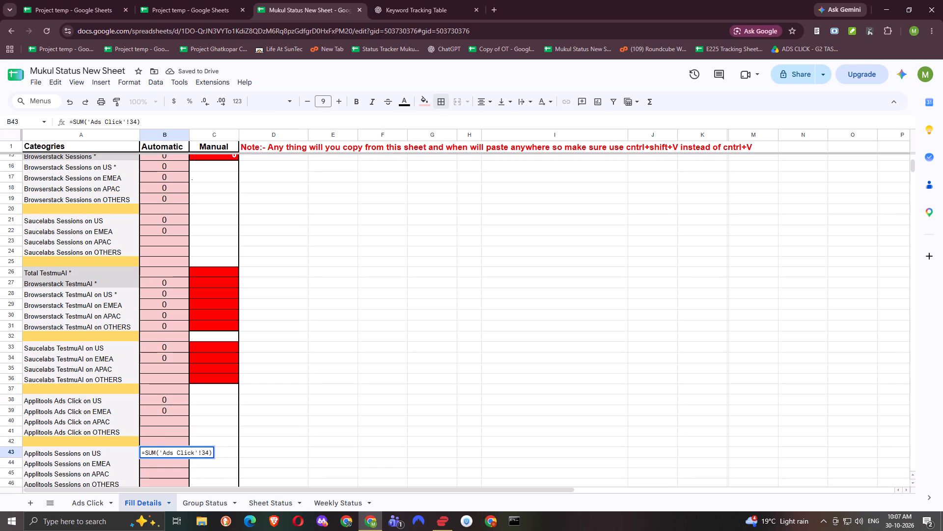
key(shift+i)
key(Return)
key(Up)
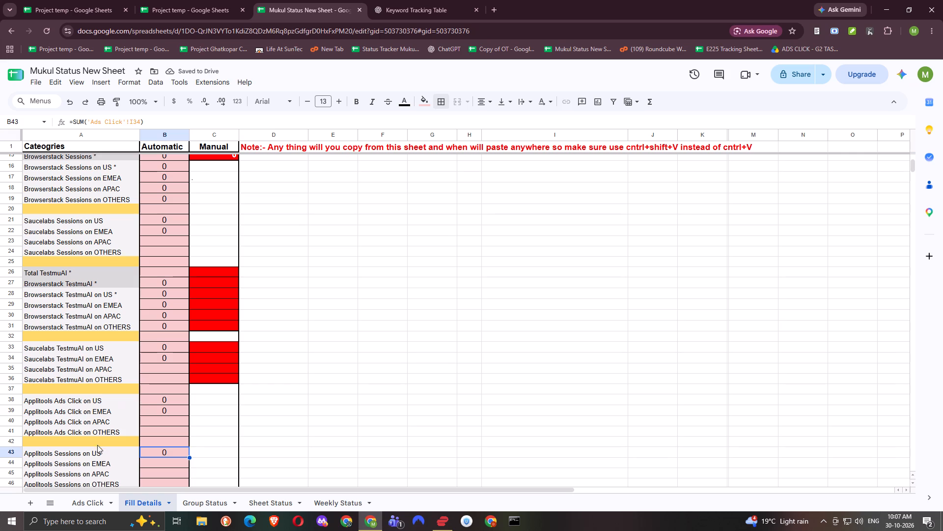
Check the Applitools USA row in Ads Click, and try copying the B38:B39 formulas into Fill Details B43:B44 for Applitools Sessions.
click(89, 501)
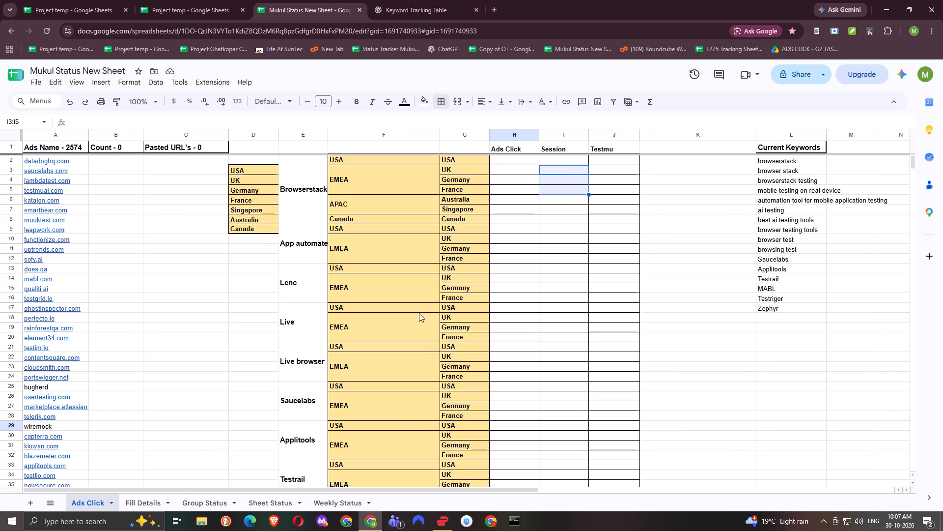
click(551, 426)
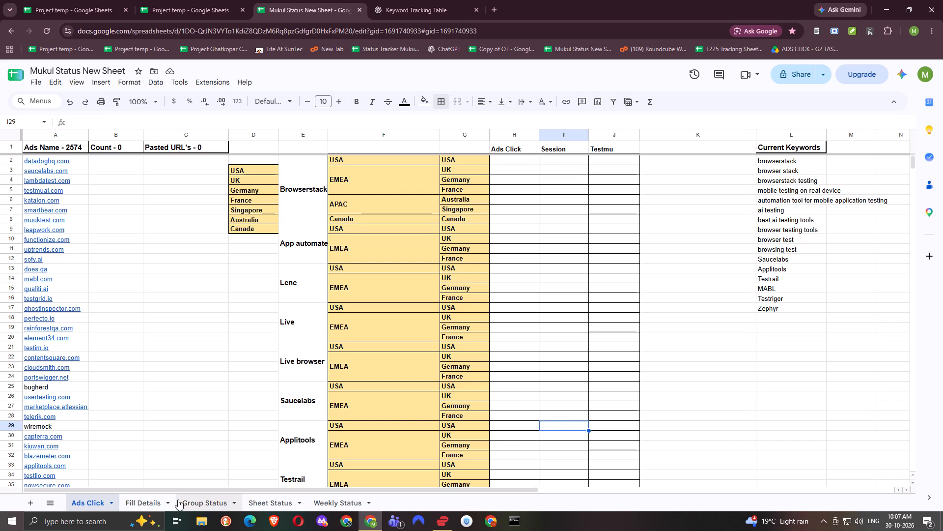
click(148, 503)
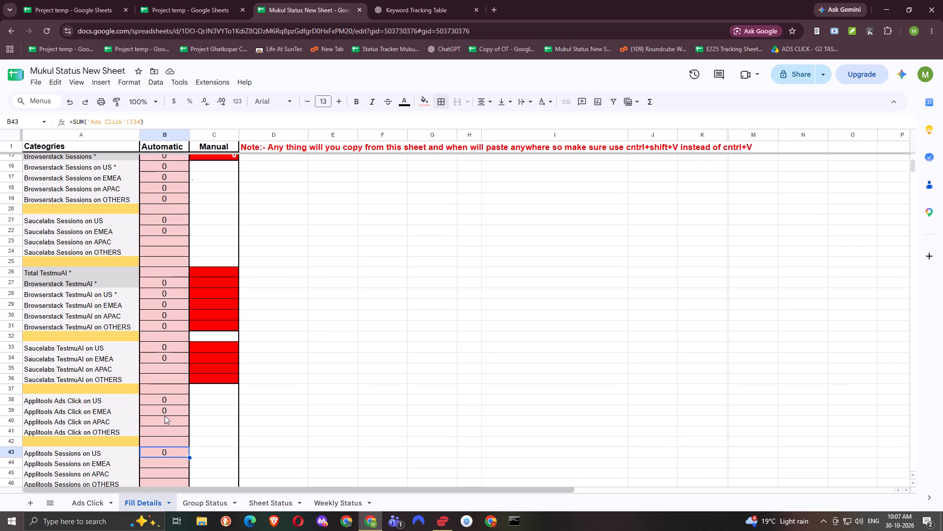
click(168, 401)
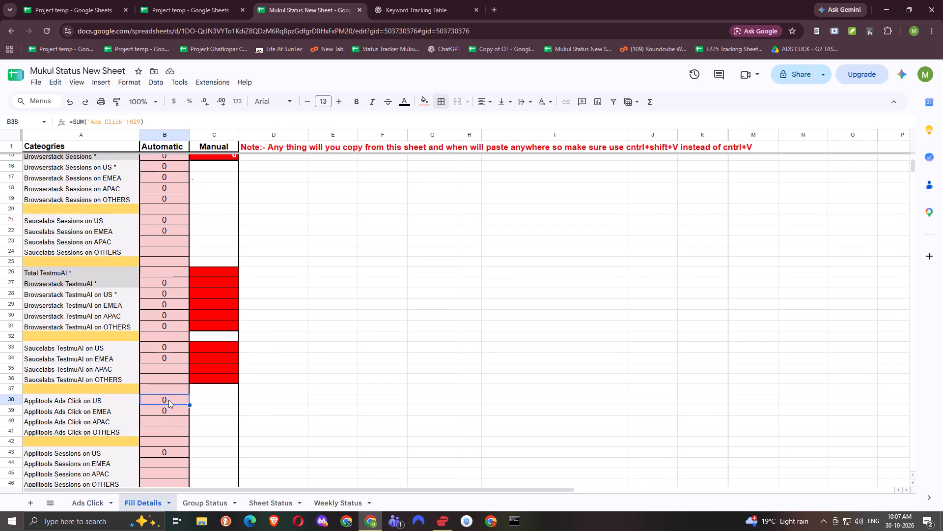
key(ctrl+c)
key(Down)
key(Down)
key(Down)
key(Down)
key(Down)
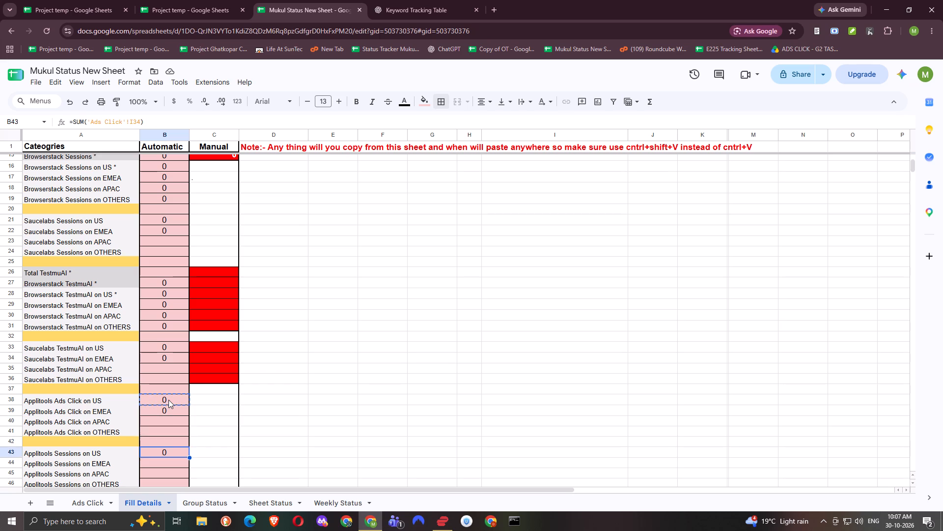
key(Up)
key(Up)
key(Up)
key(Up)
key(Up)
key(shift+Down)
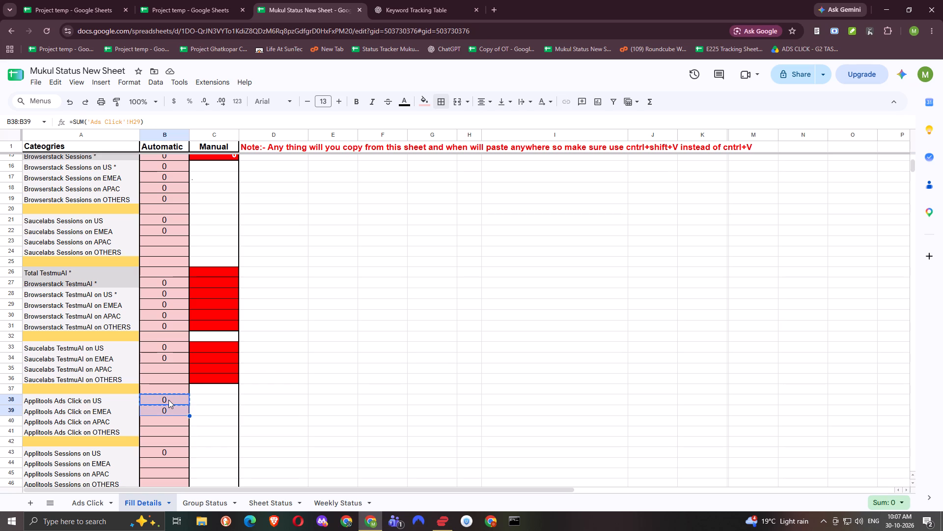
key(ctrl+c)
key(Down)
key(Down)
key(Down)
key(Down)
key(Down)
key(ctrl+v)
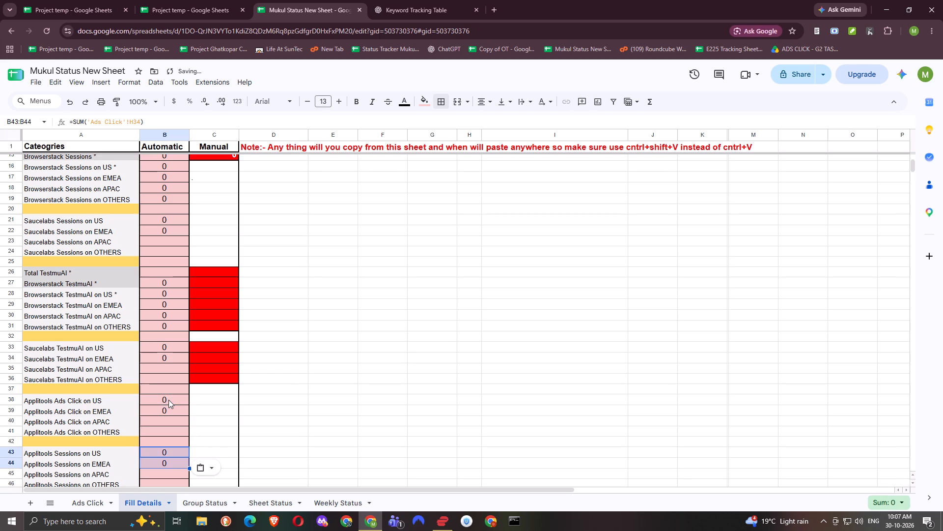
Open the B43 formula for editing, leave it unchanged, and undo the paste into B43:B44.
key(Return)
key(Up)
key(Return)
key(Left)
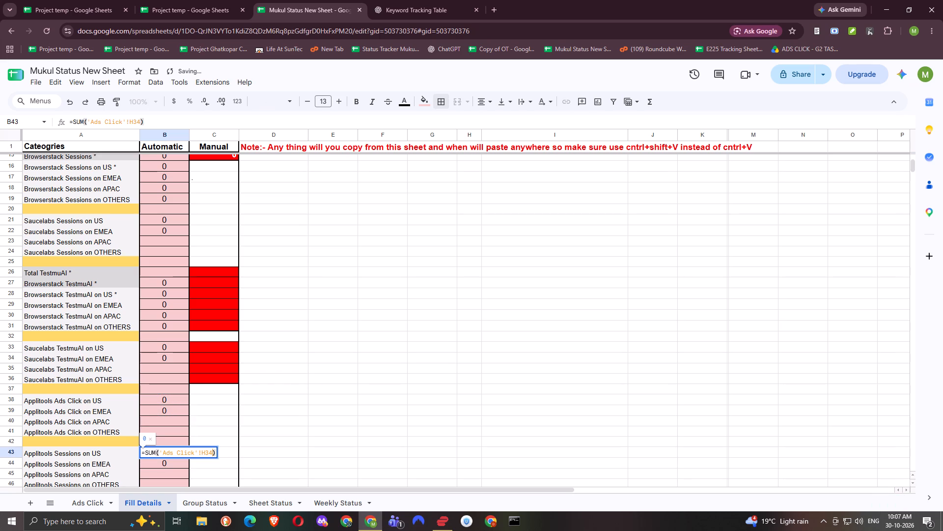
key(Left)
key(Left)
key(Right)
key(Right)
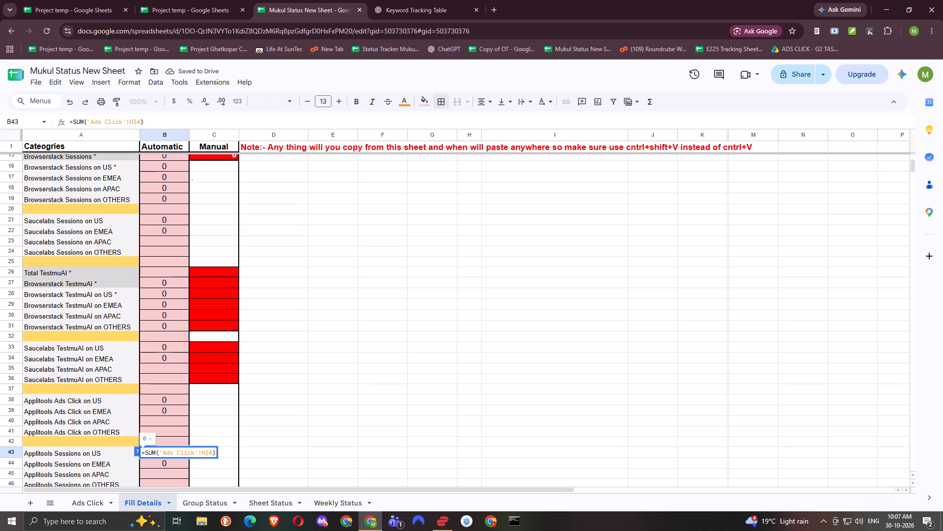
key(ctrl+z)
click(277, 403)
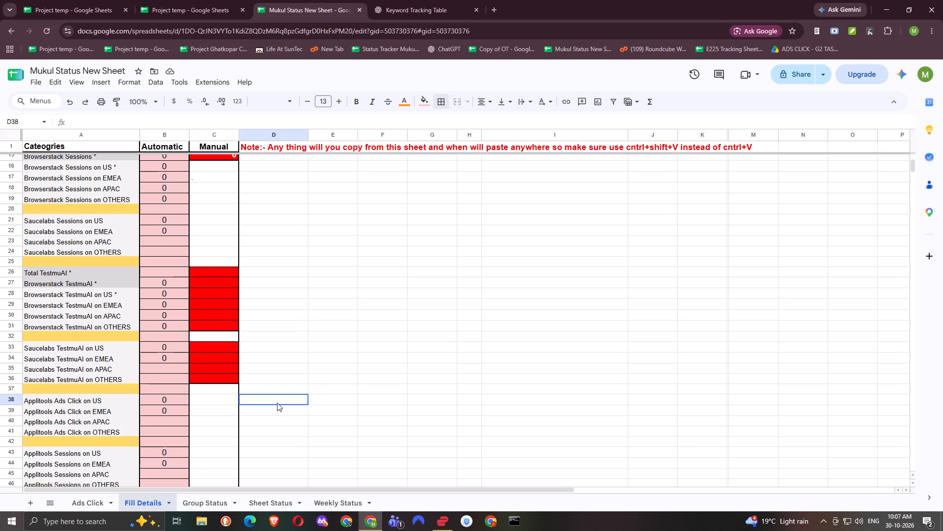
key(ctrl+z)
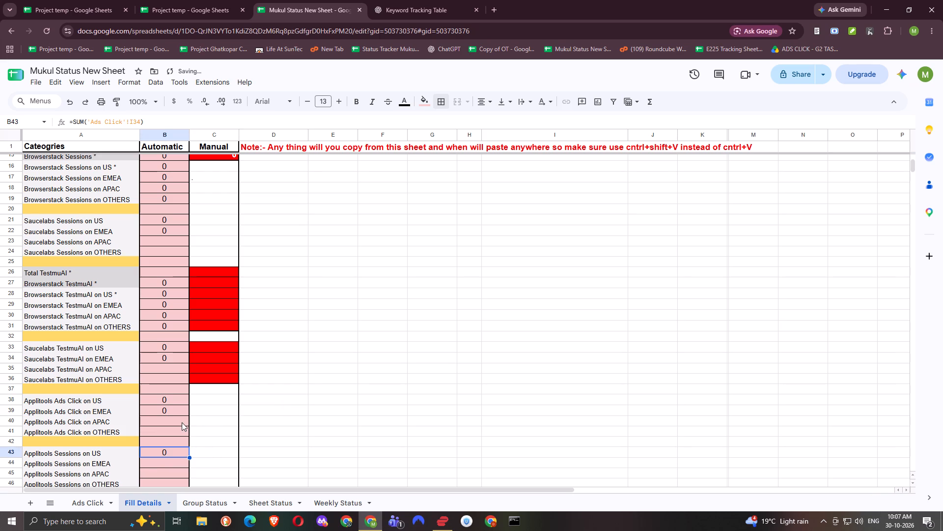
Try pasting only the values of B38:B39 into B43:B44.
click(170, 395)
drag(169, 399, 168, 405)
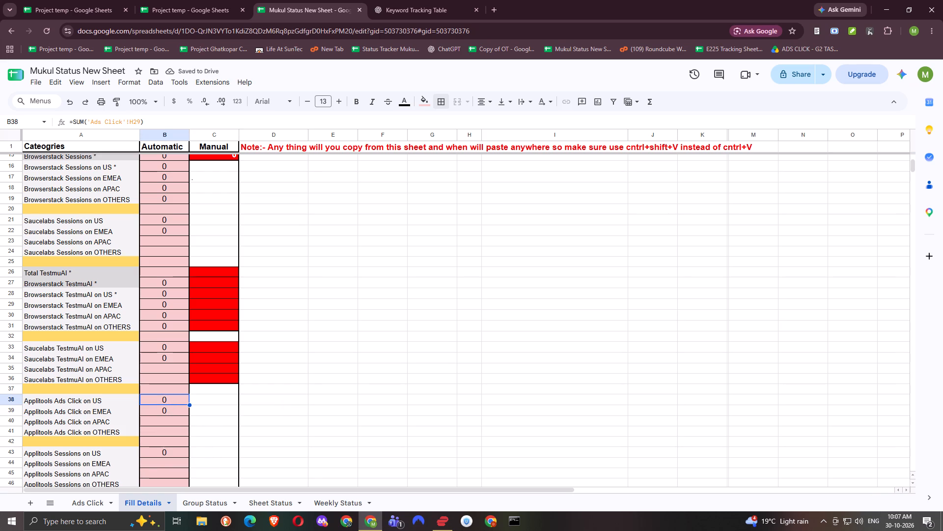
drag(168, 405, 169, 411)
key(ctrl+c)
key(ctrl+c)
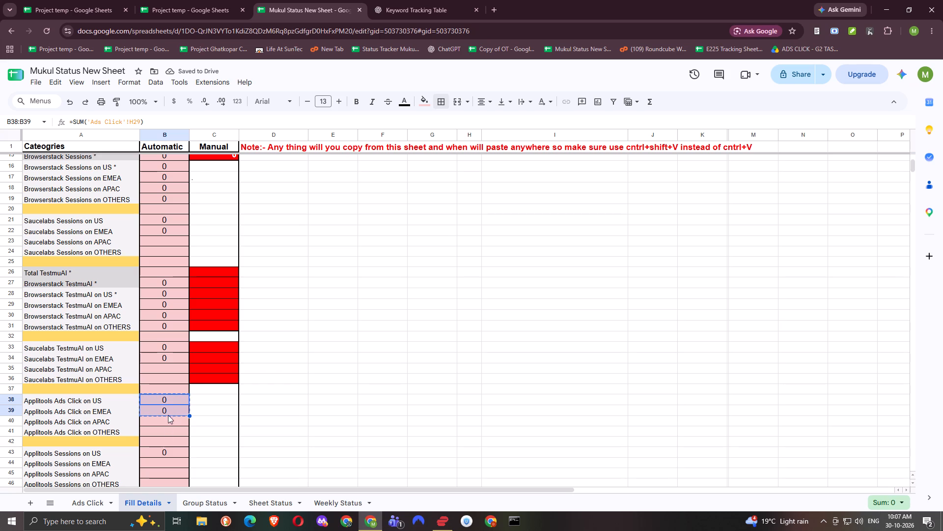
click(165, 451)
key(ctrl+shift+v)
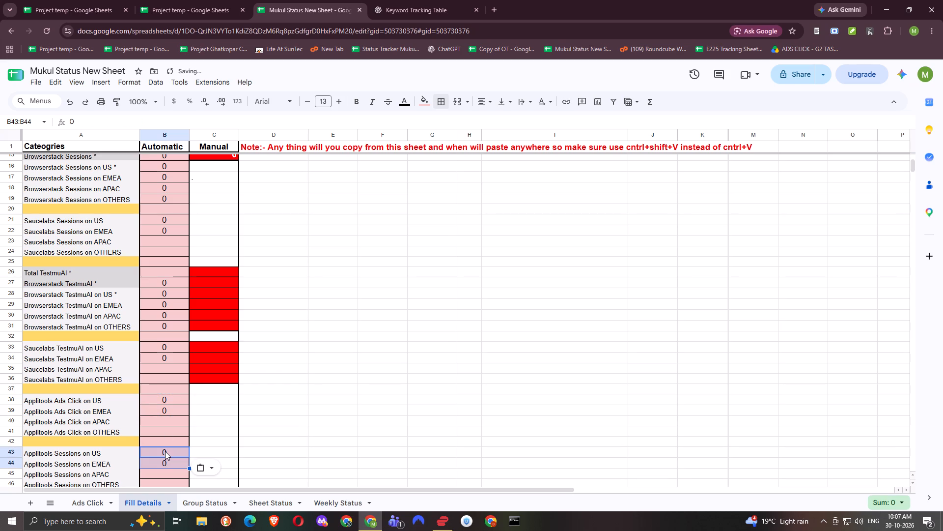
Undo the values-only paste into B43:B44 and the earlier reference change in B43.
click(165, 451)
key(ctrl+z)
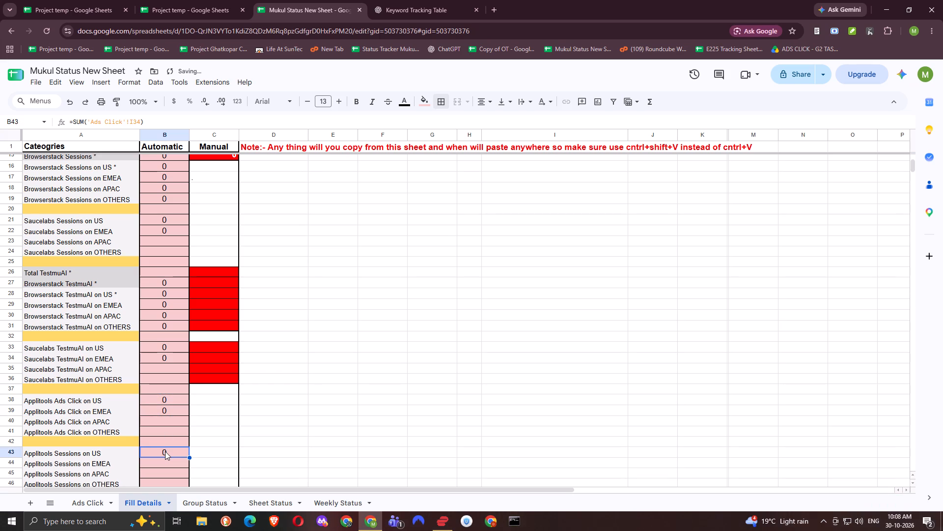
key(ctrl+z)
Replace the B43 formula for Applitools Sessions on US with B38's formula text, changing its reference to 'Ads Click'!I29.
click(172, 402)
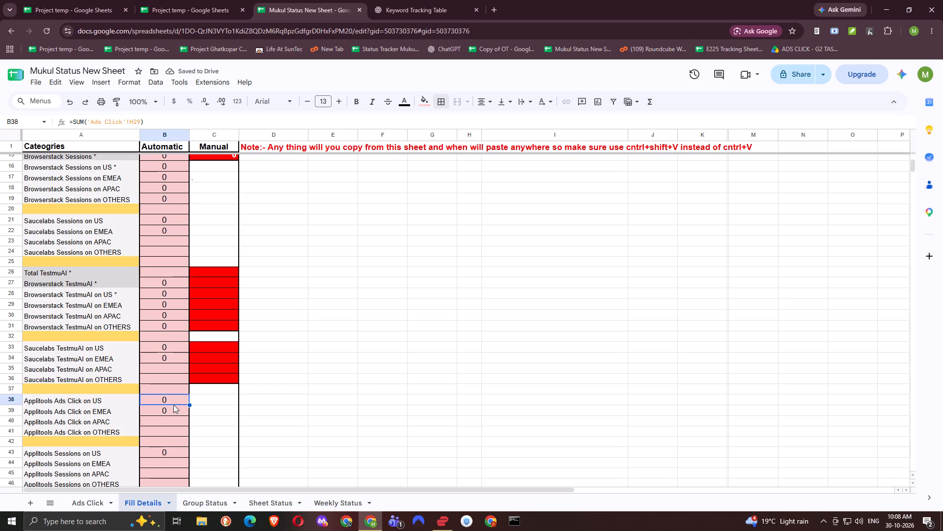
key(Return)
key(ctrl+a)
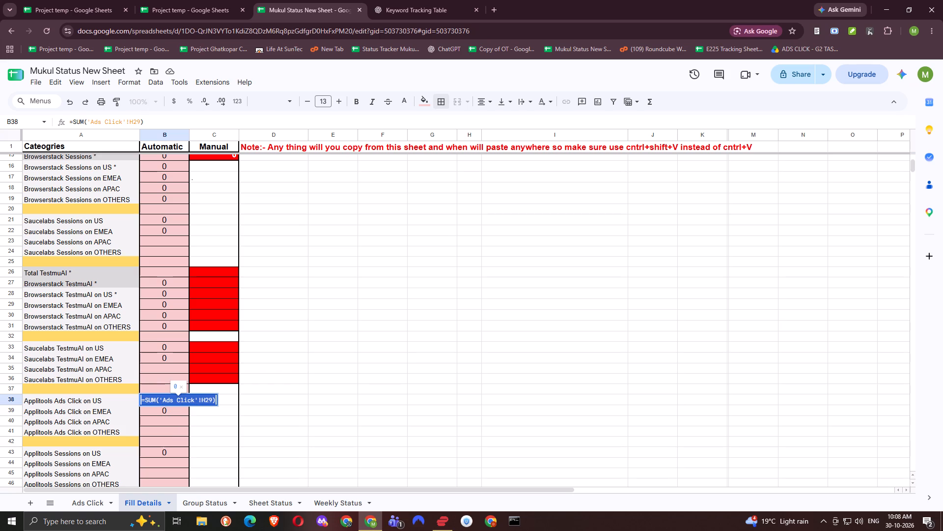
key(ctrl+c)
key(ctrl+c)
key(Return)
key(Down)
key(Down)
key(Down)
key(Down)
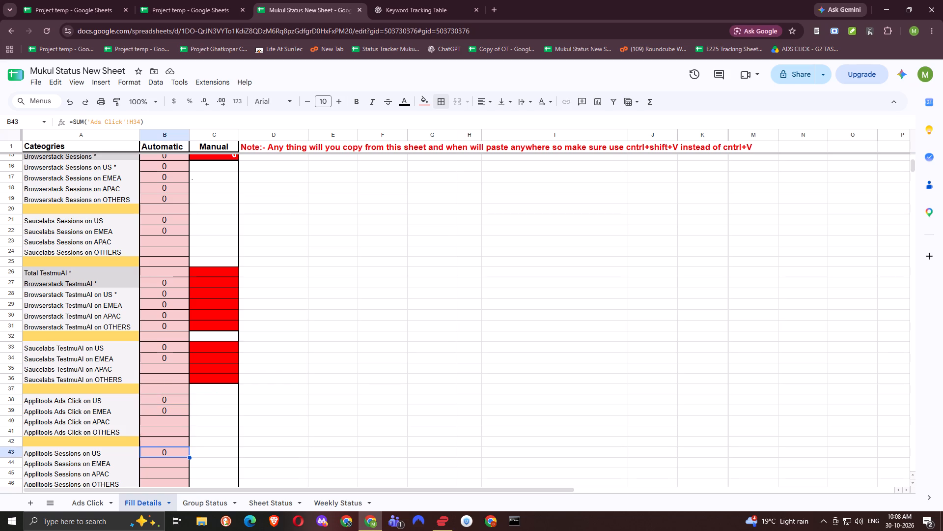
key(Down)
key(Up)
key(Return)
key(ctrl+a)
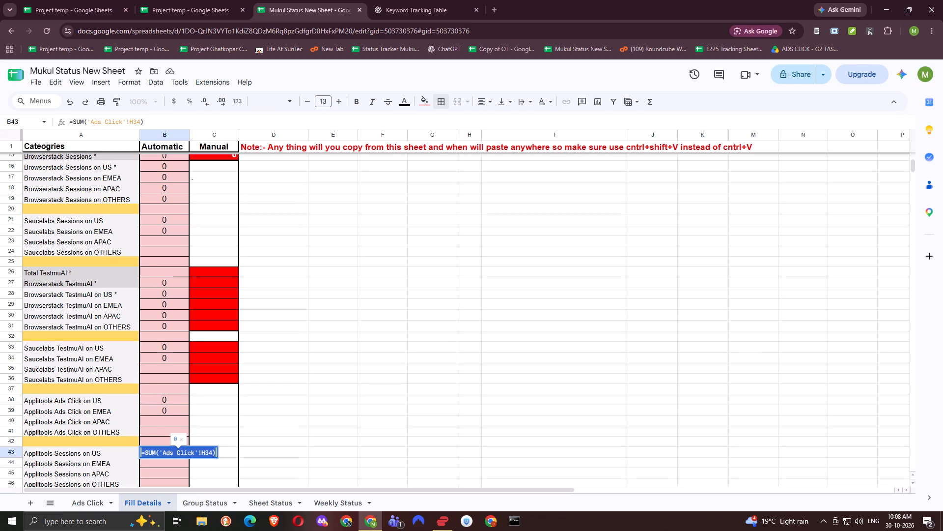
key(ctrl+v)
key(Left)
key(Left)
key(Left)
key(BackSpace)
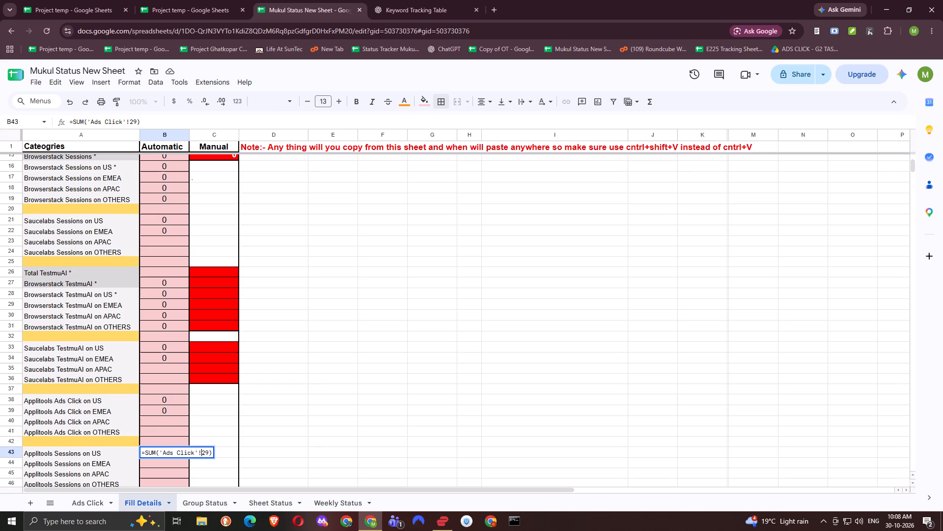
key(shift+i)
key(Return)
Copy the B39 formula text into B44 for Applitools Sessions on EMEA, keeping its references as they are.
key(Up)
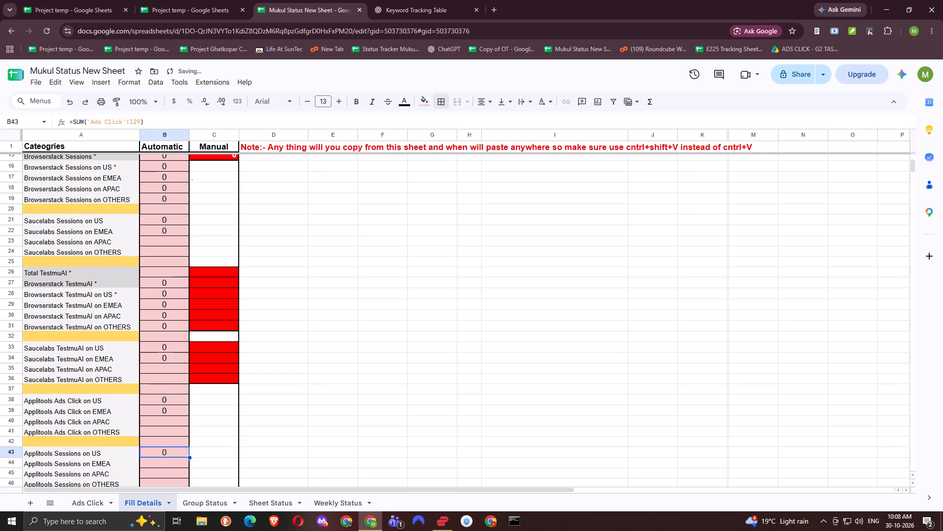
key(Up)
key(Up)
key(Up)
key(Up)
key(Return)
key(ctrl+a)
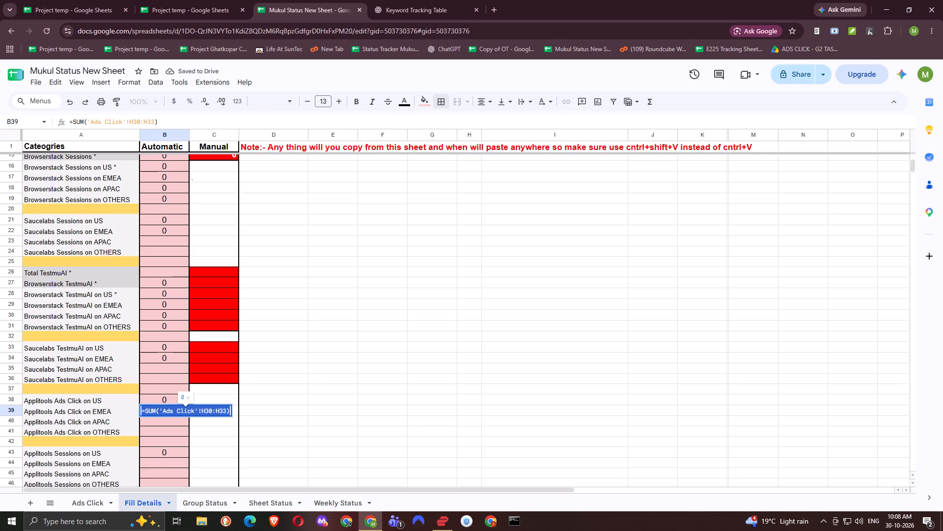
key(ctrl+c)
key(Return)
key(Down)
key(Down)
key(Down)
key(Down)
key(Return)
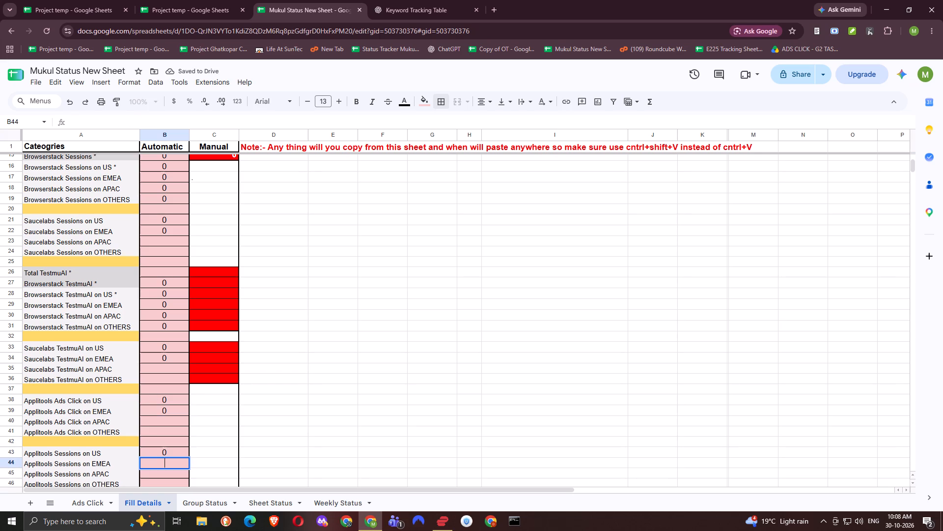
key(ctrl+v)
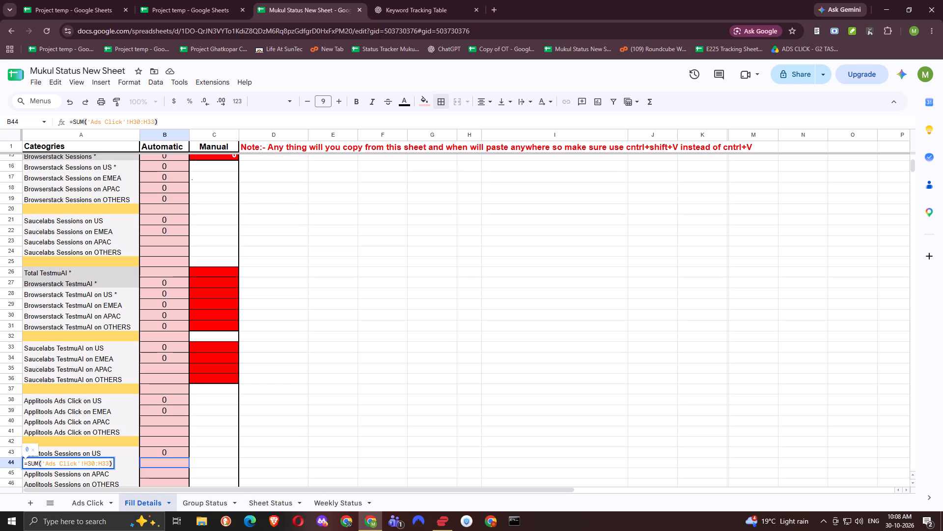
Change the summed range in the B44 formula to 'Ads Click'!I30:I33.
key(Left)
key(Left)
key(Left)
key(Left)
key(Left)
key(Left)
key(Left)
key(BackSpace)
key(i)
key(Right)
key(Right)
key(Right)
key(Right)
key(BackSpace)
key(i)
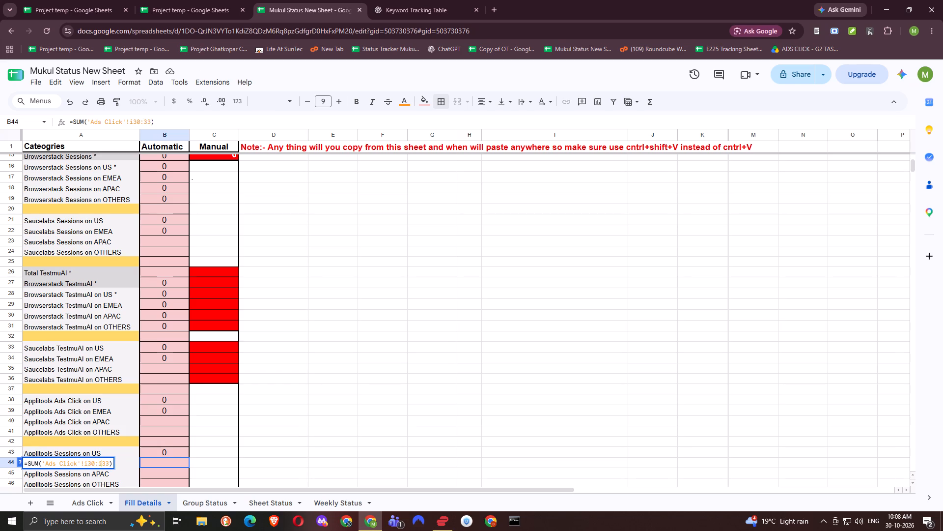
key(Return)
Paste the copied EMEA formula into B49 for Applitools TestmuAI on EMEA and change its range to 'Ads Click'!J30:J33.
scroll(181, 396, down, 3)
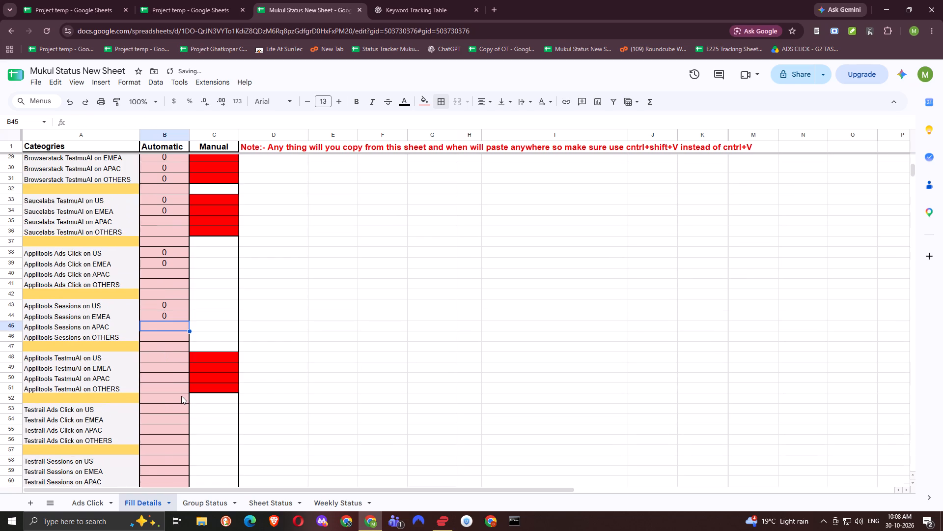
click(165, 359)
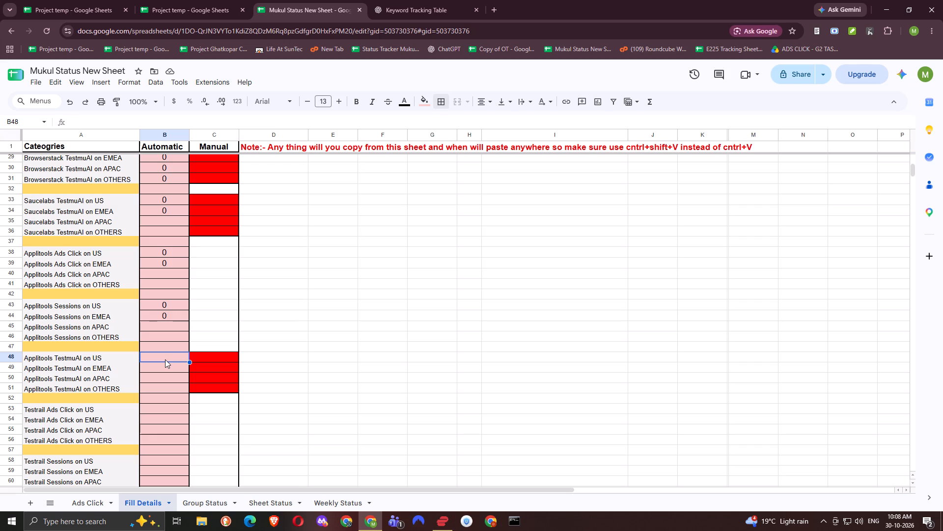
key(Down)
key(Return)
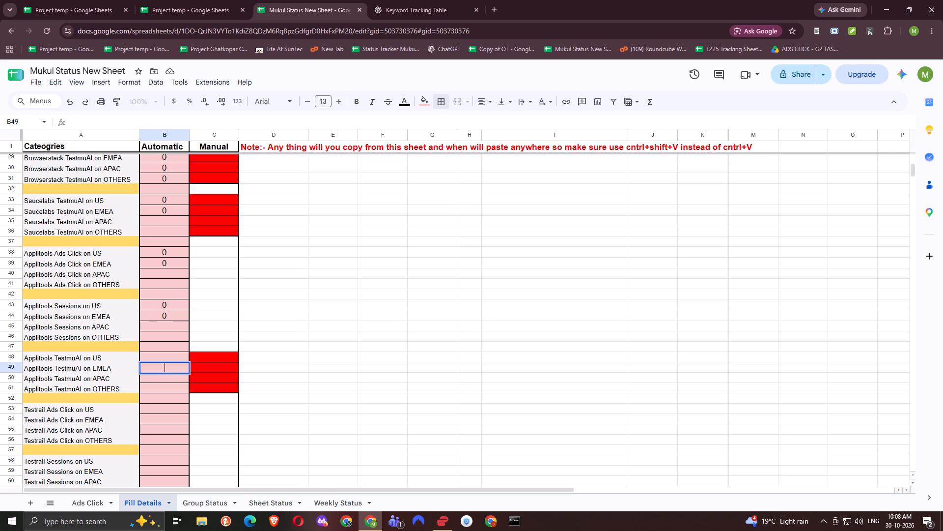
key(ctrl+v)
key(Left)
key(Left)
key(Left)
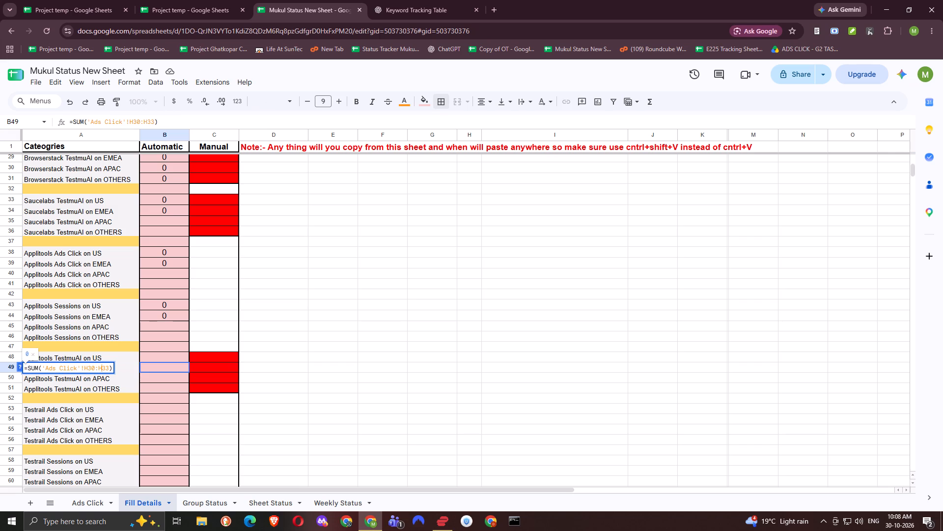
key(BackSpace)
key(j)
key(Left)
key(Left)
key(Left)
key(Left)
key(BackSpace)
key(j)
key(Return)
Copy the formula text of B43, the Applitools Sessions on US cell.
key(Up)
key(Up)
key(Up)
key(Up)
key(Up)
key(Up)
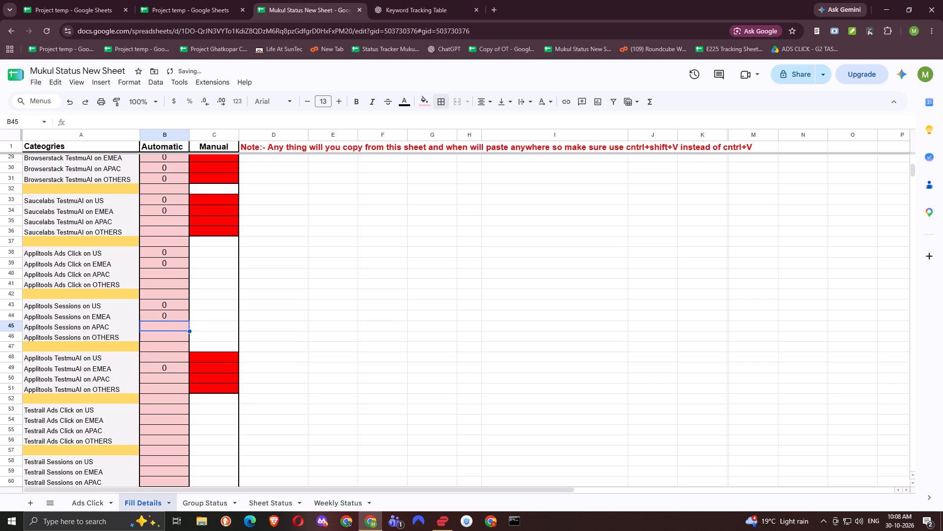
key(Up)
key(Return)
key(ctrl+a)
key(ctrl+c)
key(Return)
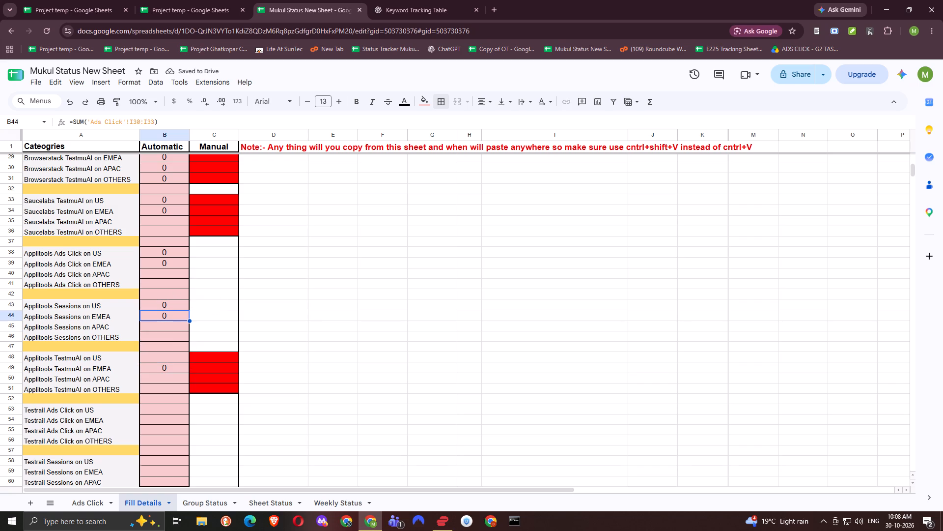
Paste the copied formula into B48 for Applitools TestmuAI on US and change its reference to 'Ads Click'!J29.
key(Down)
key(Down)
key(Down)
key(Down)
key(Return)
key(ctrl+v)
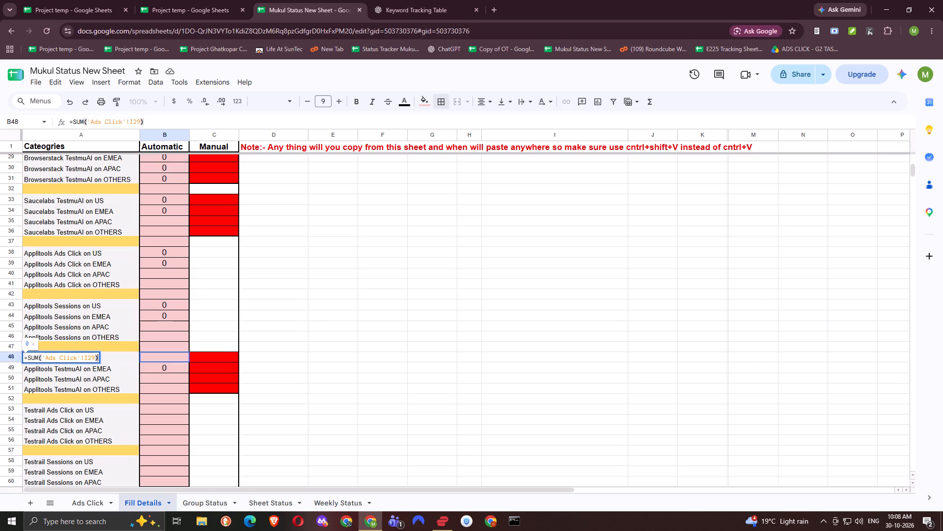
key(Left)
key(Left)
key(Left)
key(BackSpace)
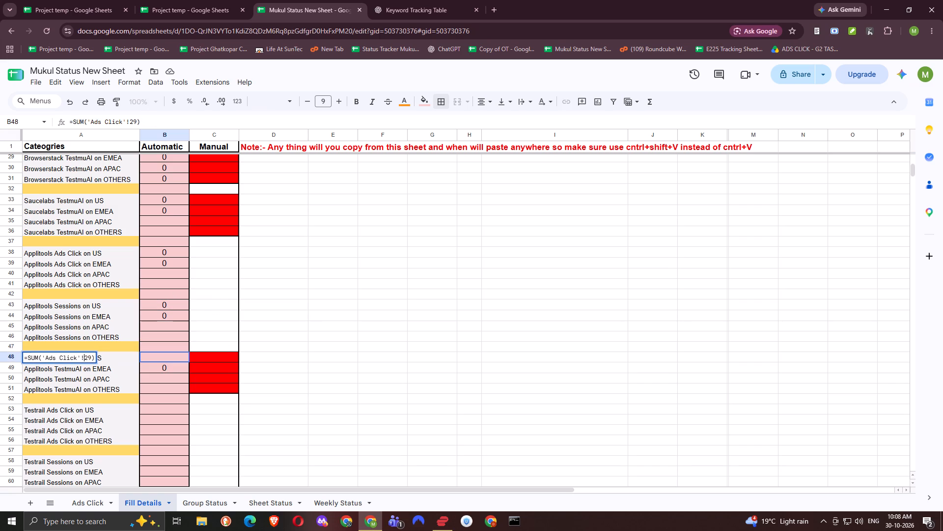
key(j)
key(Return)
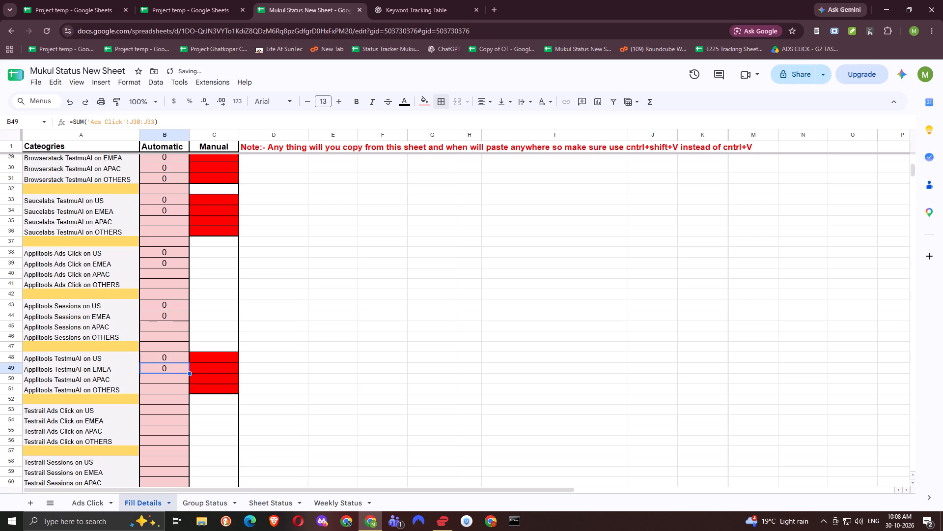
Look up the Testrail rows in the Ads Click country breakdown, checking the USA row's Ads Click cell.
key(alt+Up)
key(alt+Down)
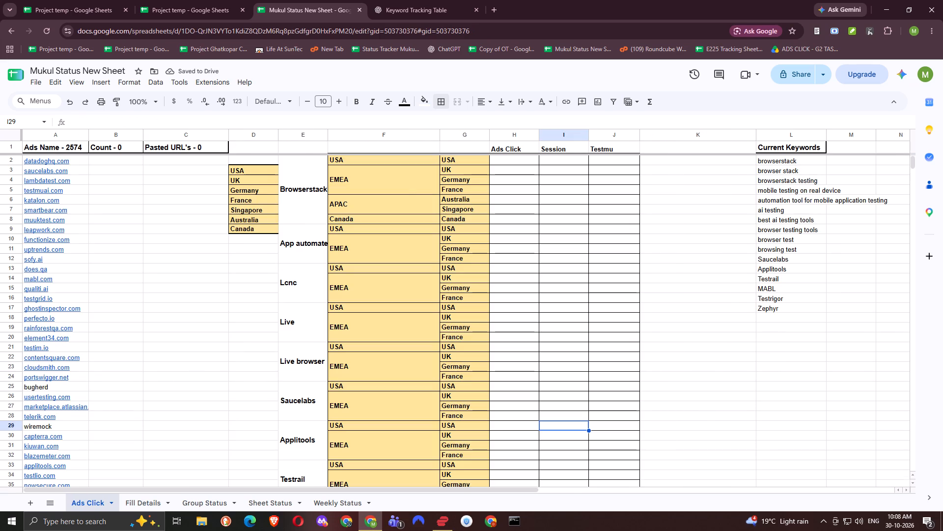
key(Down)
key(Down)
key(Down)
key(Down)
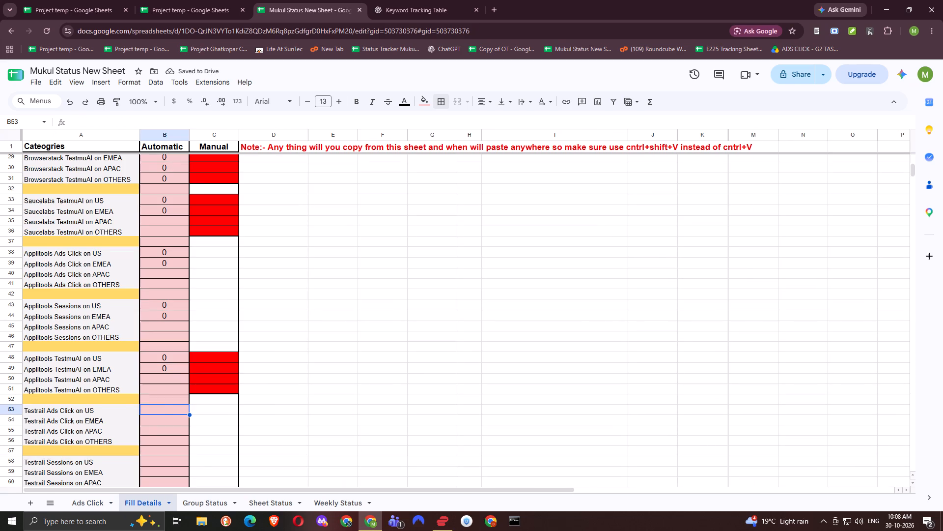
key(Return)
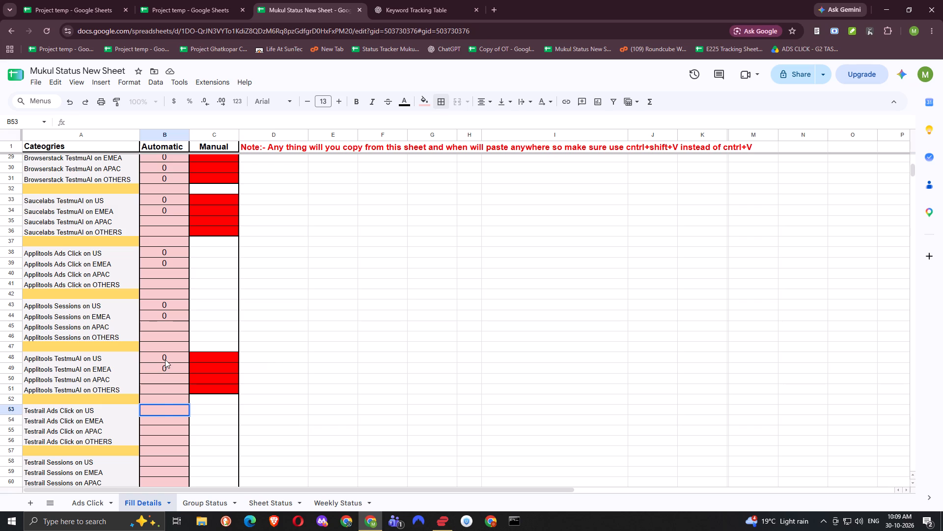
click(89, 507)
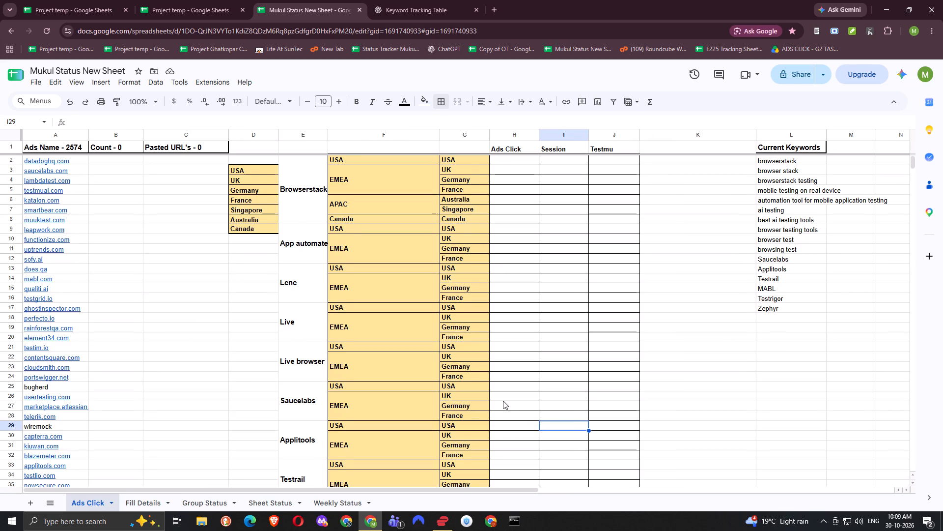
scroll(503, 401, down, 2)
click(157, 502)
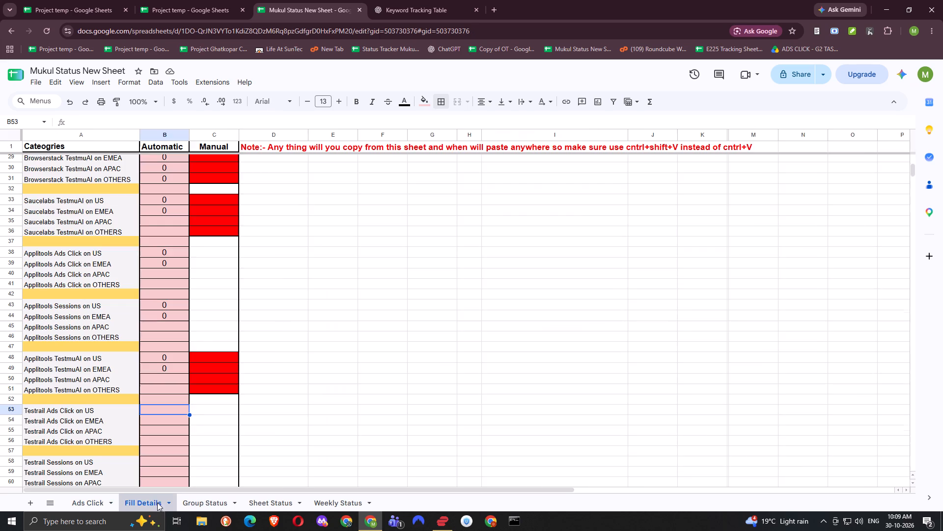
click(108, 501)
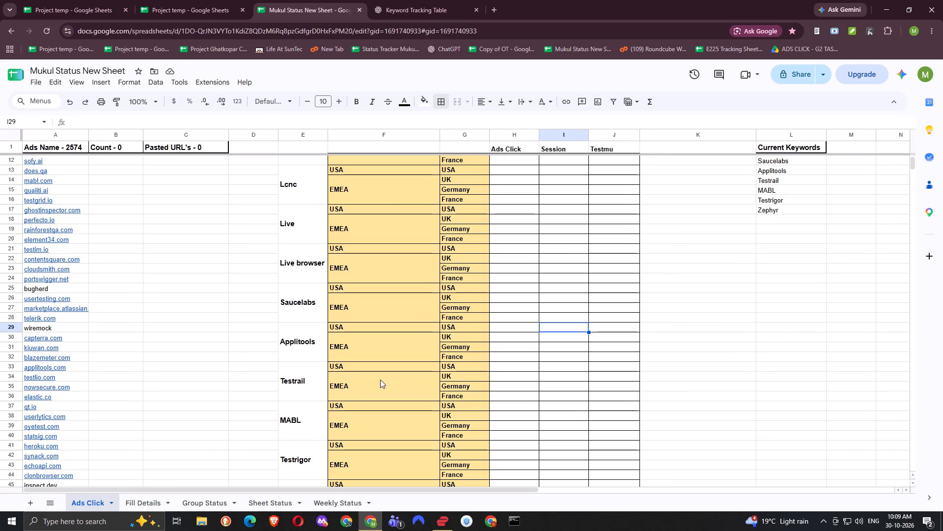
click(503, 367)
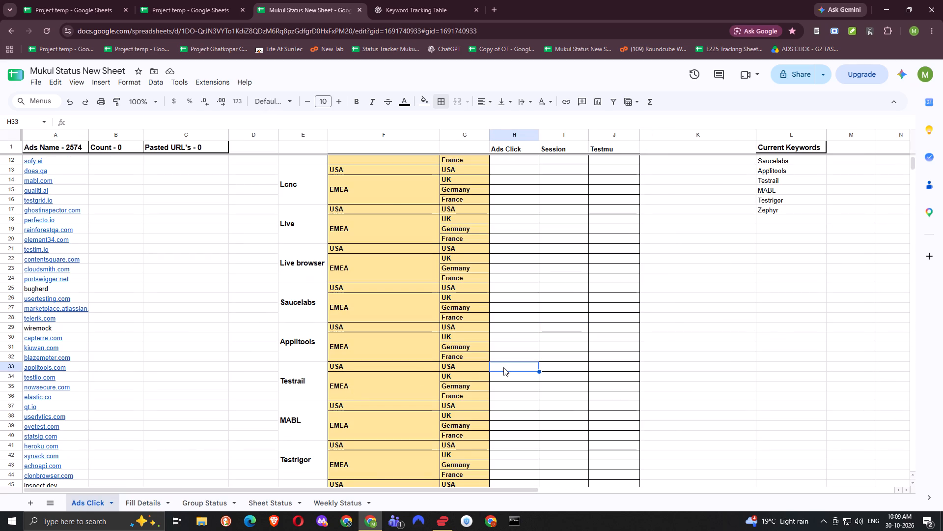
click(149, 499)
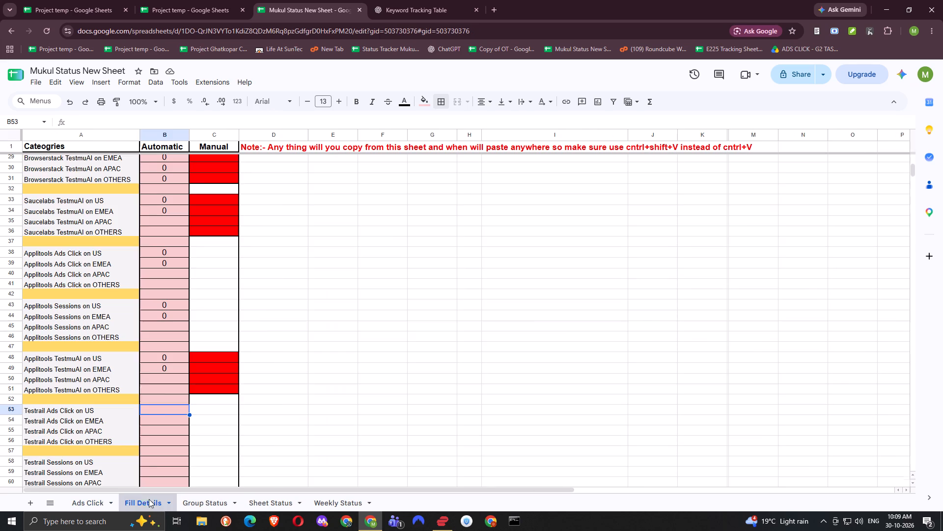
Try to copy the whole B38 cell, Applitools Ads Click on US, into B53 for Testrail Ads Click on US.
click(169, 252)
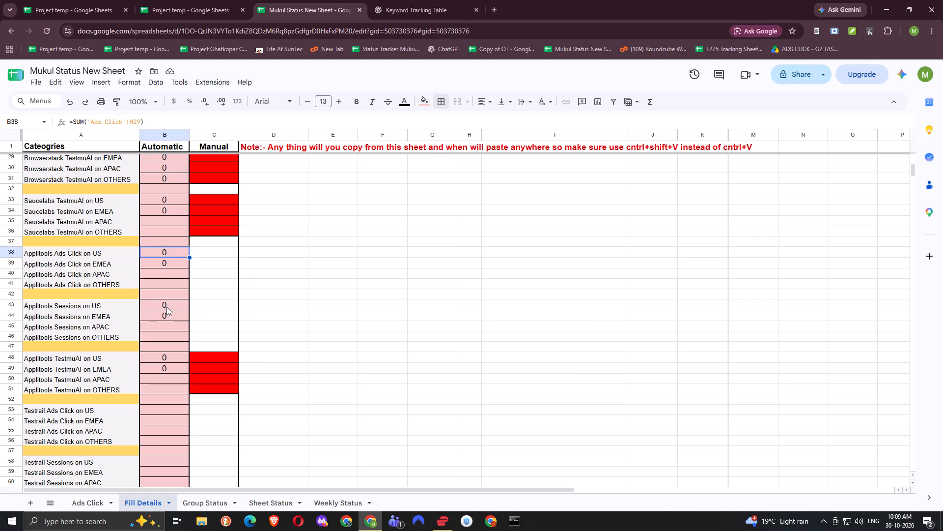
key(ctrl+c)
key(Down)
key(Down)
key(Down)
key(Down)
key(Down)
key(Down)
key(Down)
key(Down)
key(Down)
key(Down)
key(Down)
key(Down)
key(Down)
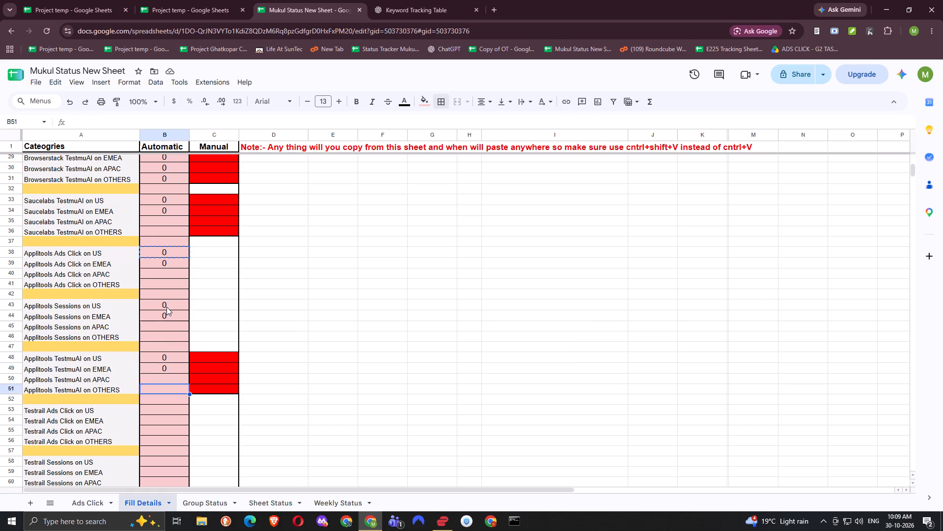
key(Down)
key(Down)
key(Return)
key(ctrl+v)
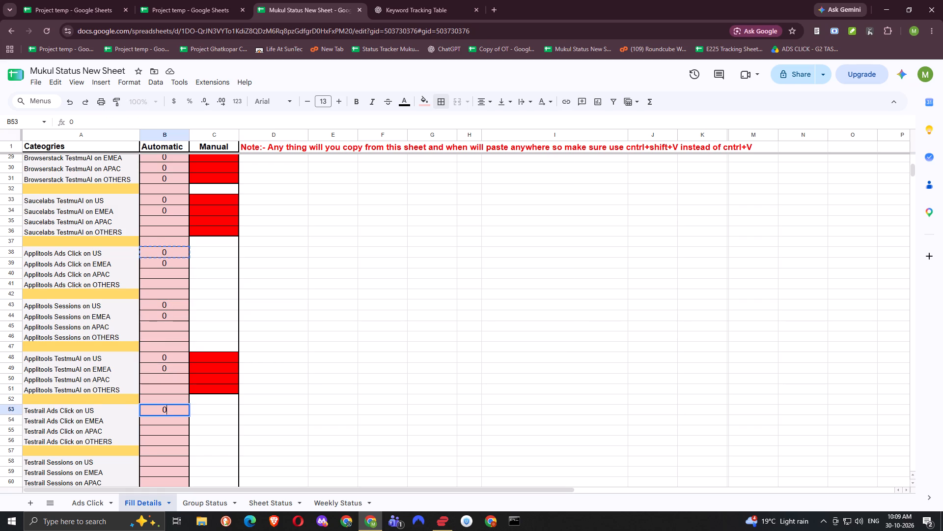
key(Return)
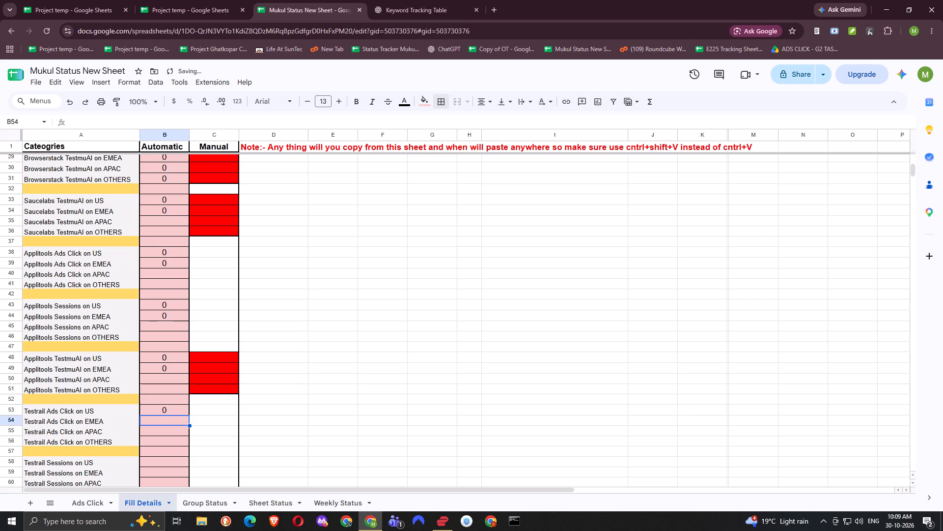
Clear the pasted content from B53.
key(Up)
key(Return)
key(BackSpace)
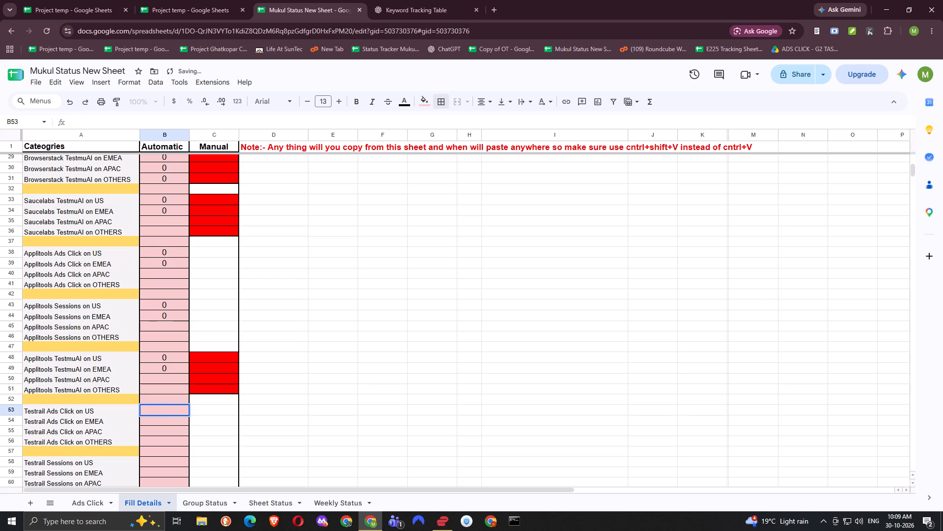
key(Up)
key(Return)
Copy the formula text of B38, the Applitools Ads Click on US cell.
key(Up)
key(Up)
key(Up)
key(Up)
key(Up)
key(Up)
key(Up)
key(Up)
key(Up)
key(Up)
key(Up)
key(Up)
key(Up)
key(Up)
key(Up)
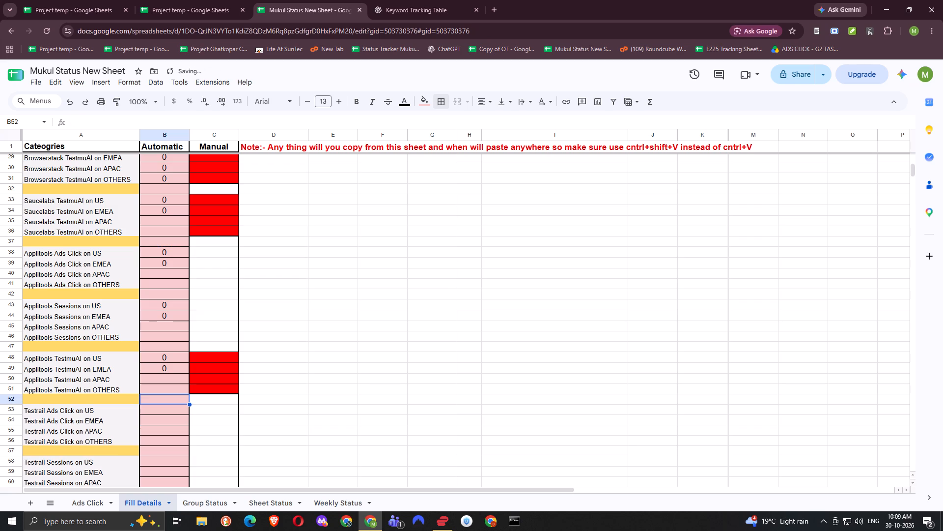
key(Up)
key(Return)
key(ctrl+a)
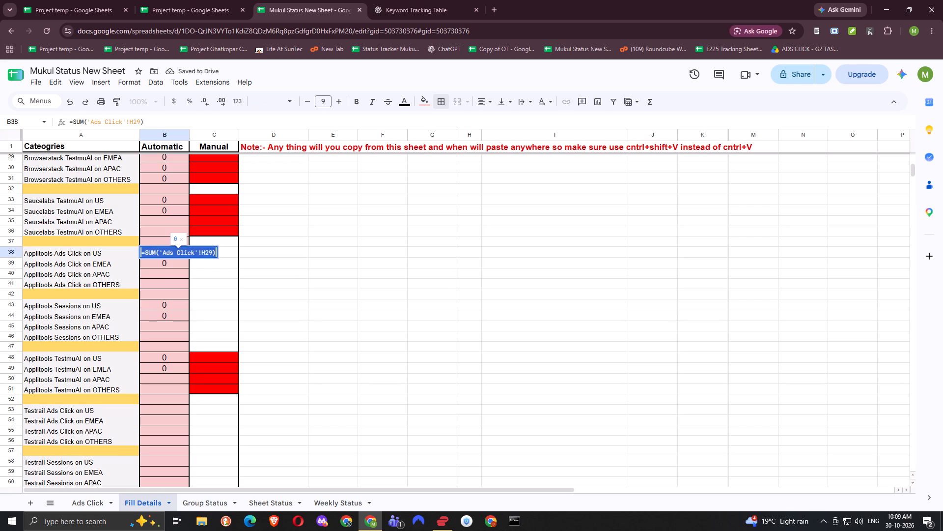
key(ctrl+c)
key(Return)
Paste the copied formula into B53 for Testrail Ads Click on US and change its reference to 'Ads Click'!H33.
key(Down)
key(Down)
key(Down)
key(Down)
key(Down)
key(Down)
key(Down)
key(Down)
key(Down)
key(Down)
key(Down)
key(Down)
key(Down)
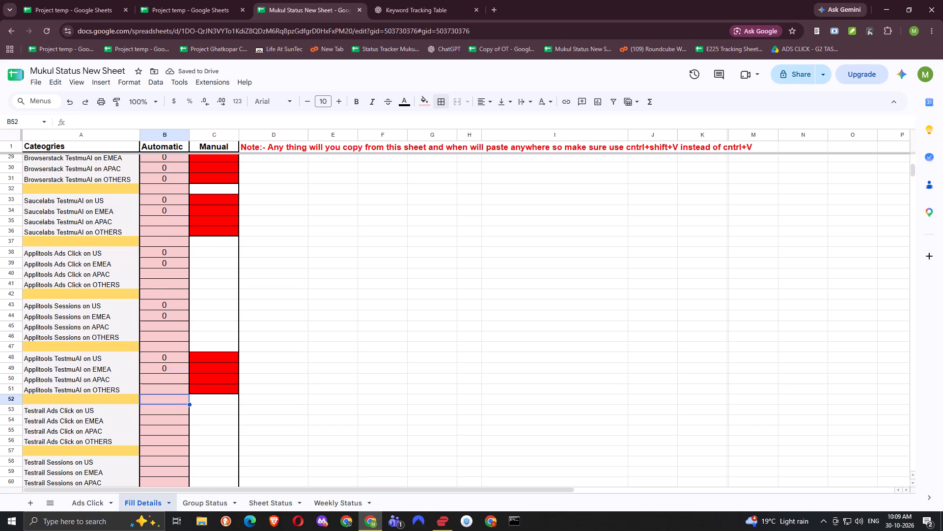
key(Down)
key(Return)
key(ctrl+v)
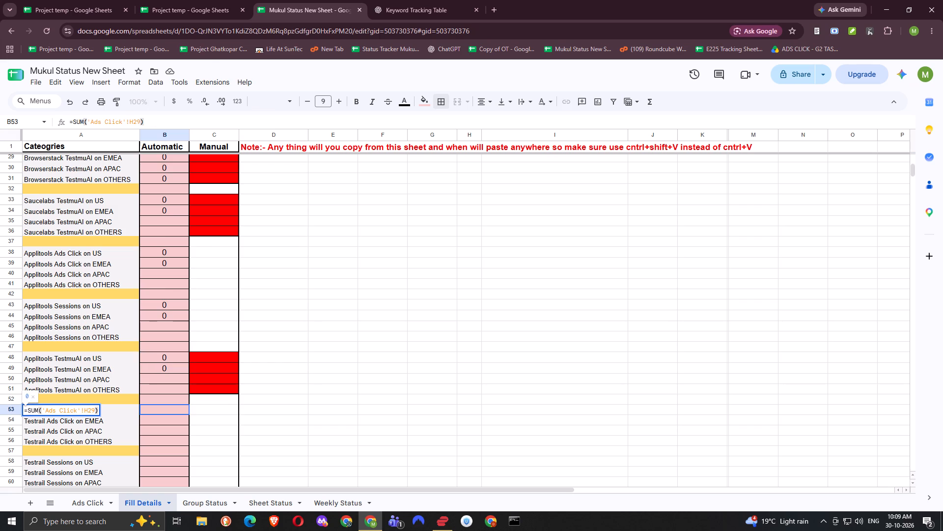
key(Left)
key(BackSpace)
key(BackSpace)
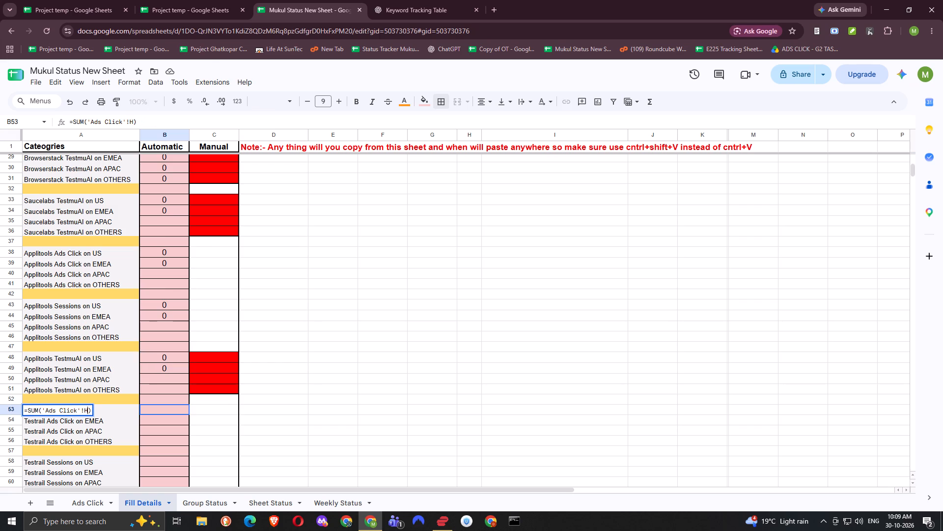
text(33)
key(Return)
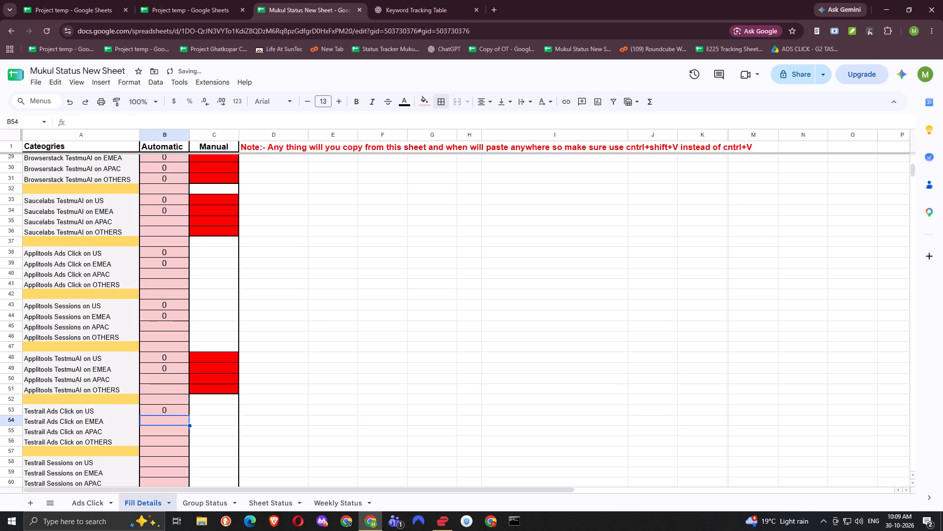
Copy the B53 formula text into B54 for Testrail Ads Click on EMEA and change its range to 'Ads Click'!H34:H36.
key(Up)
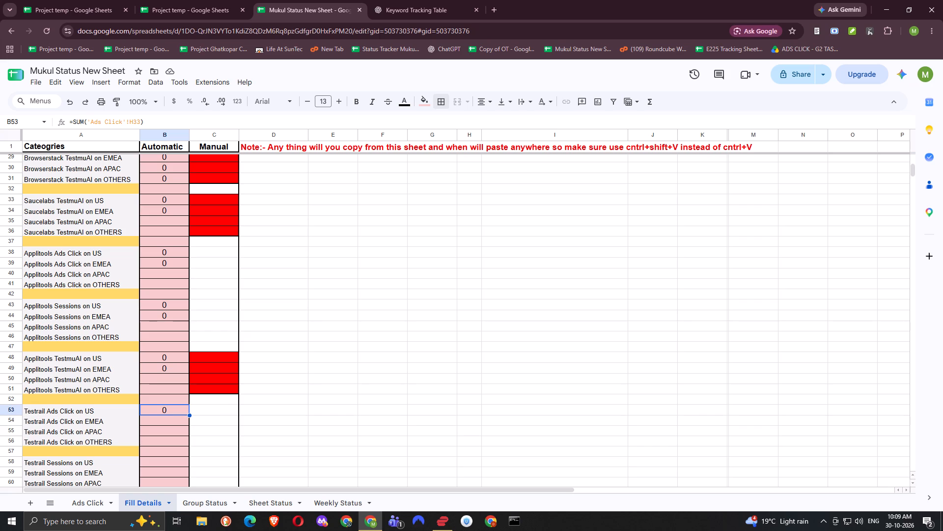
key(Return)
key(ctrl+a)
key(ctrl+c)
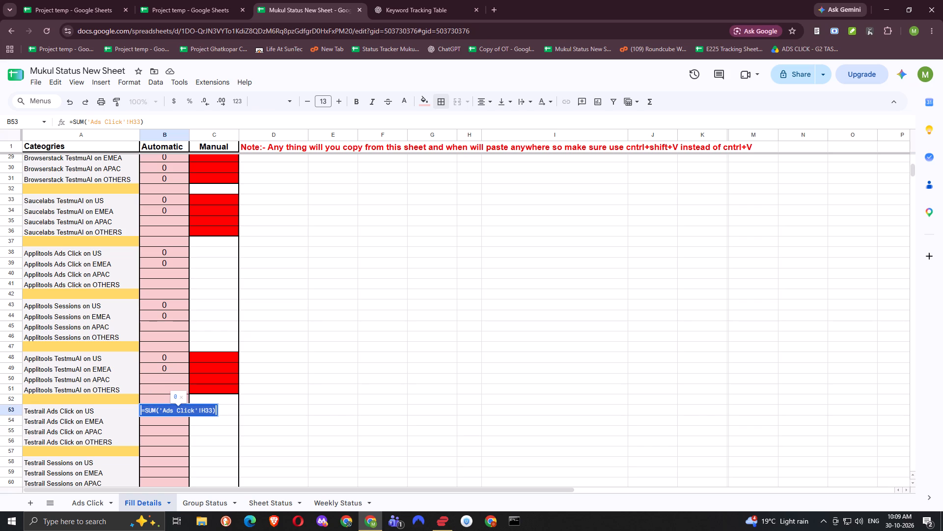
key(Return)
key(Return)
key(ctrl+v)
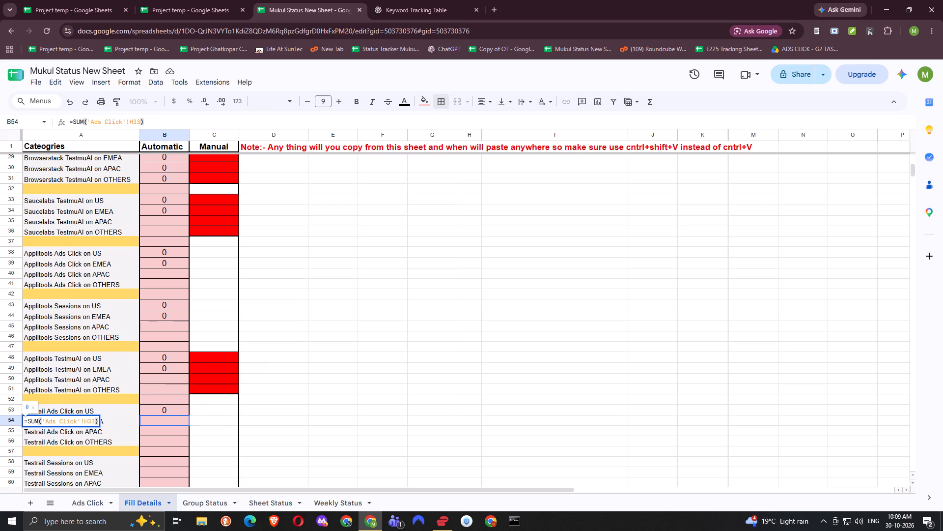
key(Left)
key(BackSpace)
key(4)
key(shift+colon)
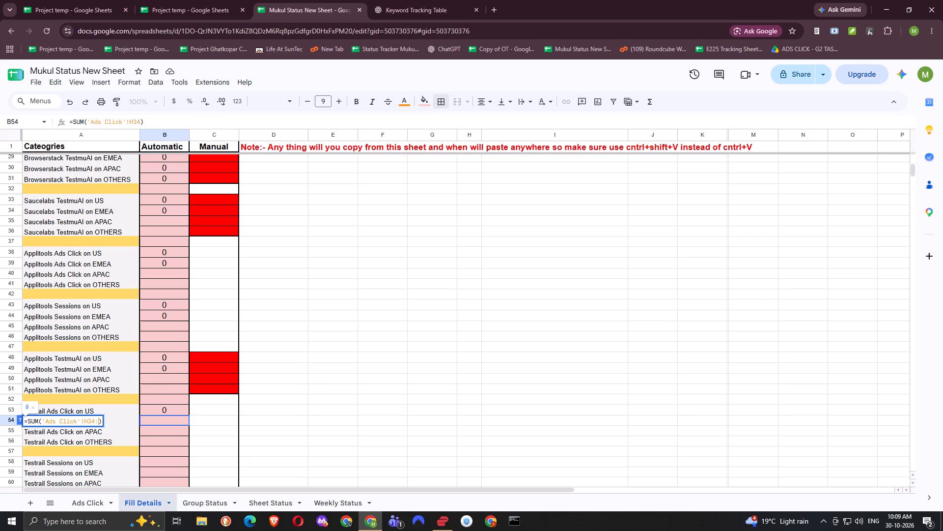
key(h)
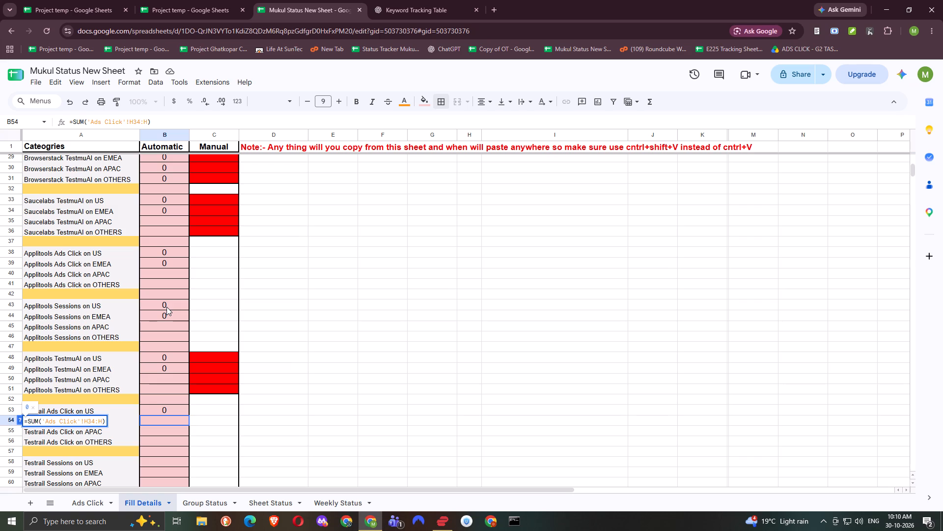
text(36)
key(Return)
Enter a SUM formula referencing 'Ads Click'!I33 in B58 for Testrail Sessions on US.
scroll(173, 335, down, 1)
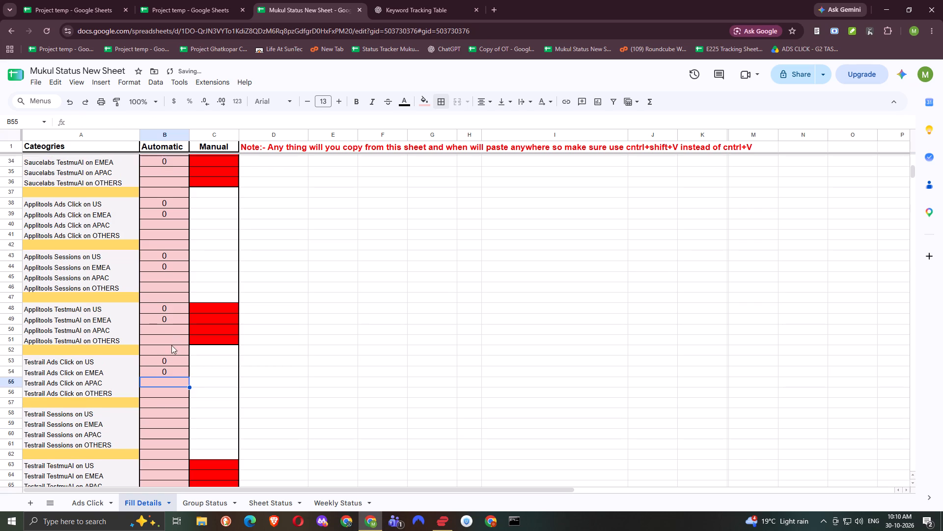
click(157, 414)
key(Return)
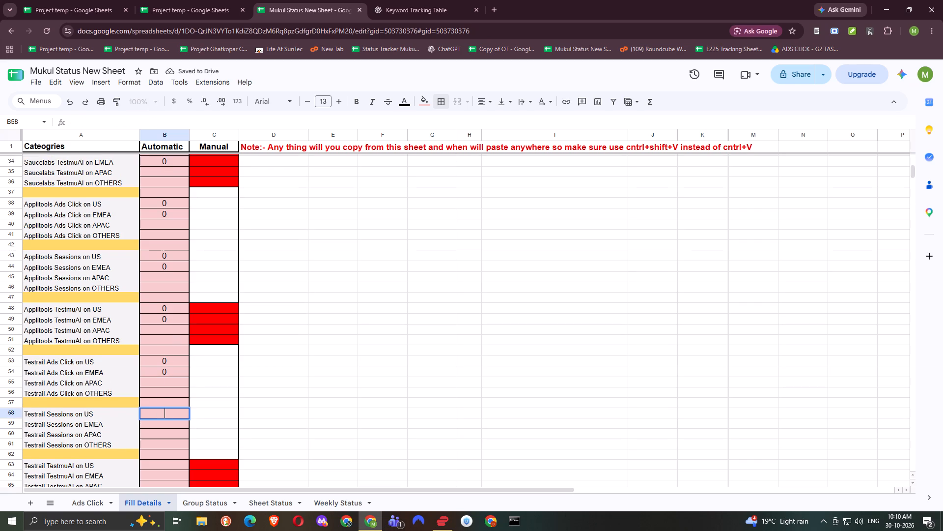
text(-SUM)
key(BackSpace)
key(BackSpace)
key(BackSpace)
key(BackSpace)
key(equal)
text(SUM)
key(Return)
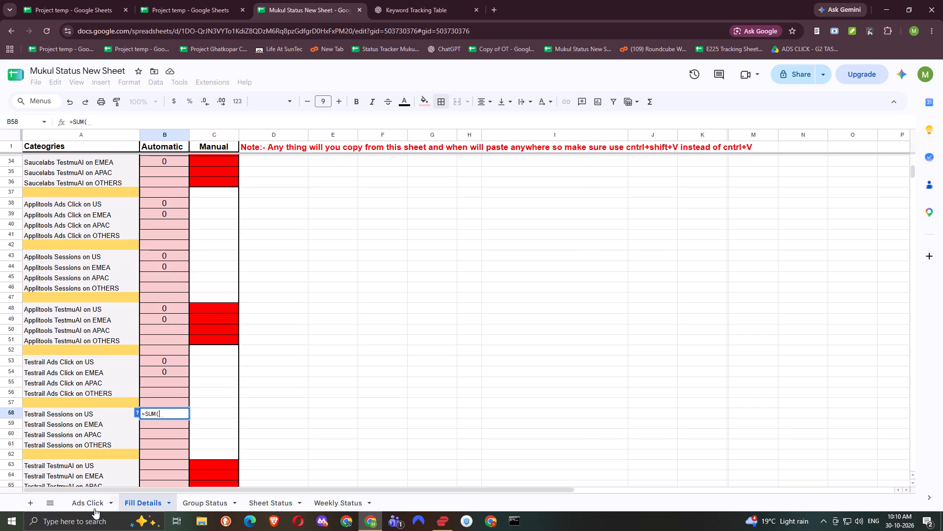
click(95, 505)
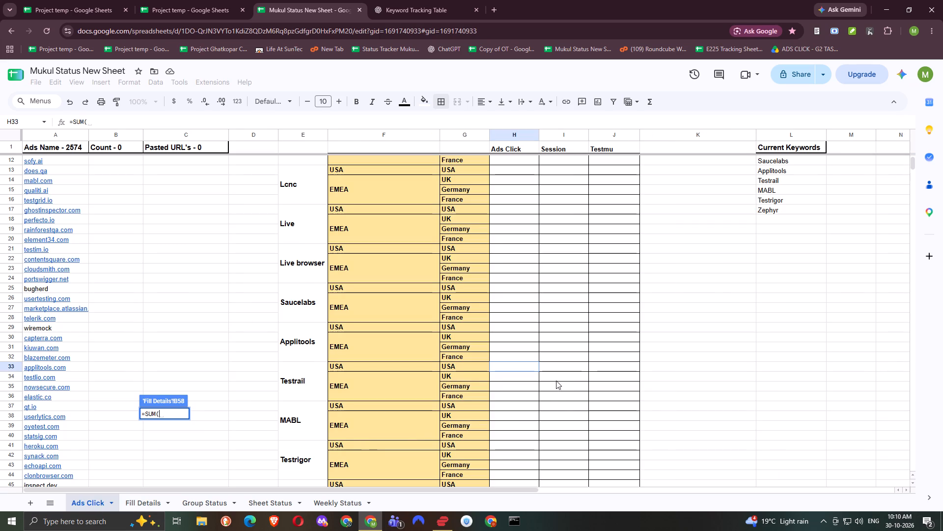
click(556, 367)
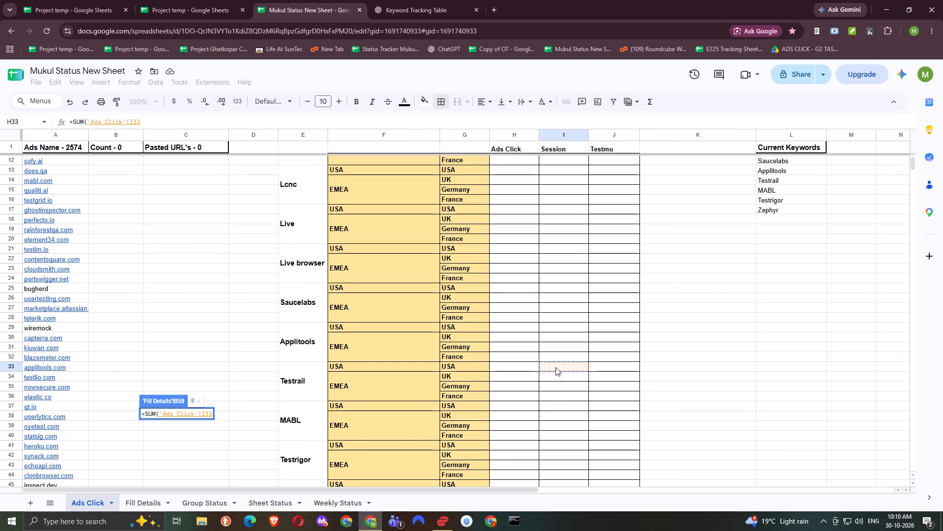
key(Return)
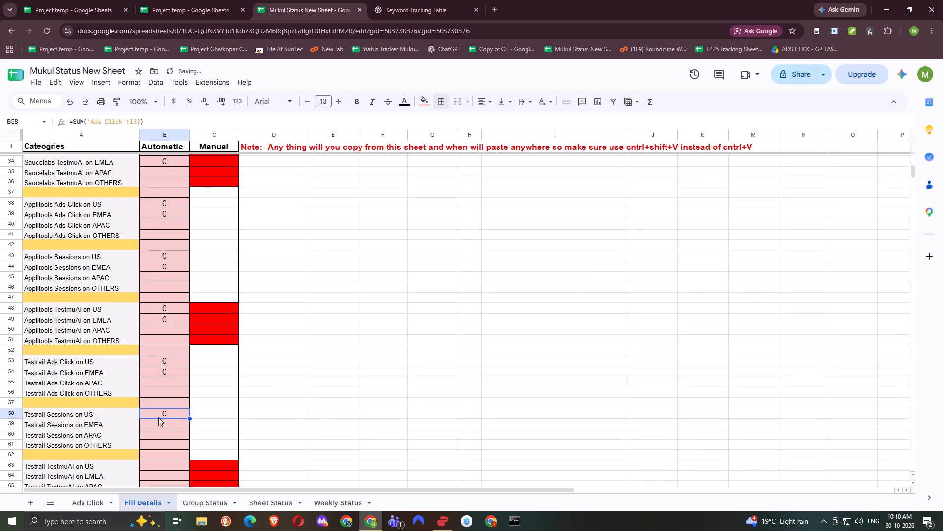
Start B59 with =SUM, copy that text for reuse, and complete the formula with 'Ads Click'!I34:I36 for Testrail Sessions on EMEA.
double_click(157, 423)
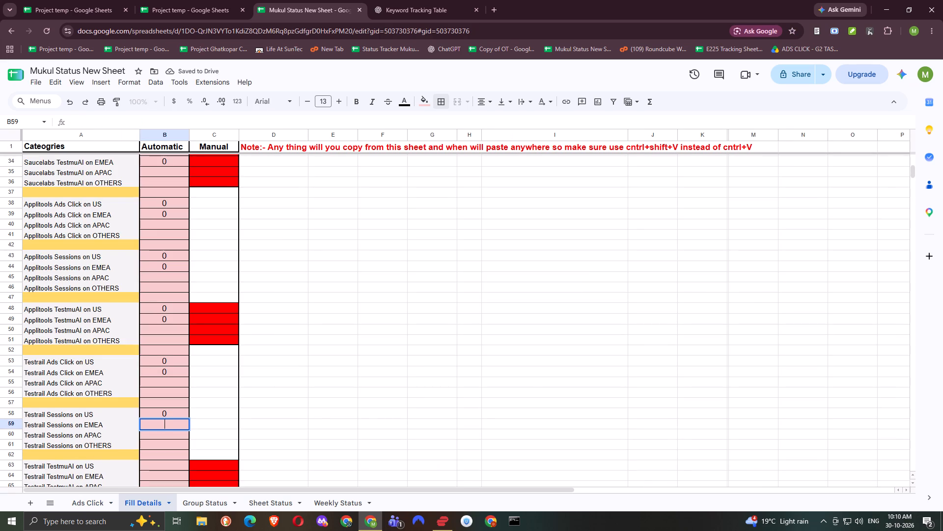
text(=SUM)
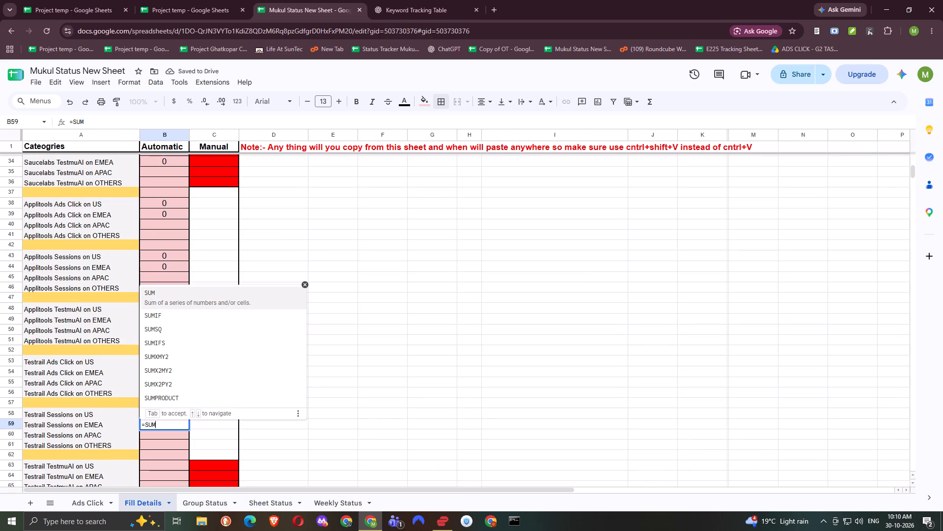
key(ctrl+a)
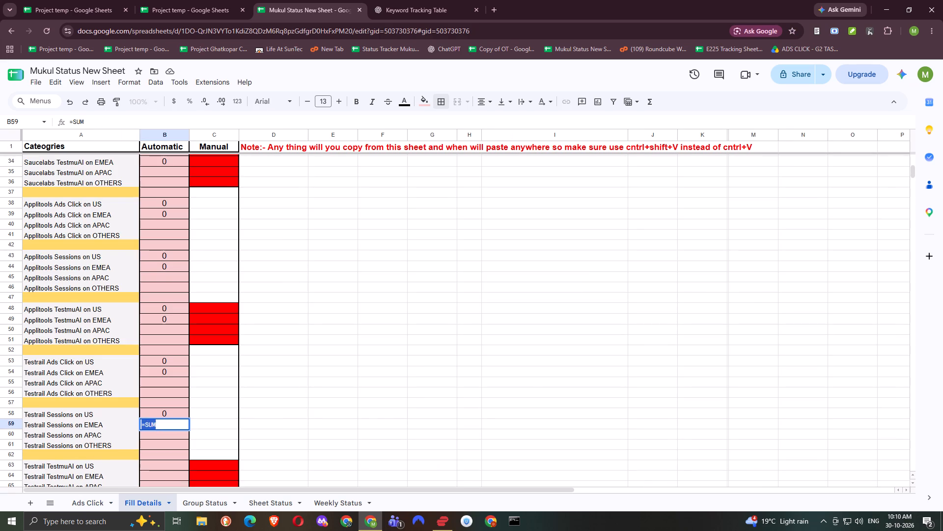
key(ctrl+c)
key(Return)
key(Up)
key(Return)
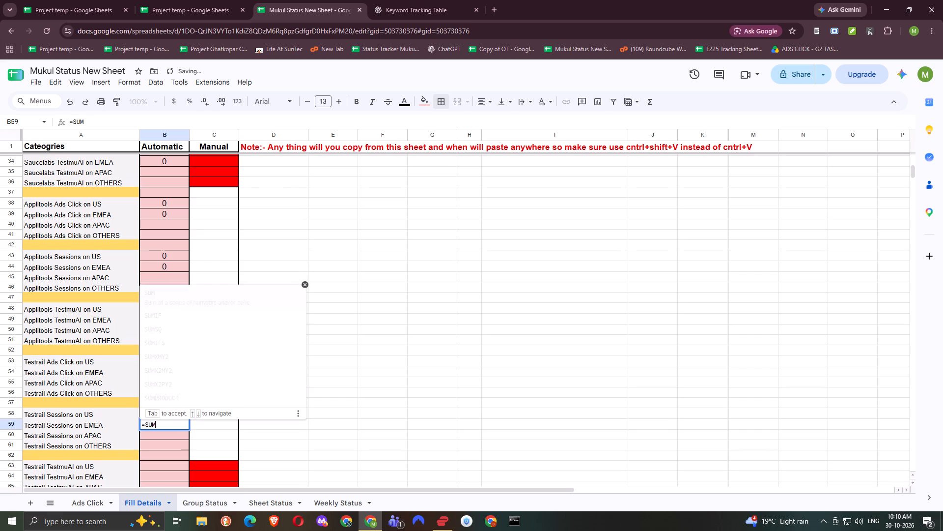
key(Return)
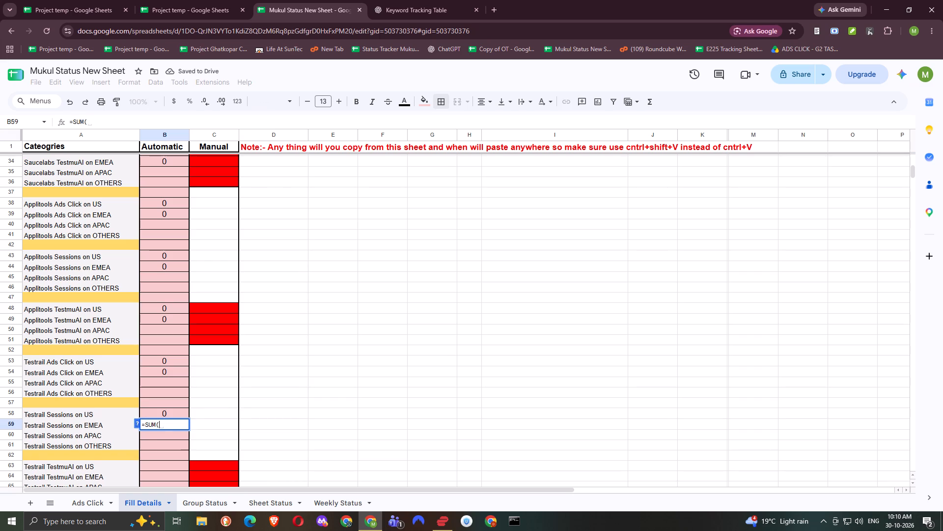
click(101, 501)
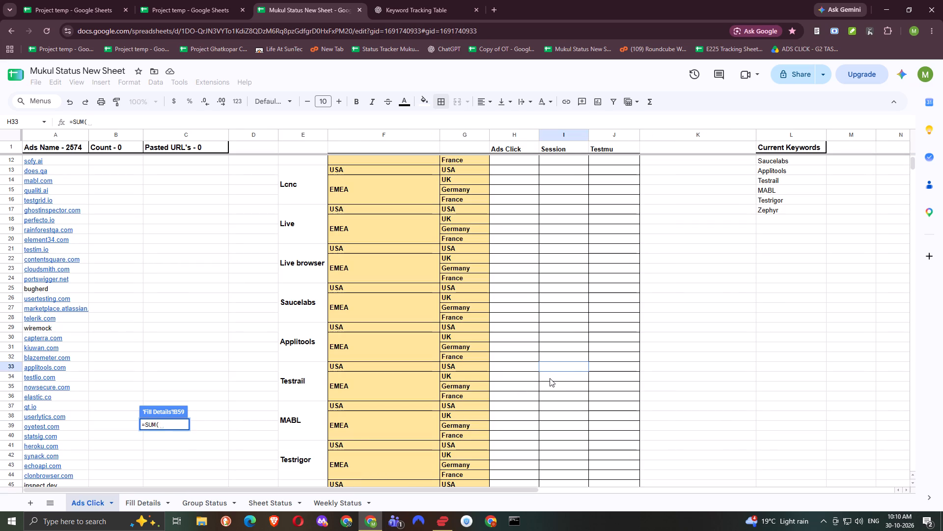
drag(550, 378, 551, 394)
key(Return)
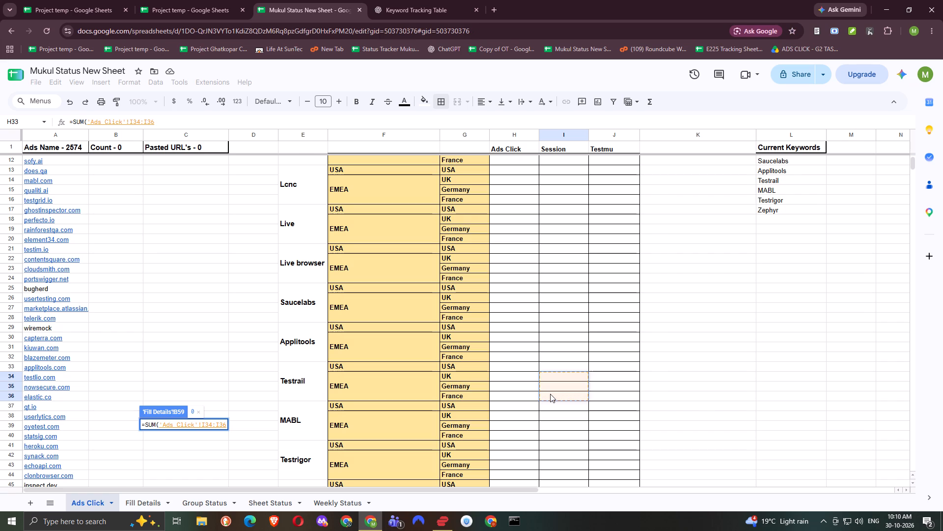
Paste the copied =SUM text into B63 and reference 'Ads Click'!J33 for Testrail TestmuAI on US.
scroll(165, 443, down, 1)
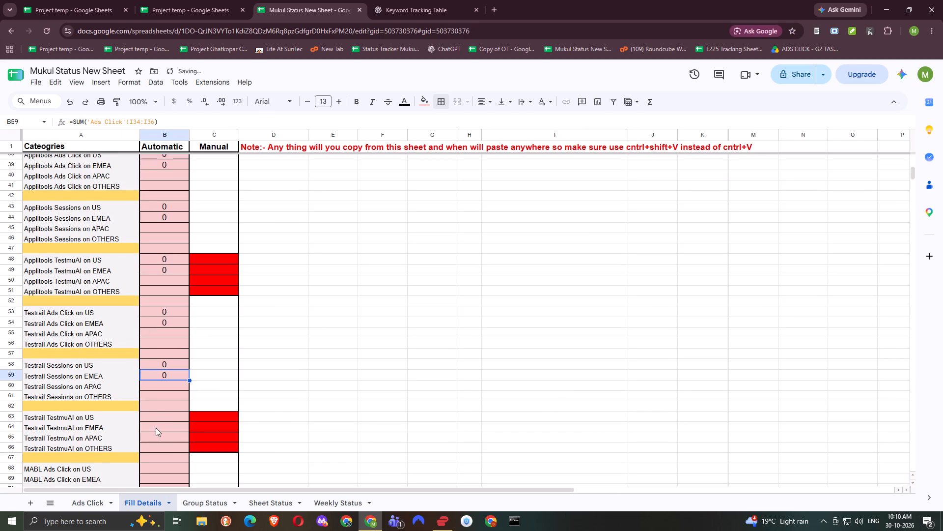
double_click(155, 414)
key(ctrl+v)
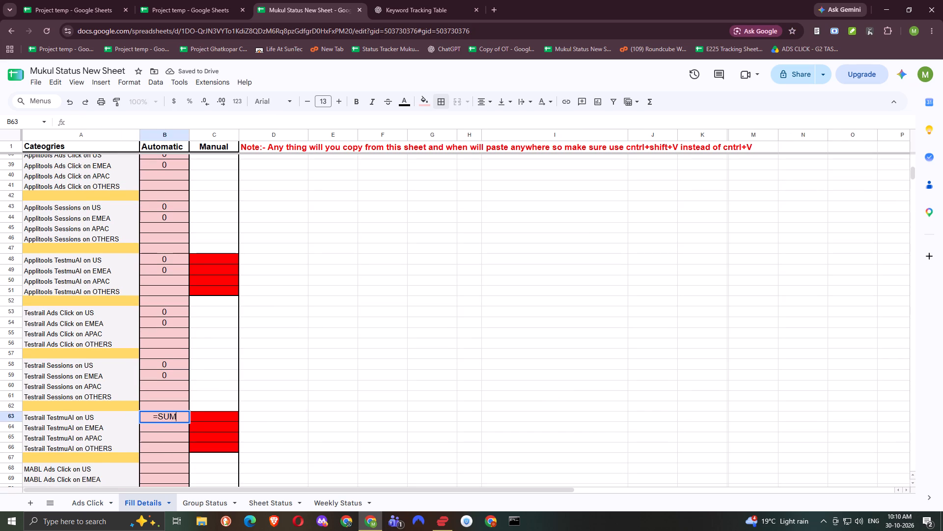
key(Return)
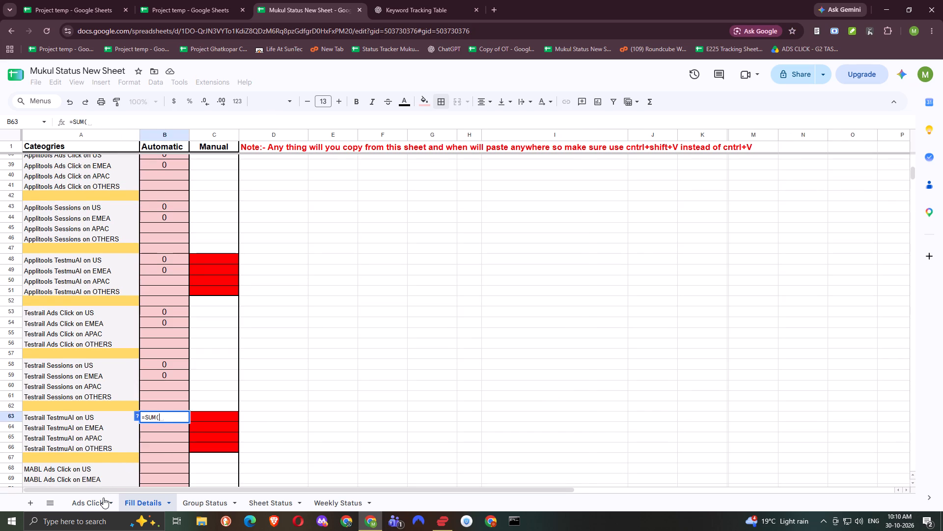
click(103, 498)
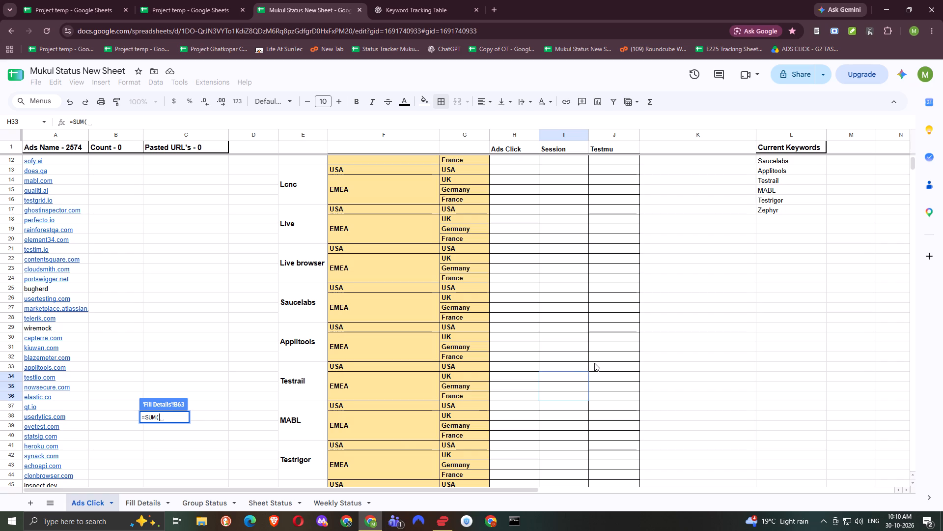
click(598, 363)
key(Return)
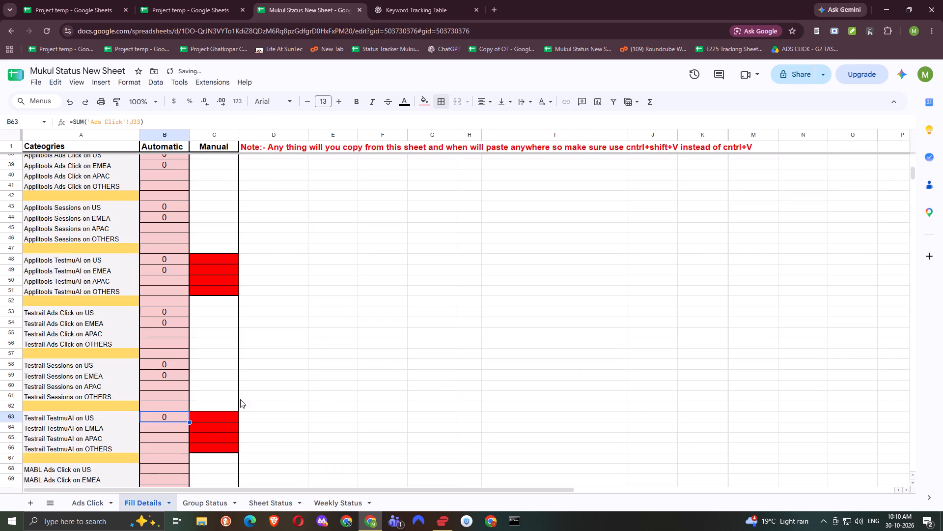
Paste =SUM into B64 and reference the range 'Ads Click'!J34:J36 for Testrail TestmuAI on EMEA.
double_click(167, 425)
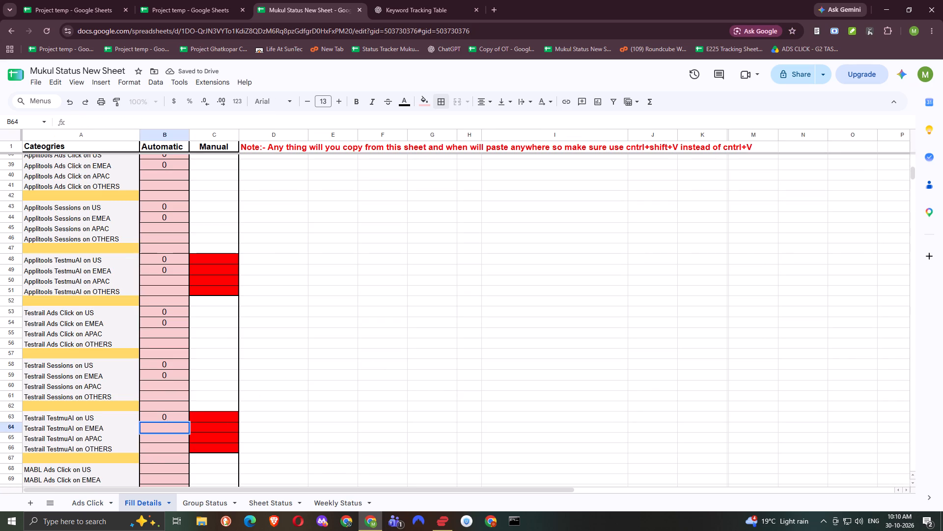
key(ctrl+v)
key(Return)
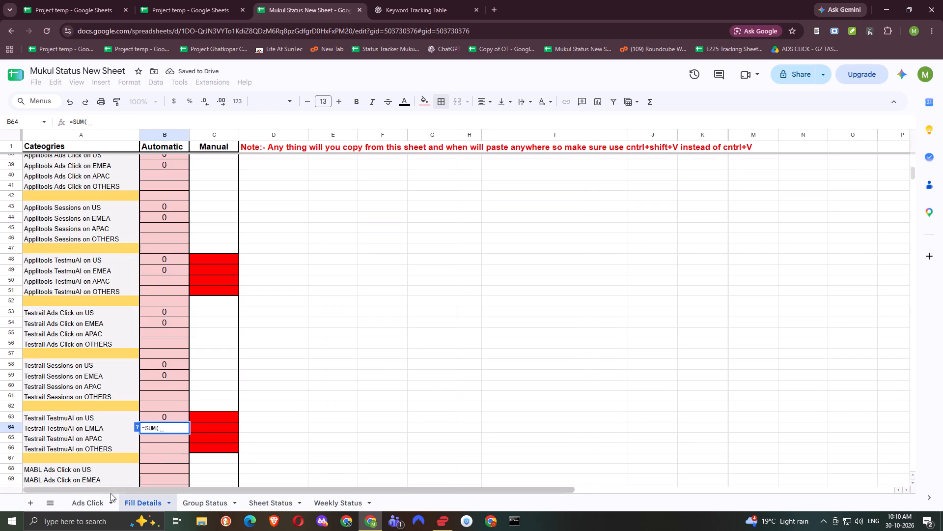
click(99, 497)
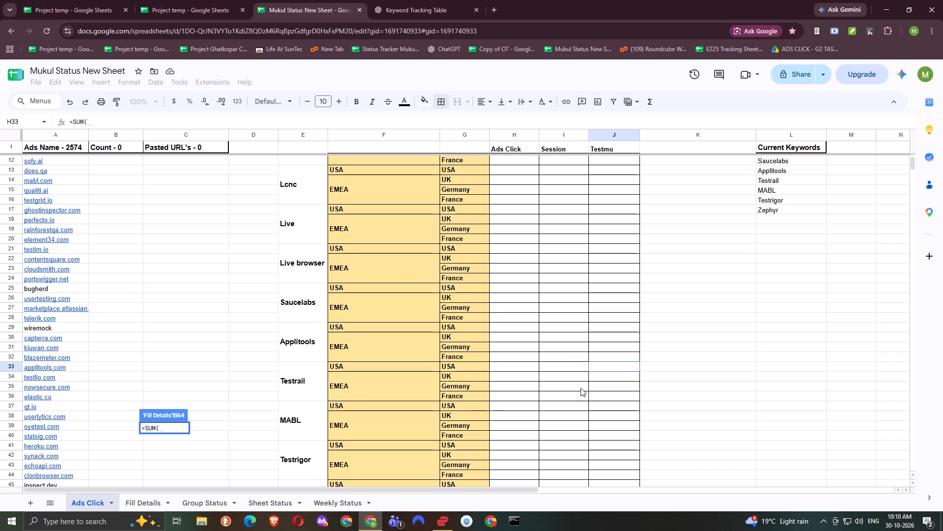
drag(606, 376, 607, 395)
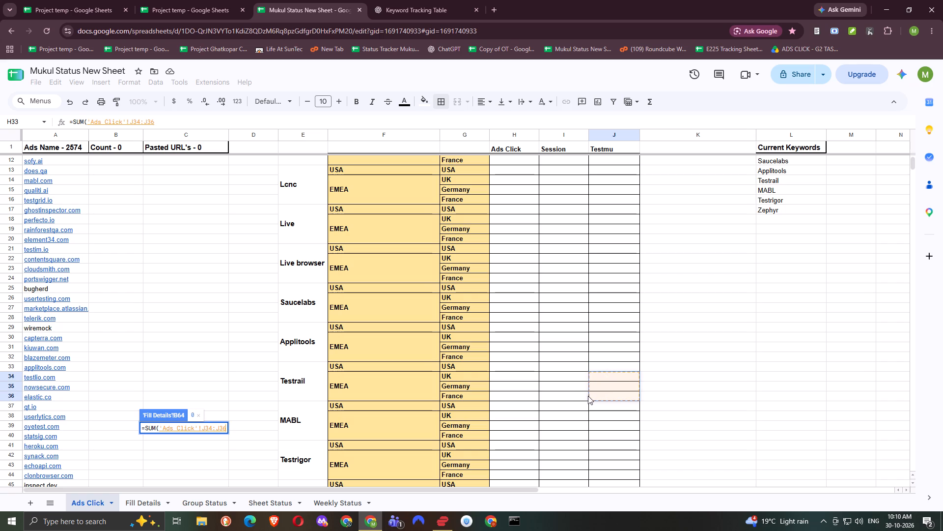
key(Return)
Paste =SUM into B68 and reference 'Ads Click'!H37 for MABL Ads Click on US.
scroll(202, 386, down, 2)
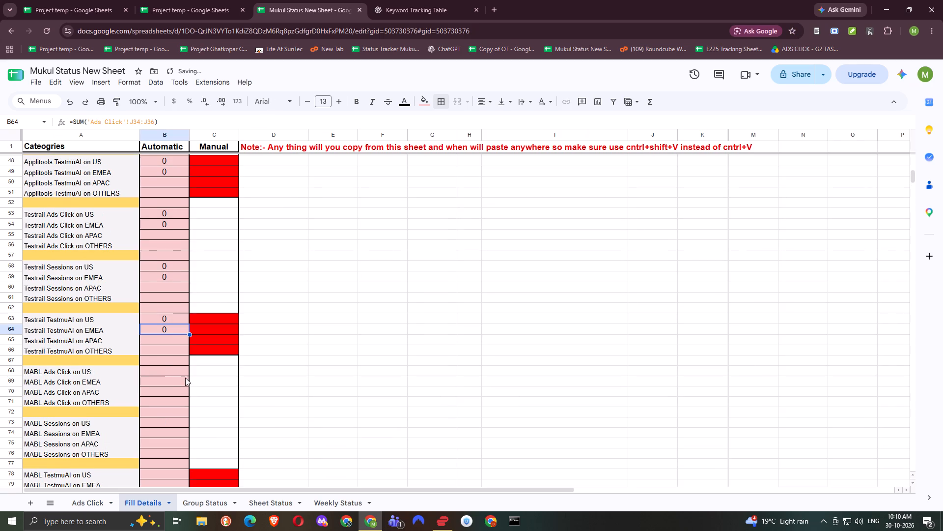
double_click(155, 368)
key(ctrl+v)
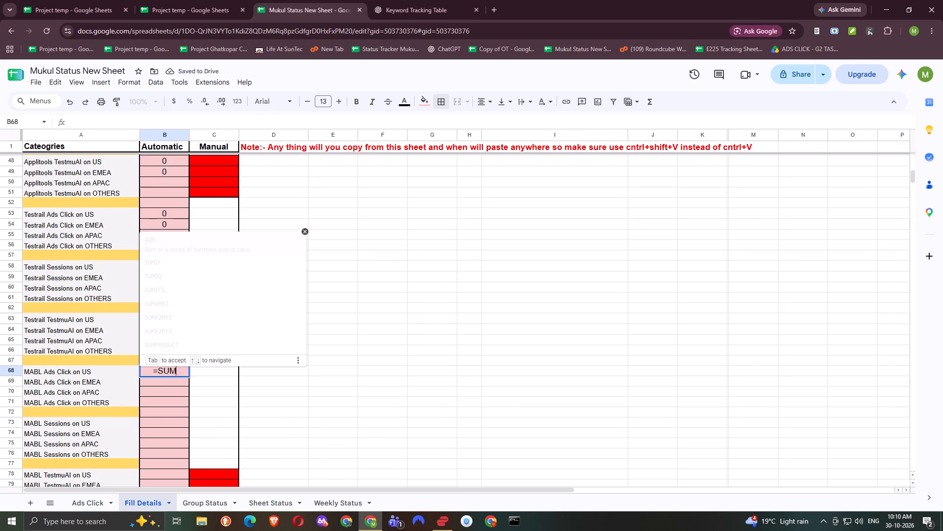
key(Return)
click(102, 494)
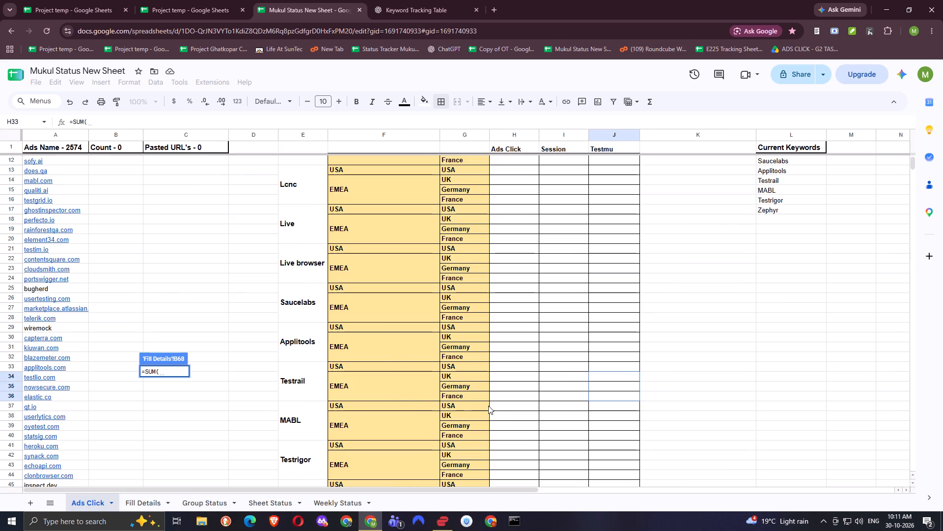
click(498, 406)
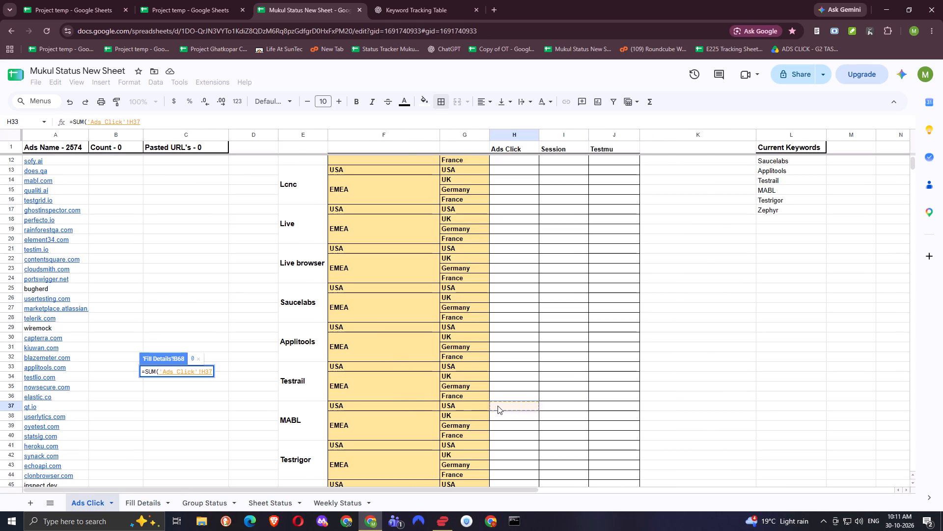
key(Return)
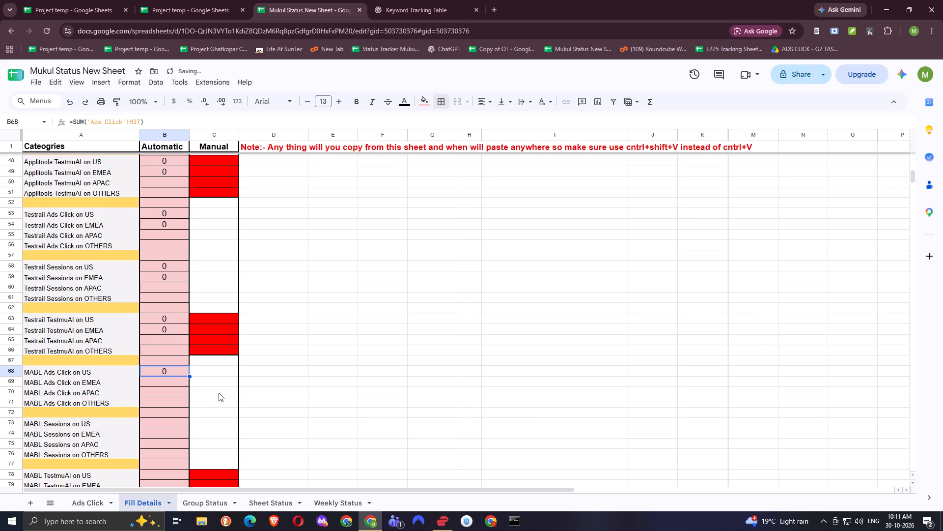
Paste =SUM into B69 and reference the range 'Ads Click'!H38:H40 for MABL Ads Click on EMEA.
key(Return)
key(Return)
key(Return)
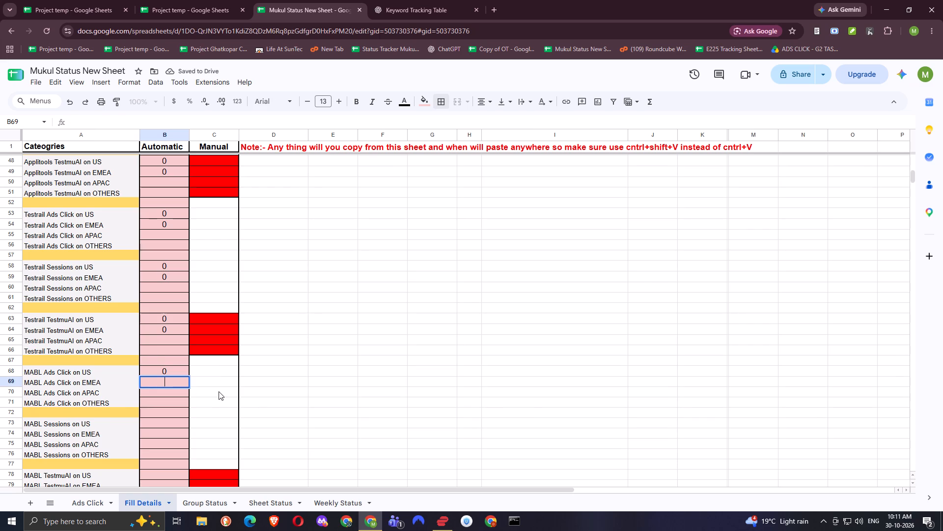
key(ctrl+v)
key(Return)
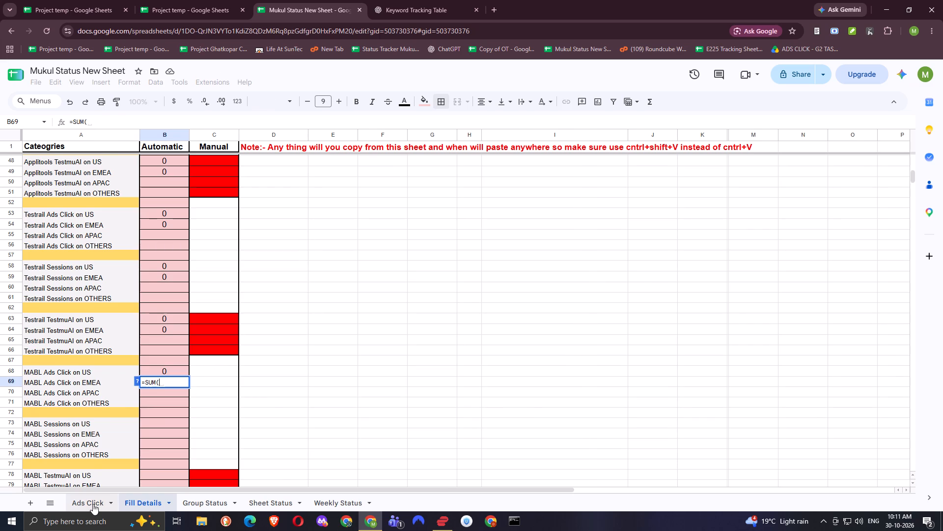
click(93, 504)
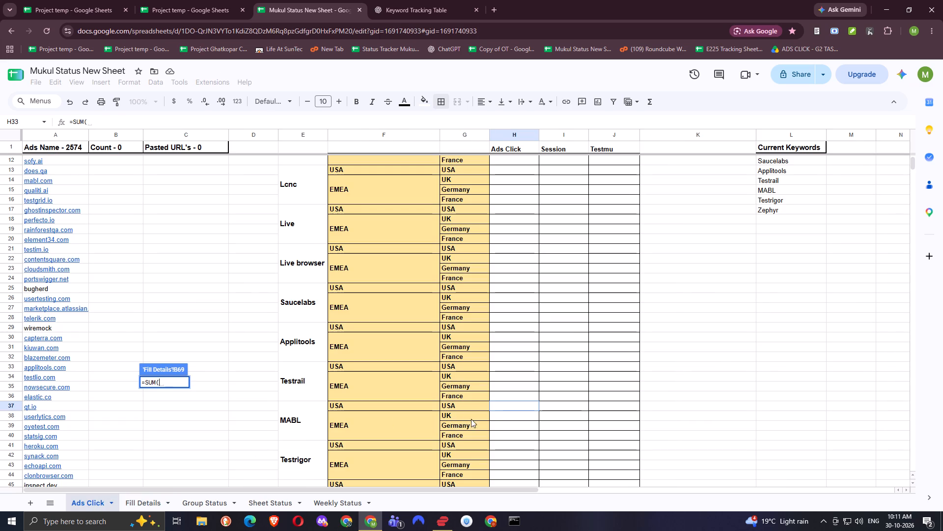
drag(510, 416, 509, 435)
key(Return)
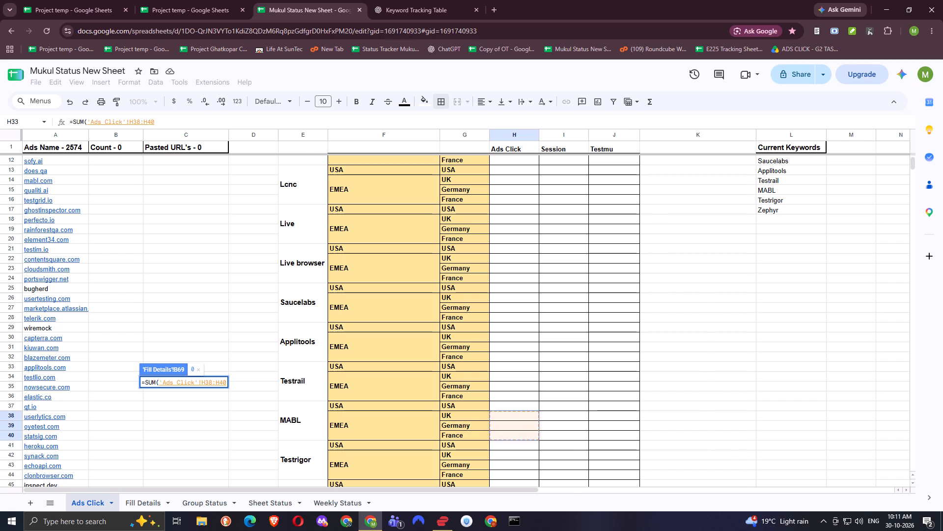
Paste =SUM into B73 and reference 'Ads Click'!I37 for MABL Sessions on US.
double_click(156, 423)
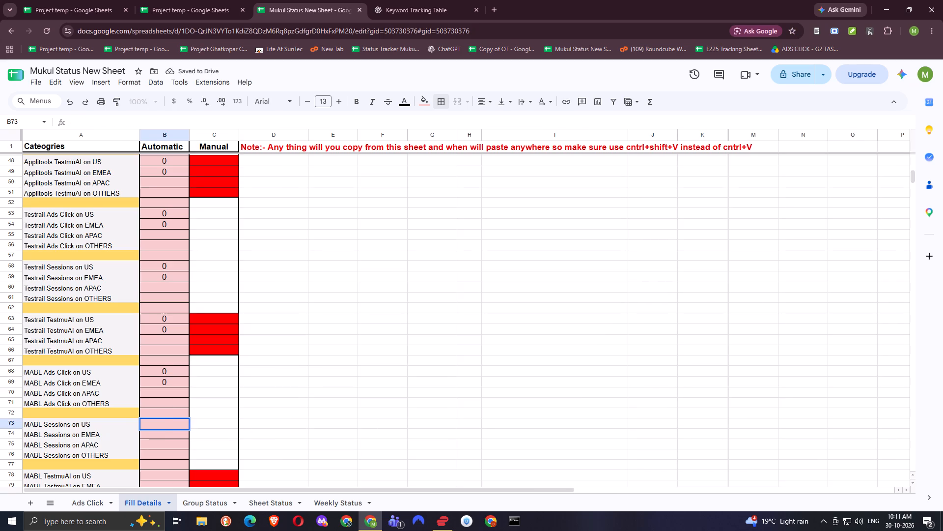
key(ctrl+v)
key(Return)
click(100, 499)
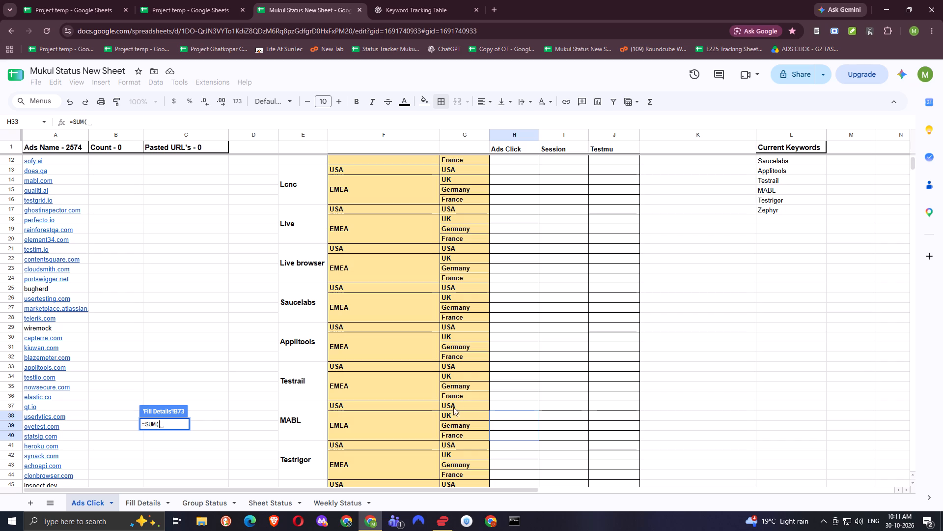
click(550, 407)
key(Return)
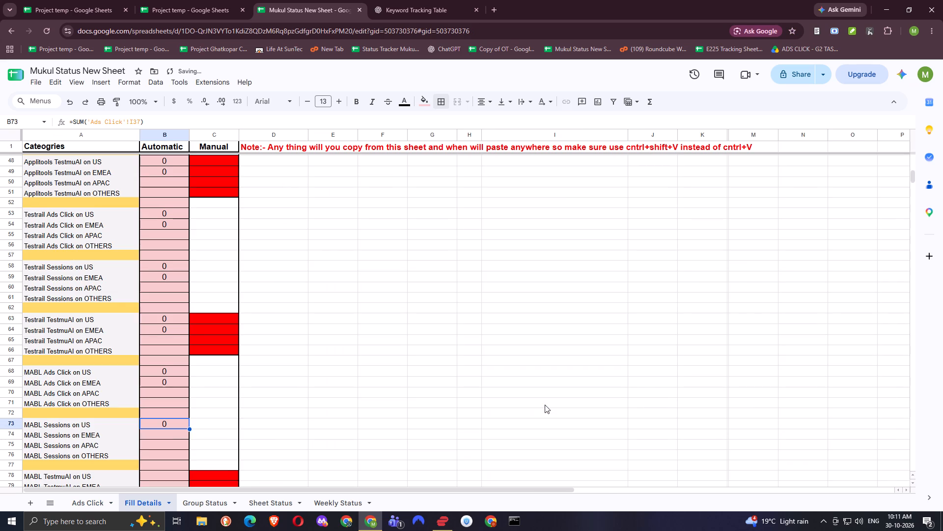
Paste =SUM into B74 and reference the range 'Ads Click'!I38:I40 for MABL Sessions on EMEA.
double_click(169, 438)
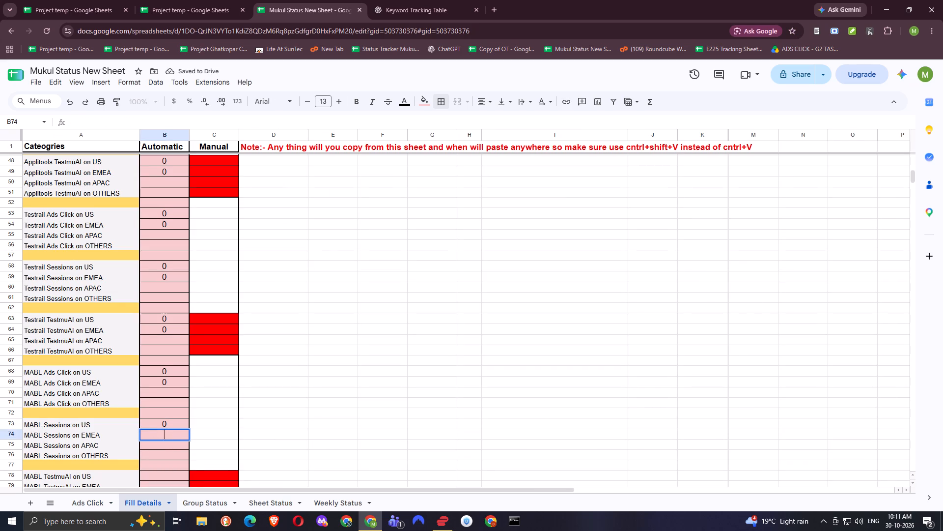
key(ctrl+v)
key(Return)
click(83, 503)
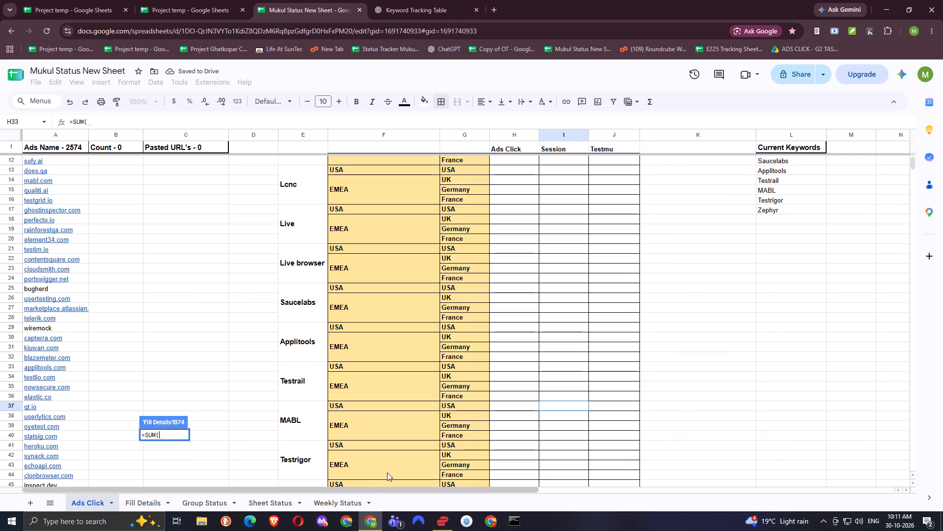
drag(548, 417, 545, 426)
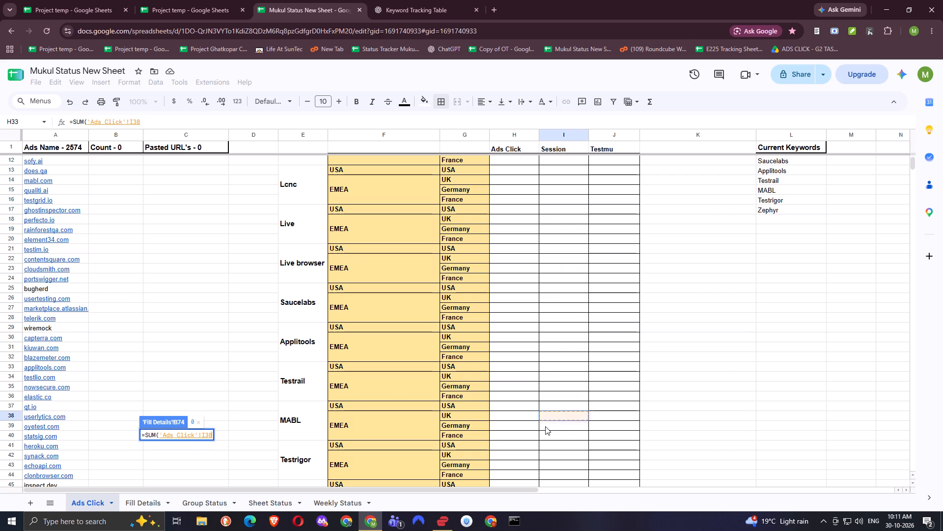
drag(545, 426, 545, 434)
key(Return)
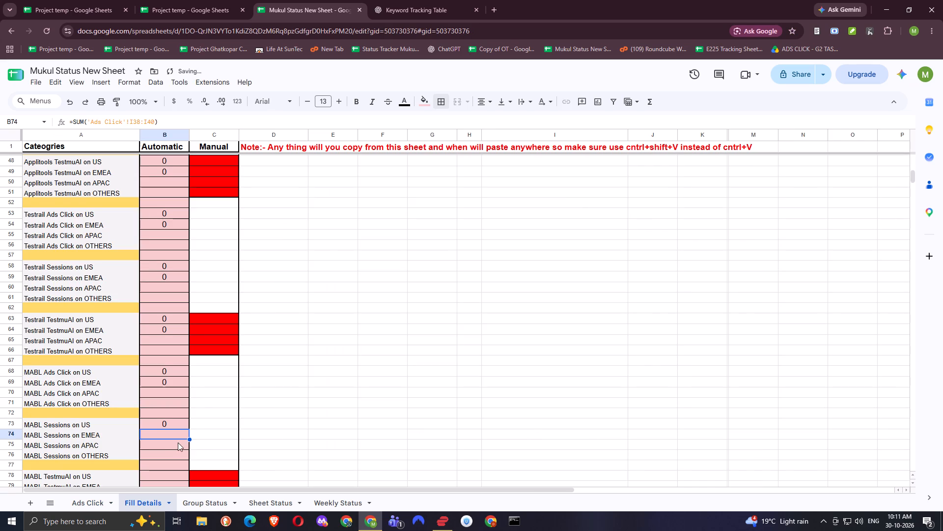
Paste =SUM into B78 and reference 'Ads Click'!J37 for MABL TestmuAI on US.
scroll(164, 443, down, 1)
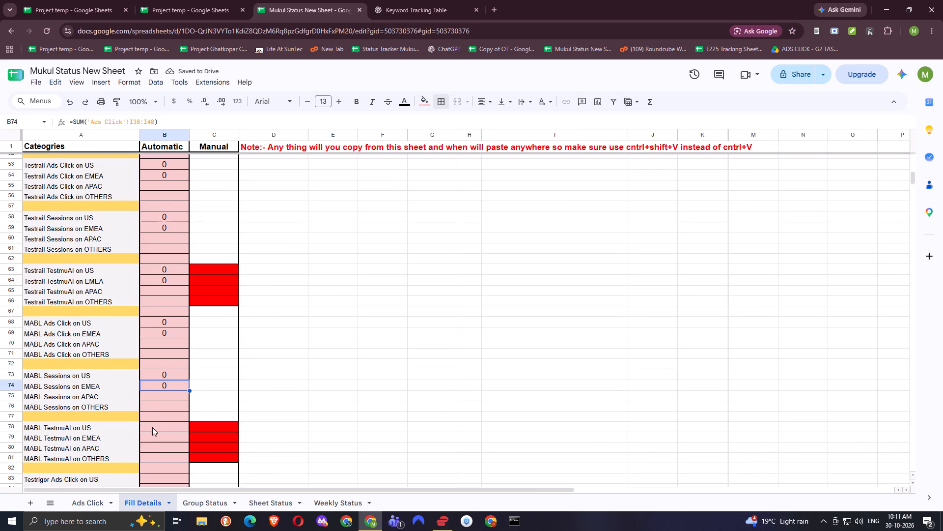
double_click(152, 427)
key(ctrl+v)
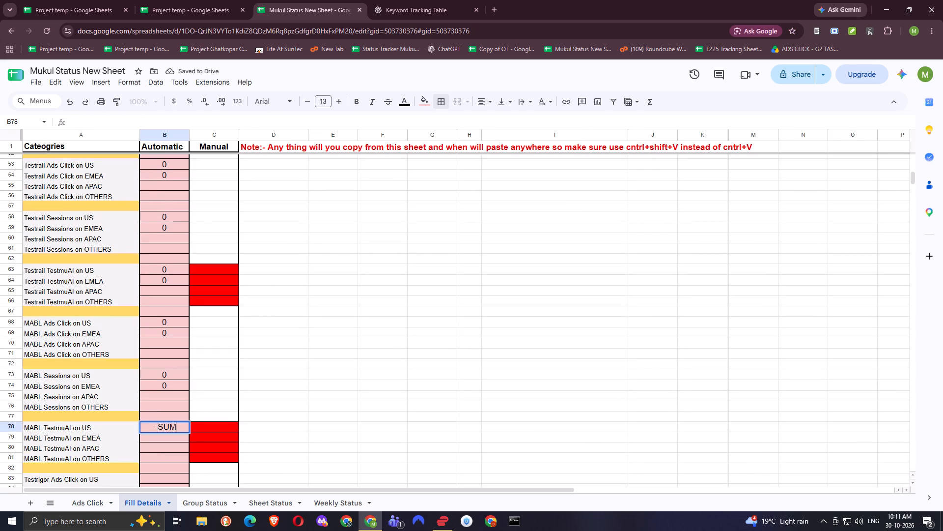
key(Return)
click(88, 500)
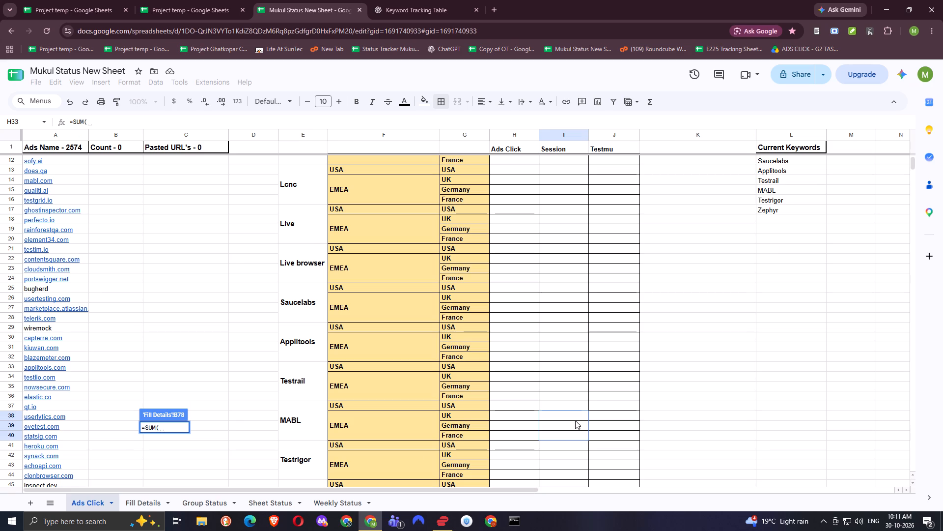
click(597, 409)
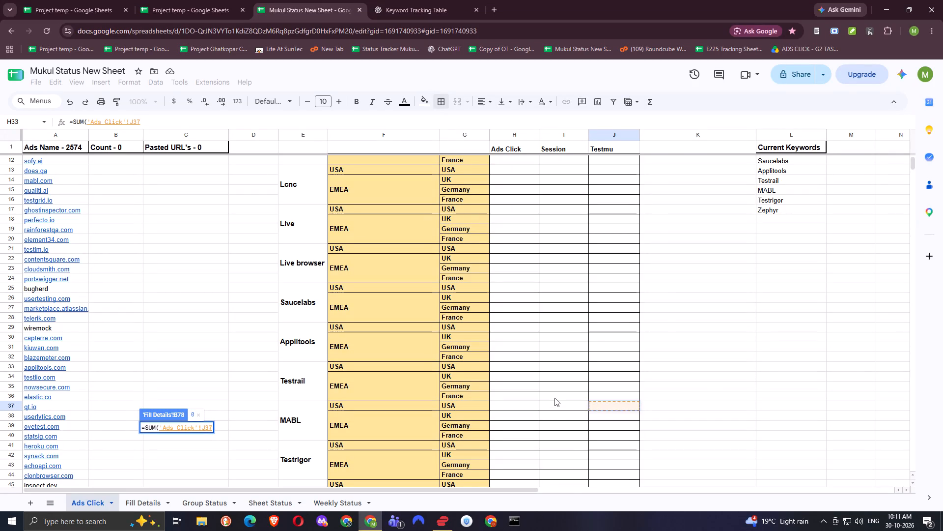
key(Return)
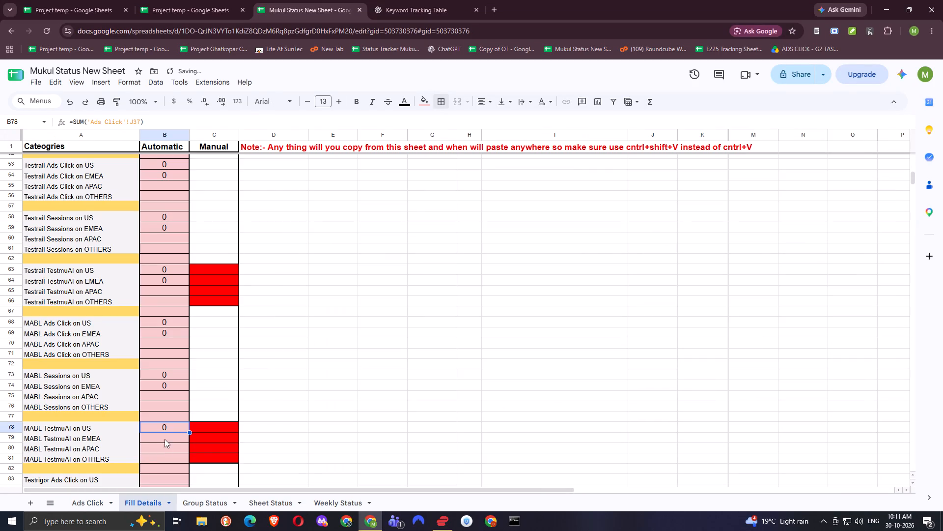
Paste =SUM into B79 and reference the range 'Ads Click'!J38:J40 for MABL TestmuAI on EMEA.
double_click(164, 436)
key(ctrl+v)
key(Return)
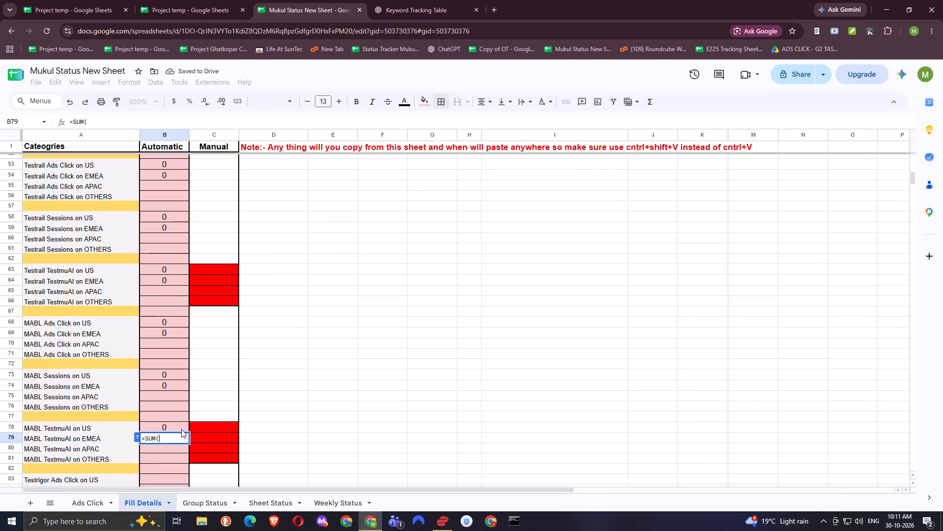
click(100, 502)
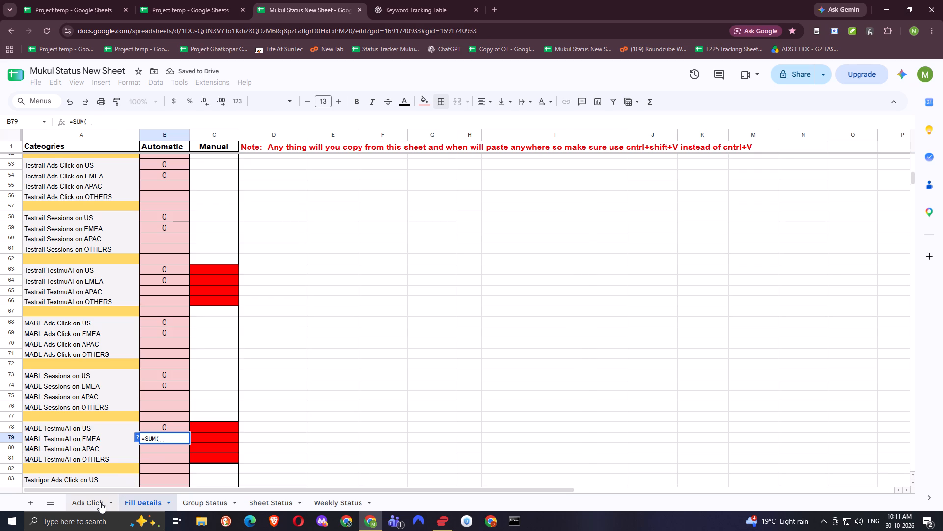
drag(608, 417, 608, 419)
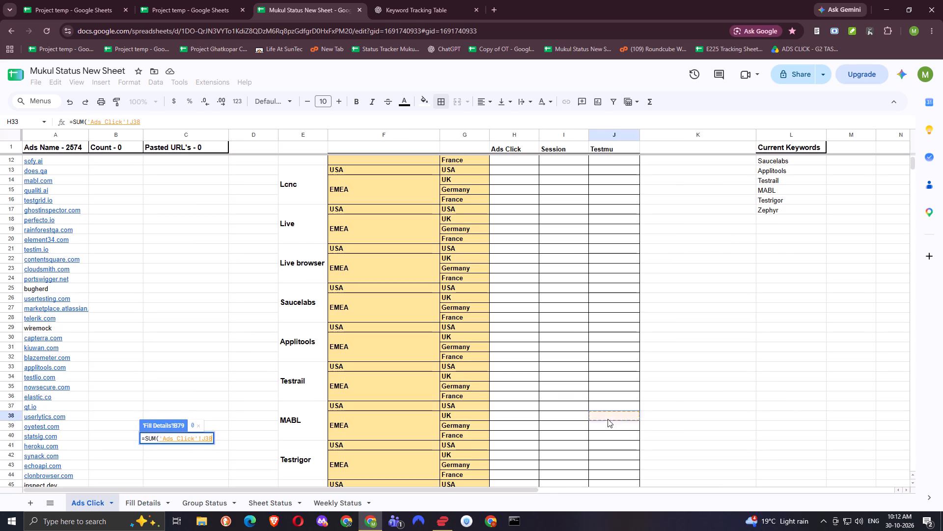
drag(608, 419, 610, 435)
key(Return)
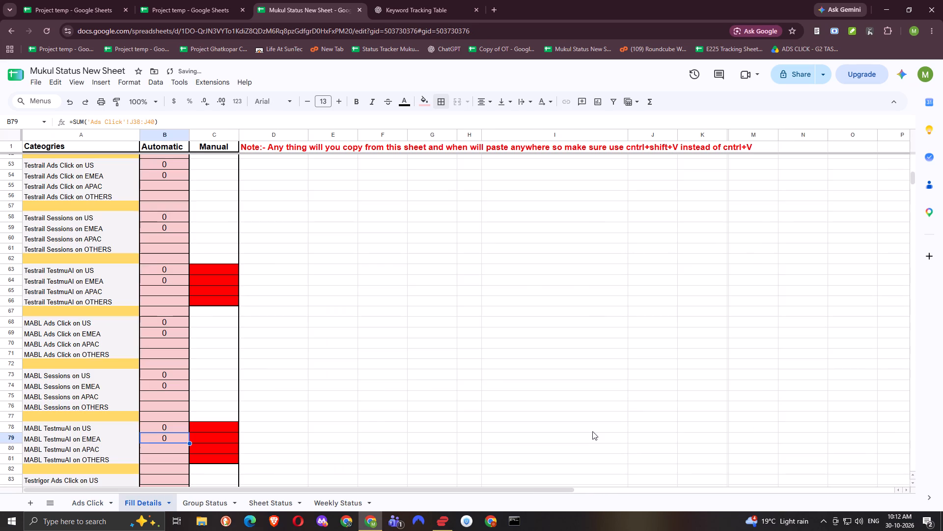
Paste =SUM into B83 and reference 'Ads Click'!H41 for Testrigor Ads Click on US.
scroll(222, 372, down, 2)
double_click(158, 380)
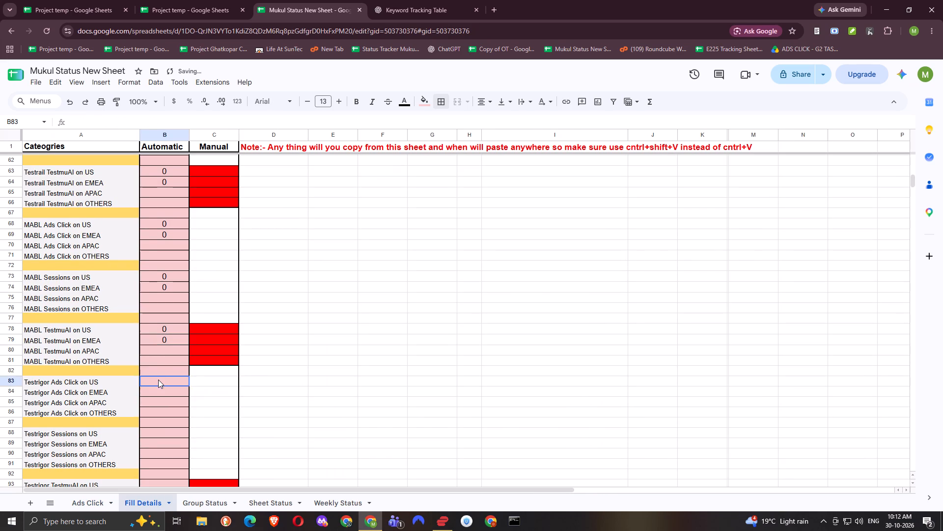
key(ctrl+v)
key(Return)
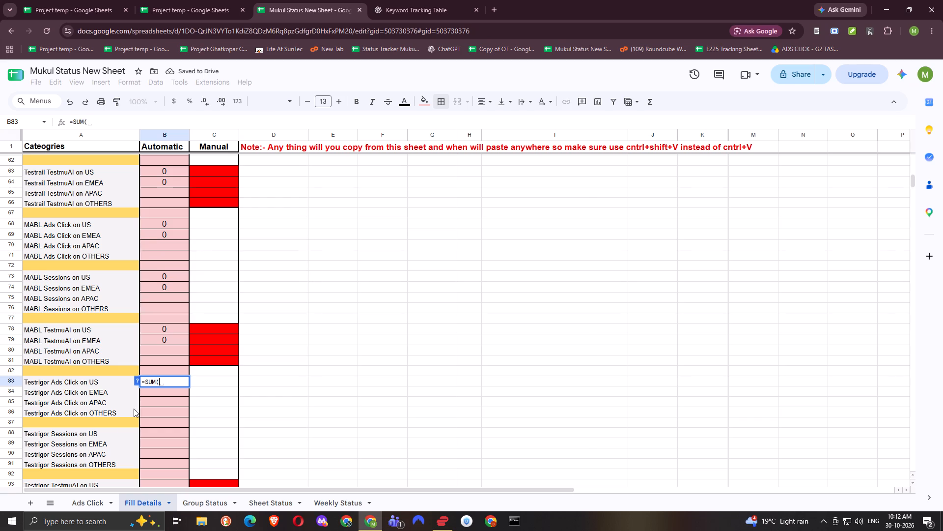
click(100, 496)
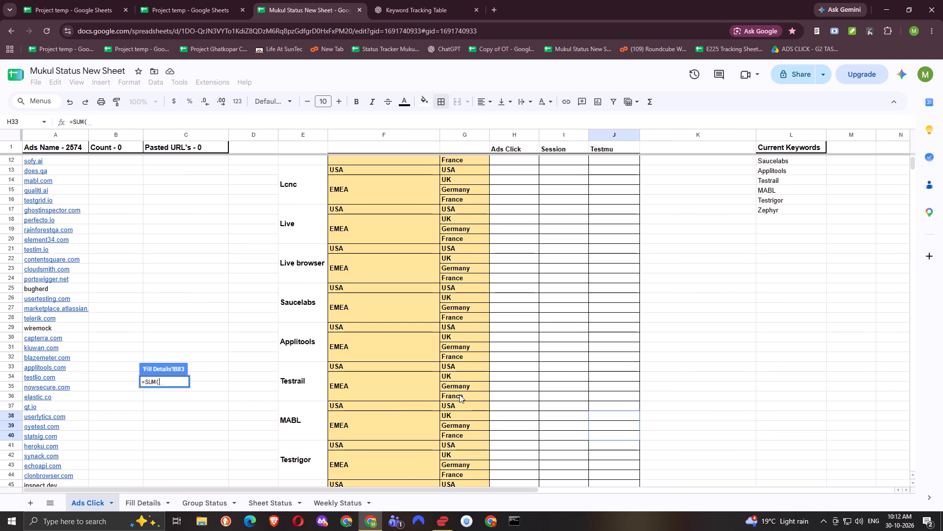
click(496, 443)
scroll(494, 434, down, 1)
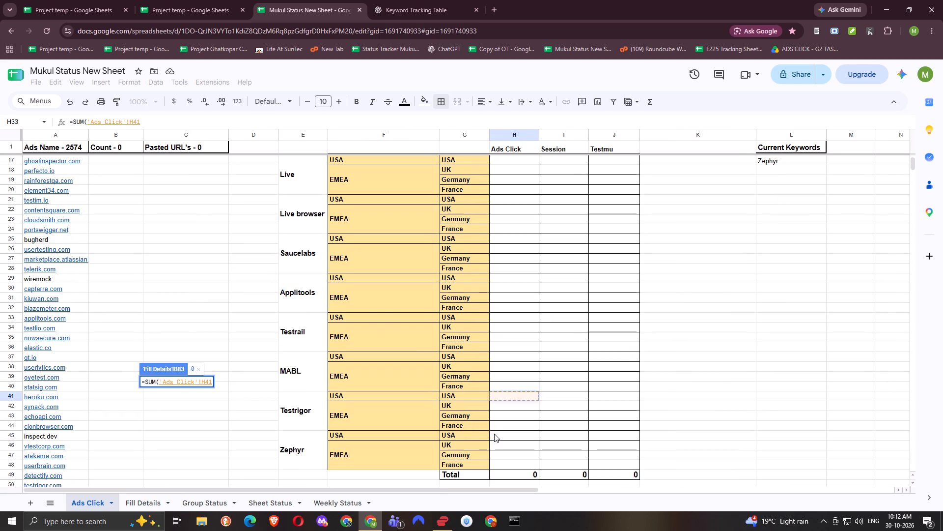
key(Return)
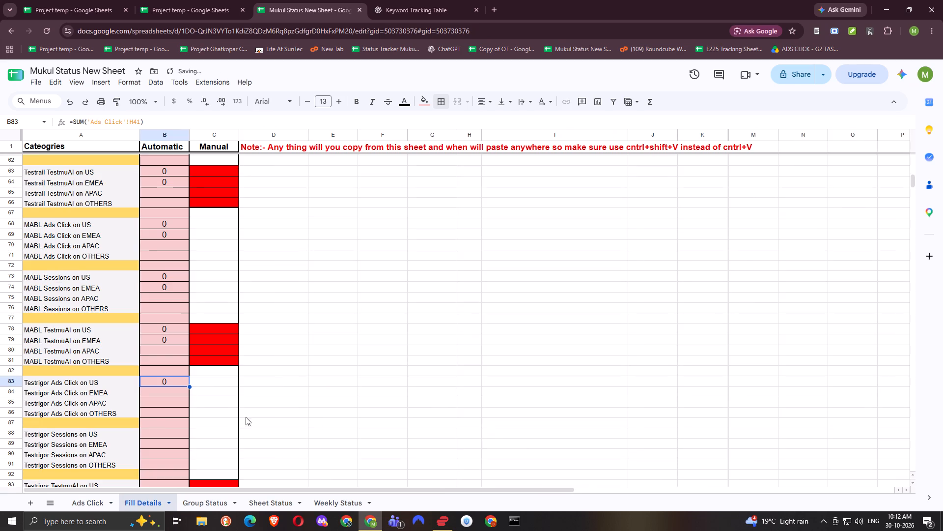
Paste =SUM into B84 and reference the range 'Ads Click'!H42:H44 for Testrigor Ads Click on EMEA.
double_click(158, 397)
double_click(158, 391)
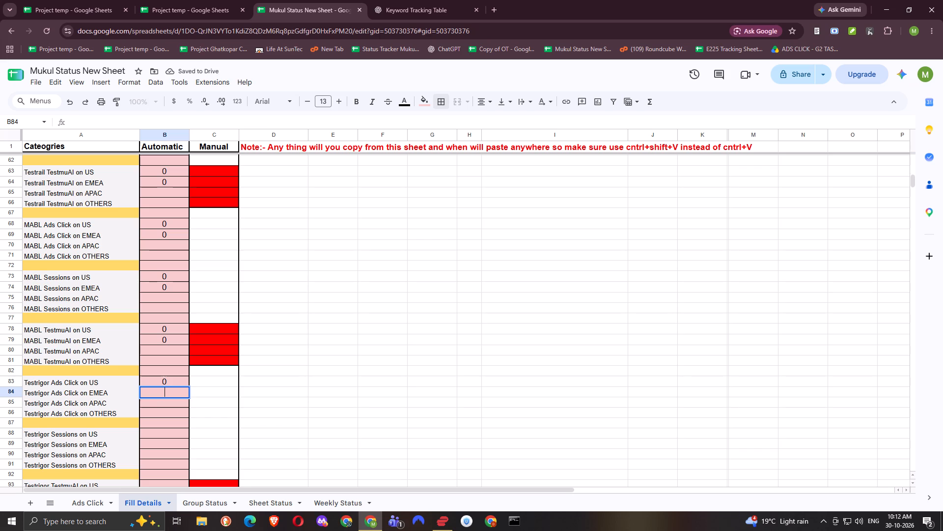
key(ctrl+v)
key(Return)
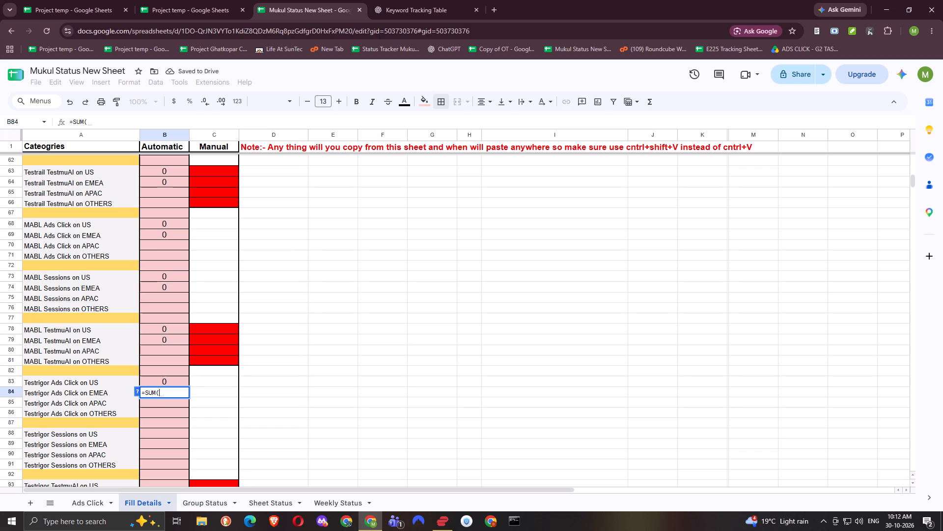
click(98, 497)
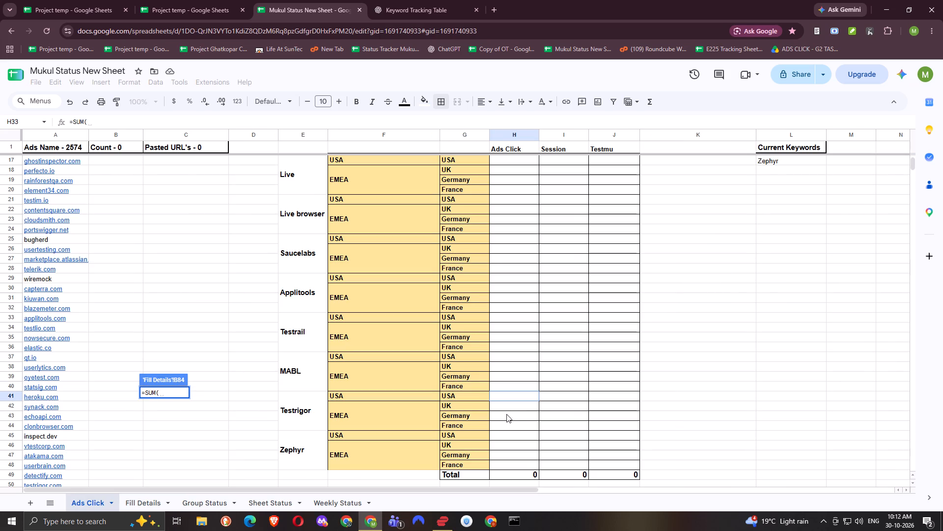
drag(506, 408, 508, 427)
key(Return)
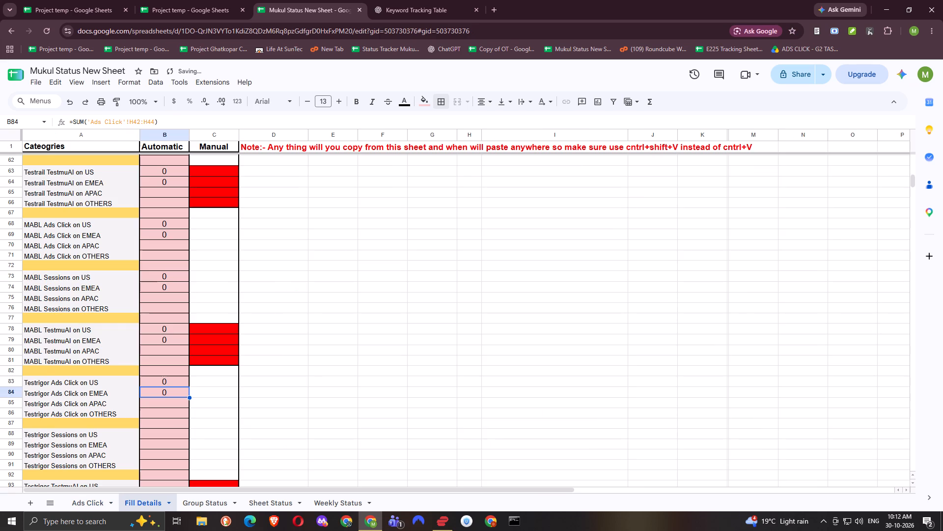
Paste =SUM into B88 and reference 'Ads Click'!I41 for Testrigor Sessions on US.
double_click(165, 434)
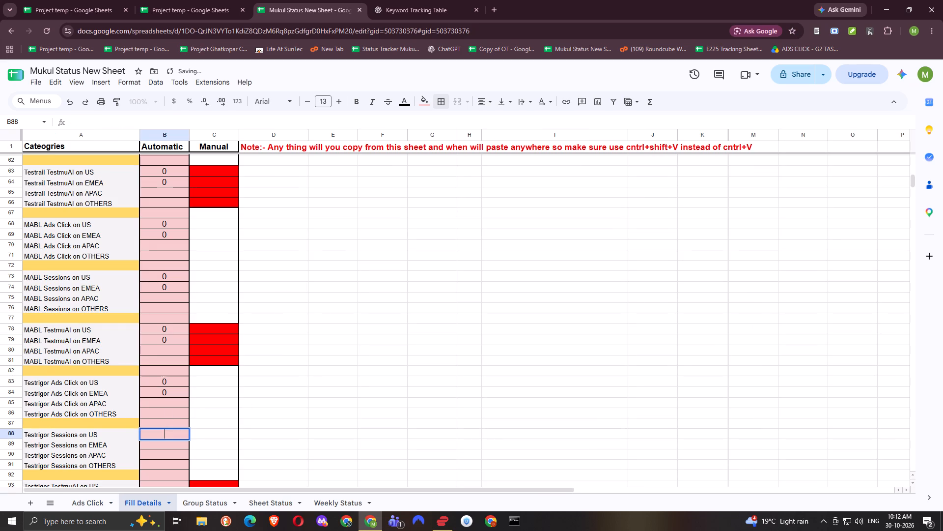
key(ctrl+v)
key(Return)
click(94, 502)
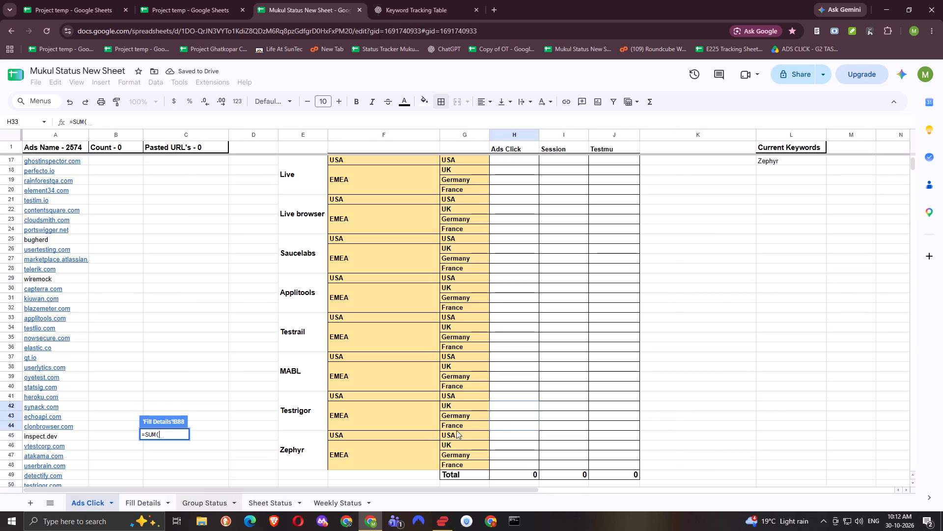
click(559, 399)
key(Return)
Paste =SUM into B89 and reference the range 'Ads Click'!I42:I44 for Testrigor Sessions on EMEA.
double_click(166, 446)
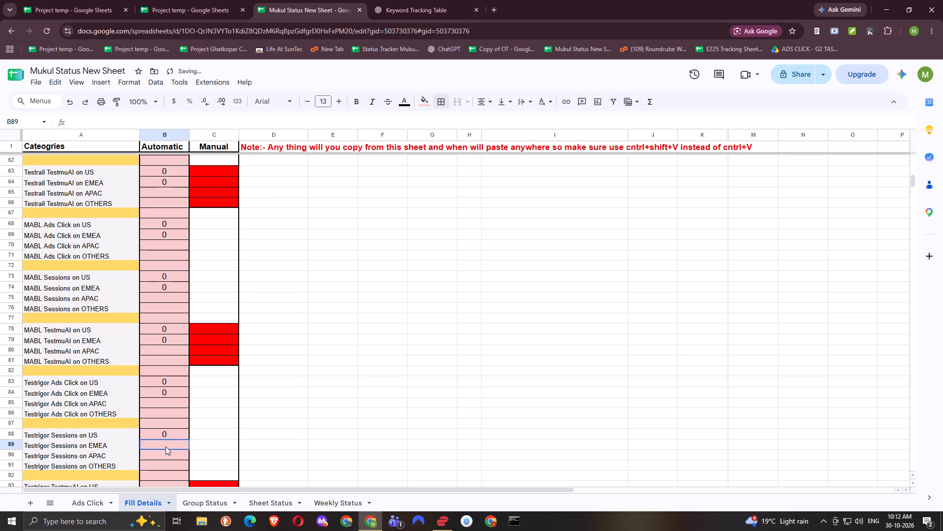
key(ctrl+v)
key(Return)
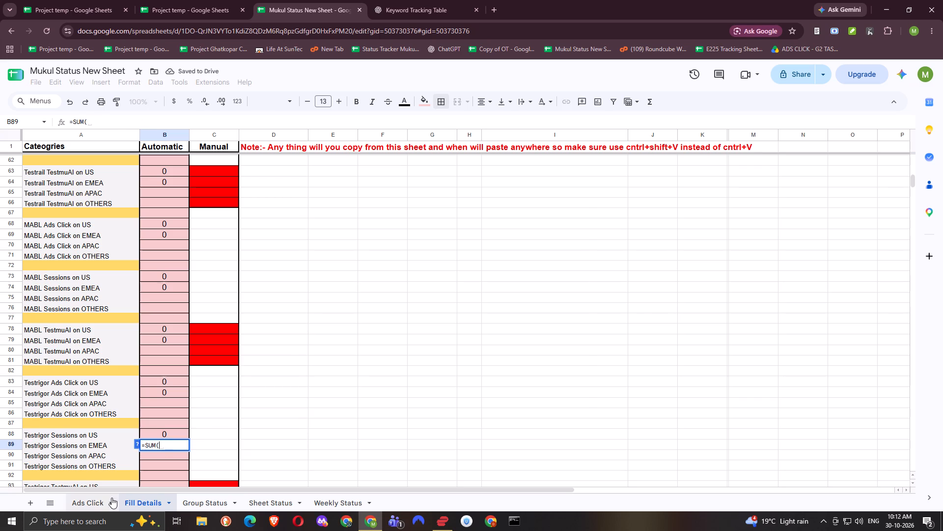
click(98, 499)
drag(559, 406, 560, 415)
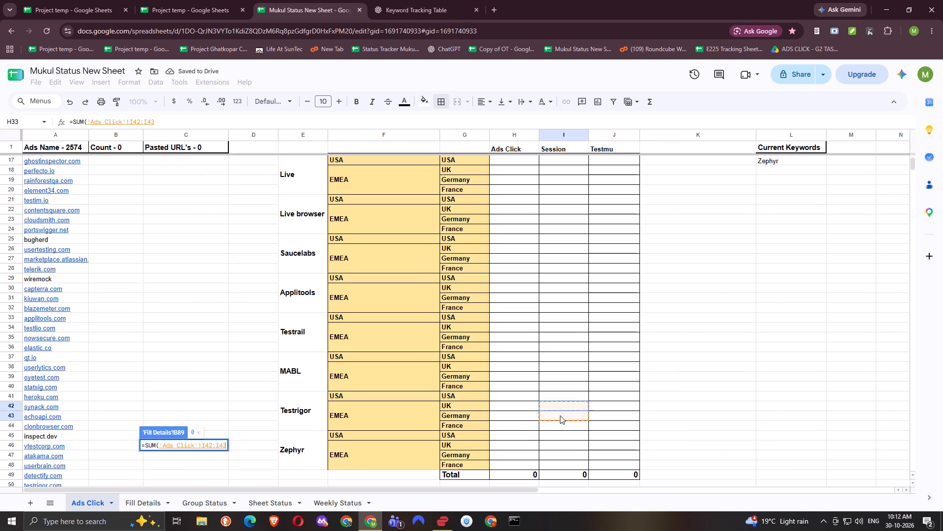
drag(560, 415, 561, 424)
key(Return)
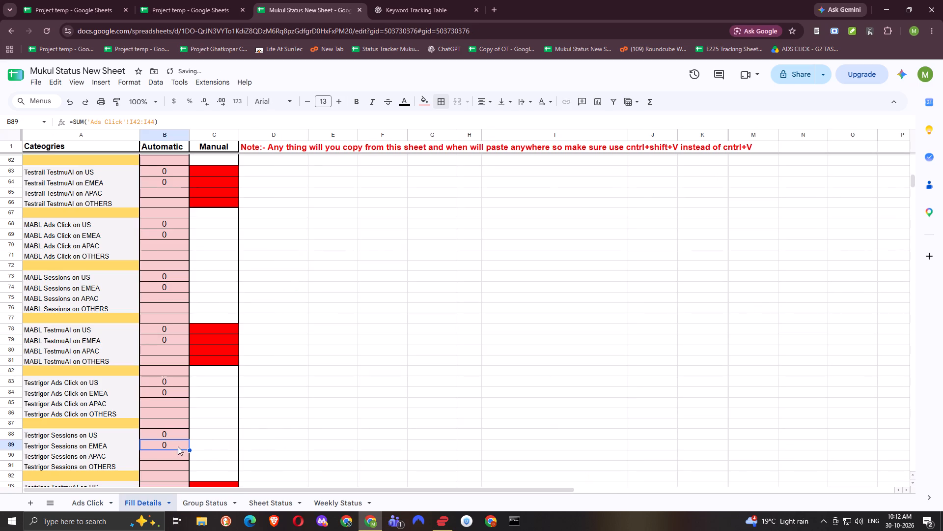
Paste =SUM into B93 and reference 'Ads Click'!J41 for Testrigor TestmuAI on US.
scroll(169, 452, down, 1)
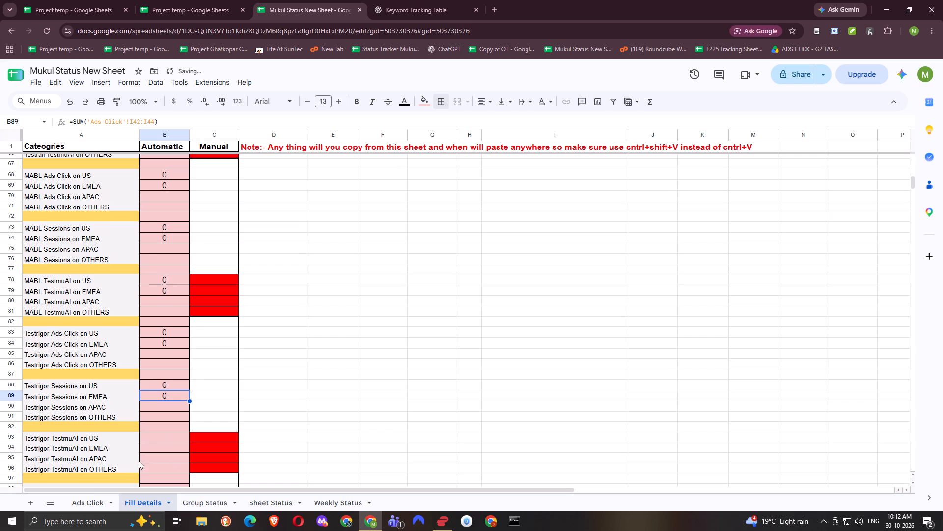
click(103, 498)
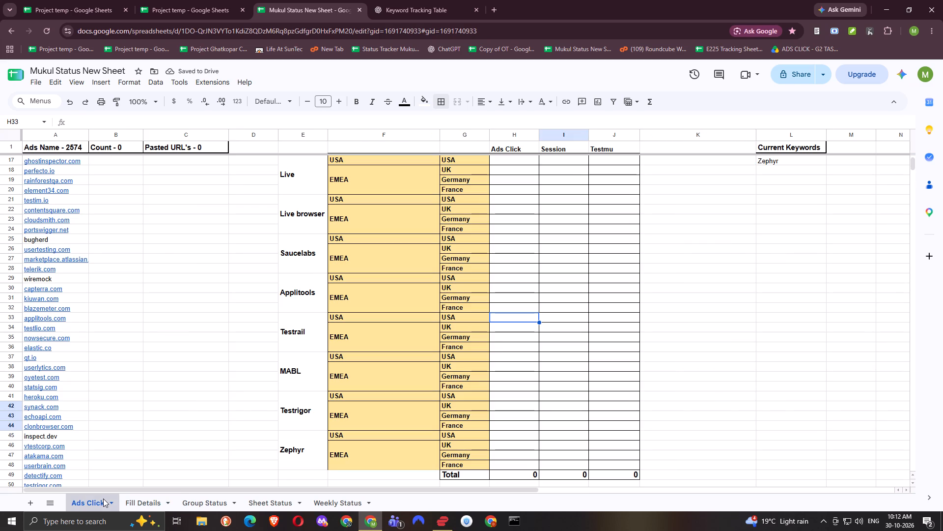
click(137, 503)
click(158, 391)
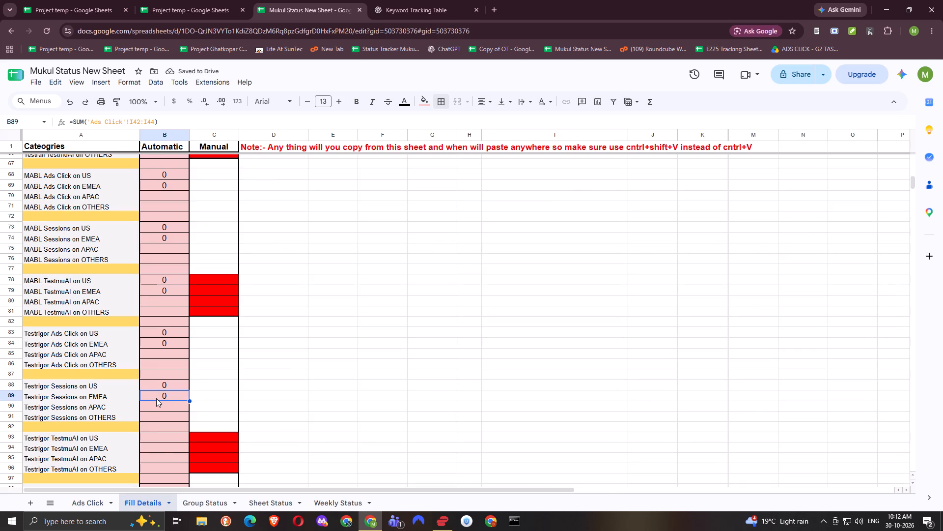
click(158, 436)
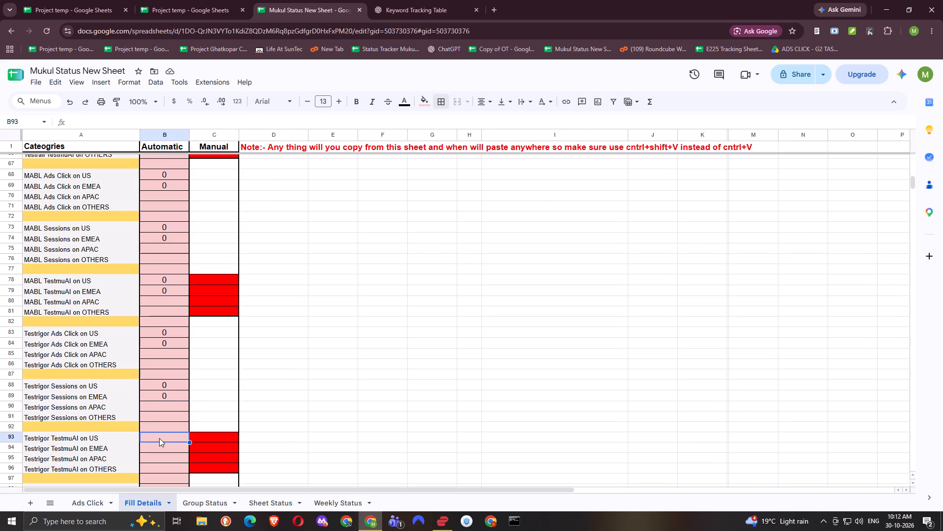
key(Return)
key(ctrl+v)
key(Return)
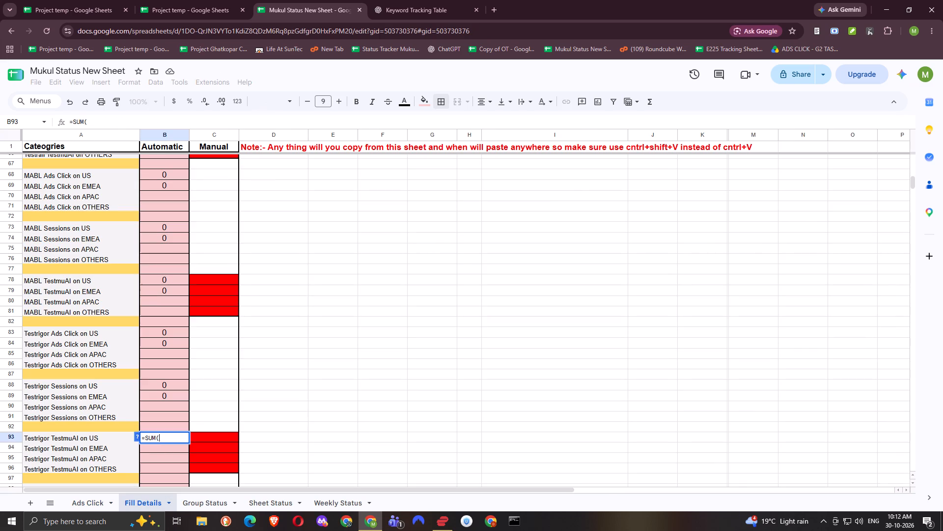
click(98, 498)
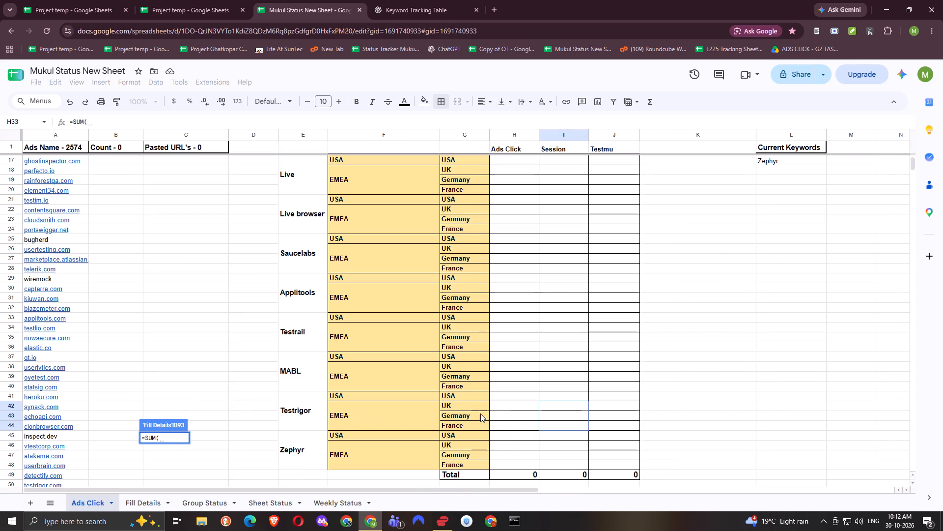
click(594, 395)
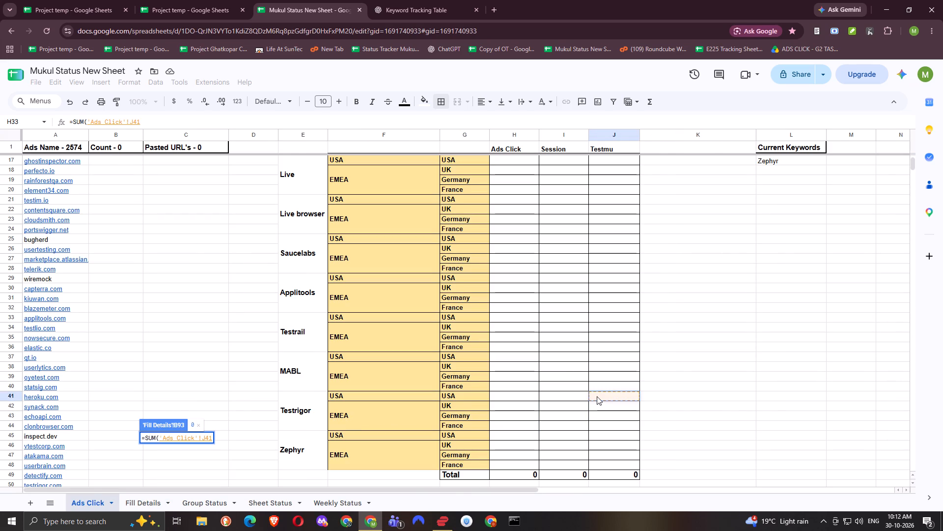
key(Return)
Paste =SUM into B94 and reference the range 'Ads Click'!J42:J44 for Testrigor TestmuAI on EMEA.
double_click(178, 448)
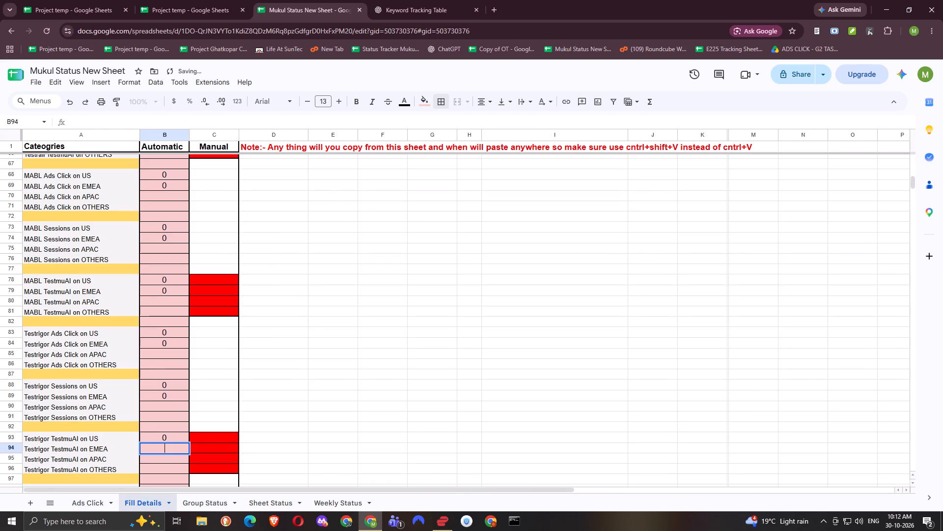
key(ctrl+v)
key(Return)
click(93, 499)
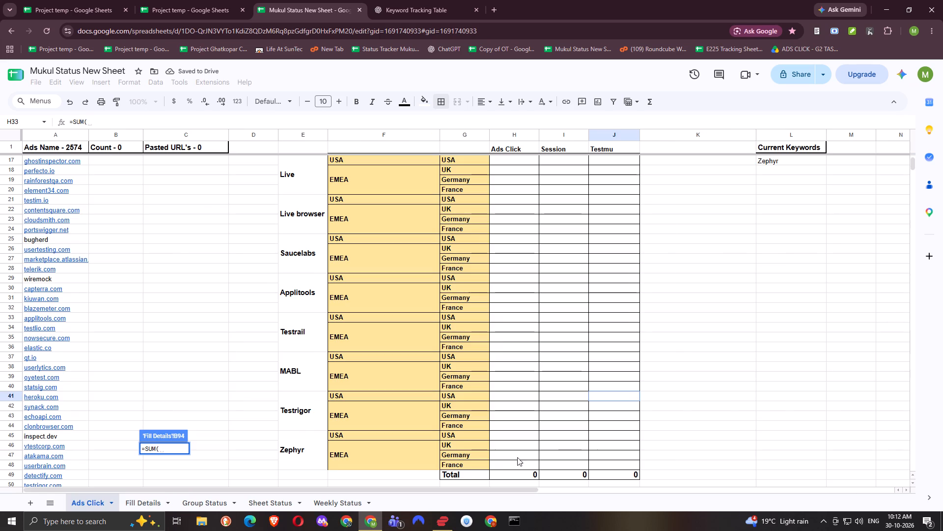
drag(618, 407, 618, 418)
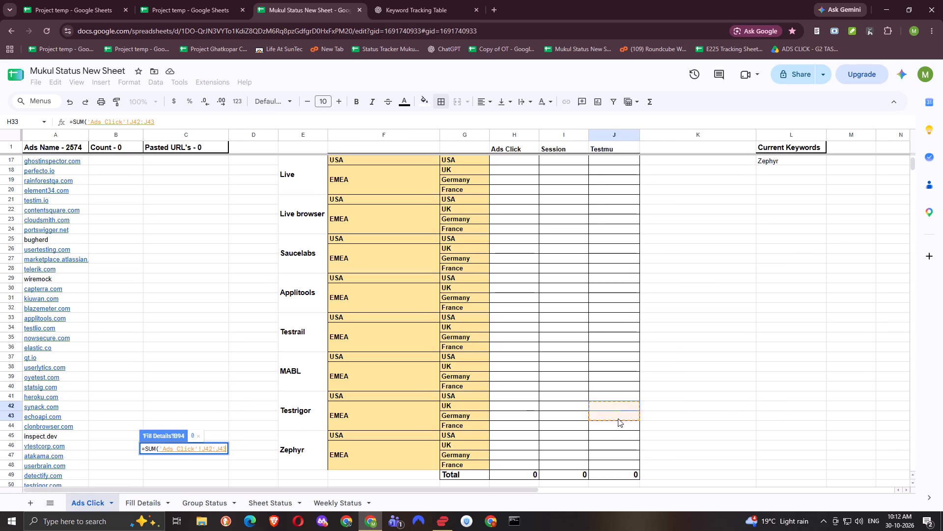
drag(618, 418, 617, 423)
key(Return)
Paste =SUM into B98 and reference 'Ads Click'!H45 for Zephyr Ads Click on US.
scroll(254, 413, down, 2)
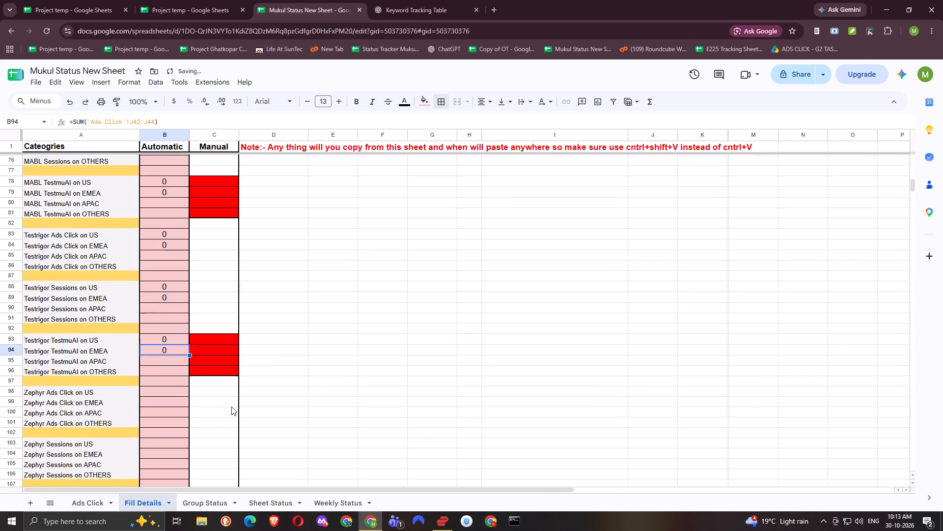
double_click(153, 389)
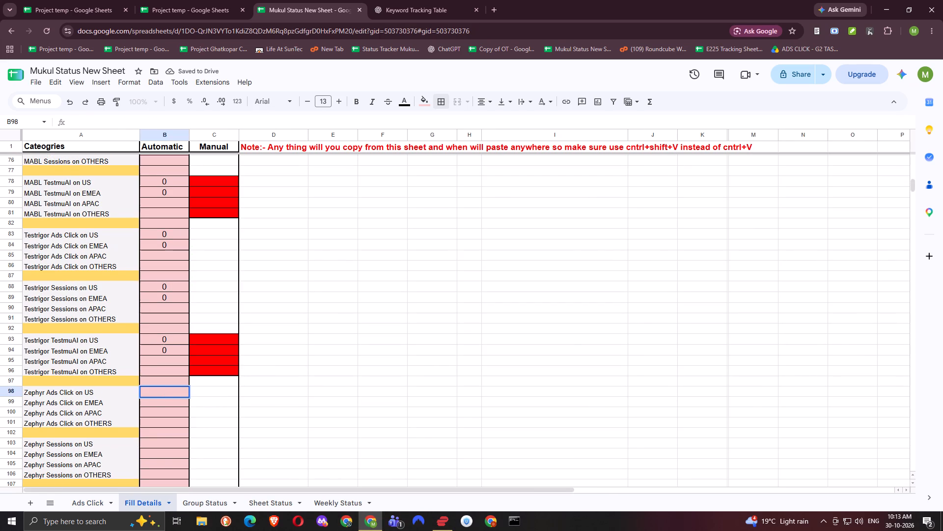
key(ctrl+v)
key(Return)
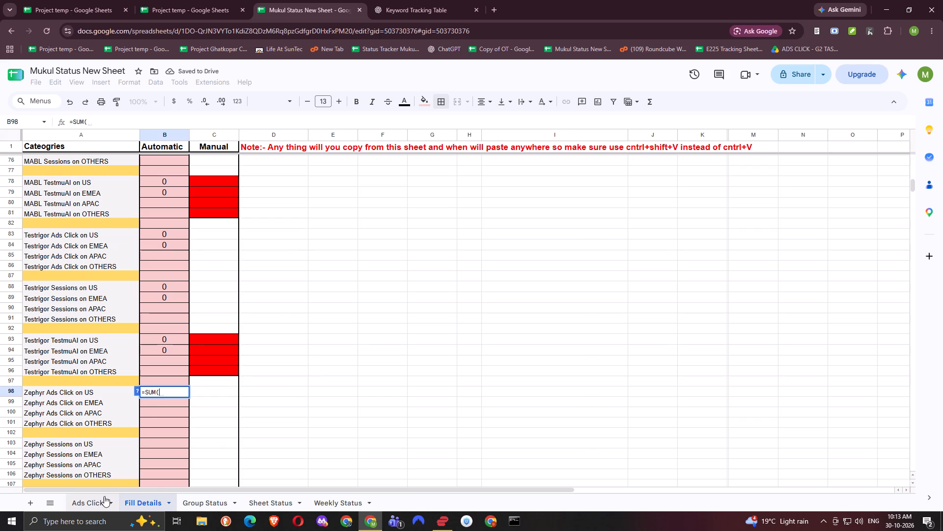
click(104, 497)
click(497, 438)
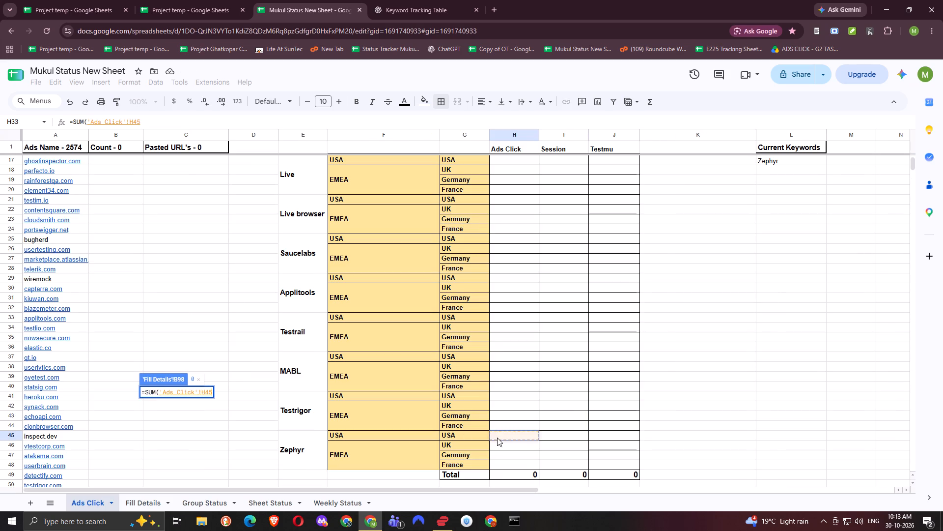
key(Return)
Paste =SUM into B99 and reference the range 'Ads Click'!H46:H48 for Zephyr Ads Click on EMEA.
double_click(166, 407)
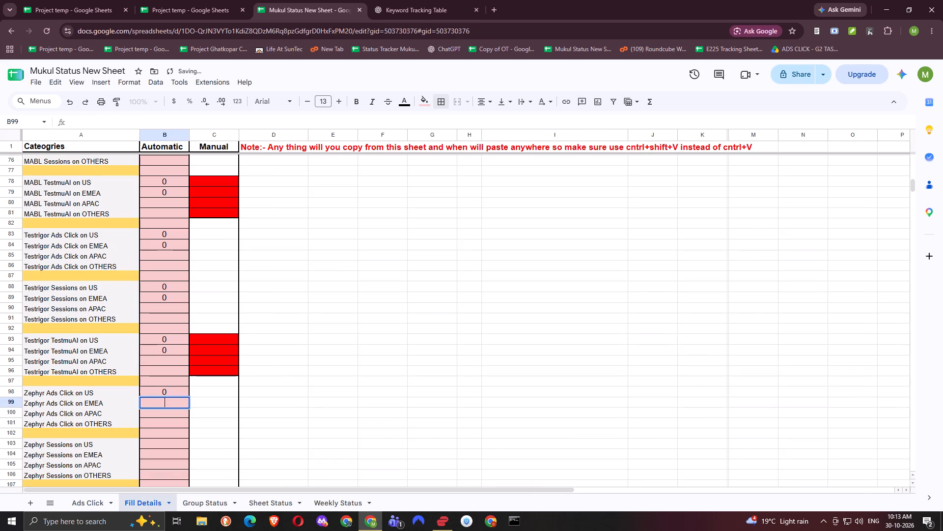
key(ctrl+v)
key(Return)
click(103, 499)
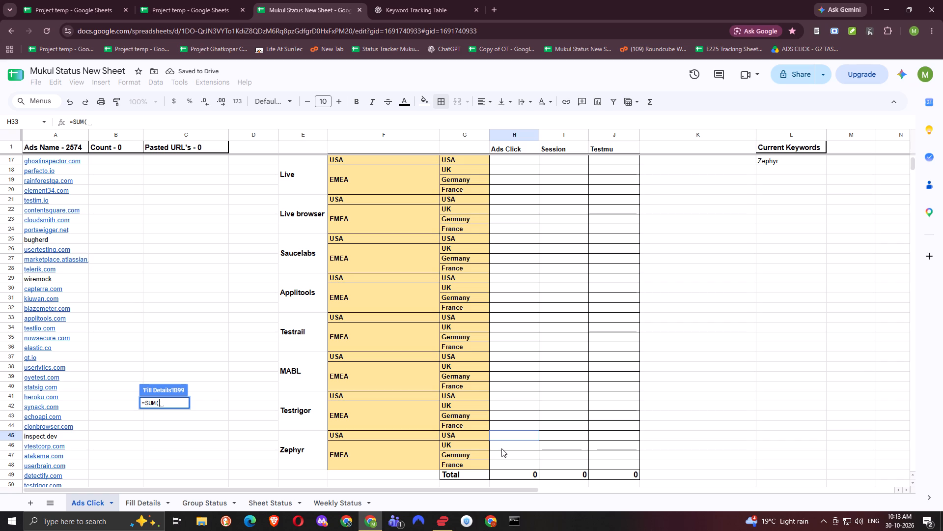
drag(504, 444, 504, 464)
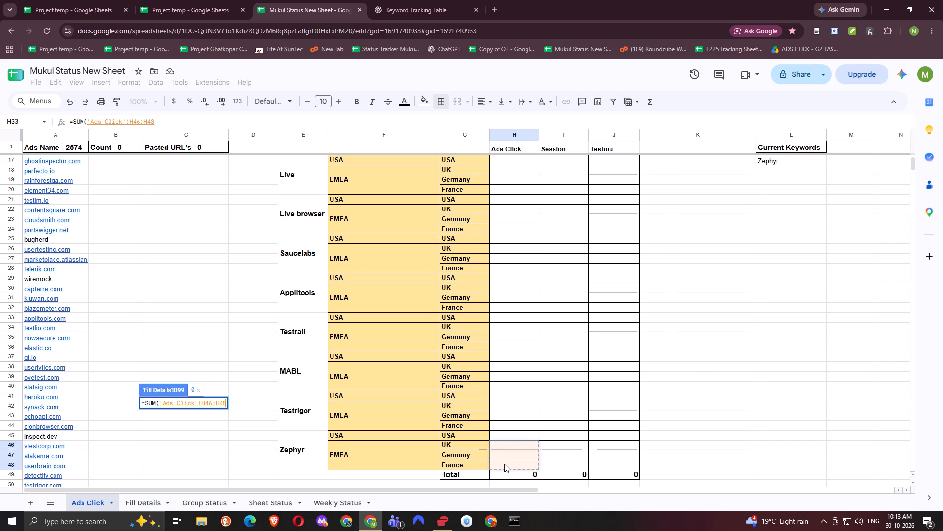
key(Return)
Paste =SUM into B103 and reference 'Ads Click'!I45 for Zephyr Sessions on US.
scroll(153, 410, down, 1)
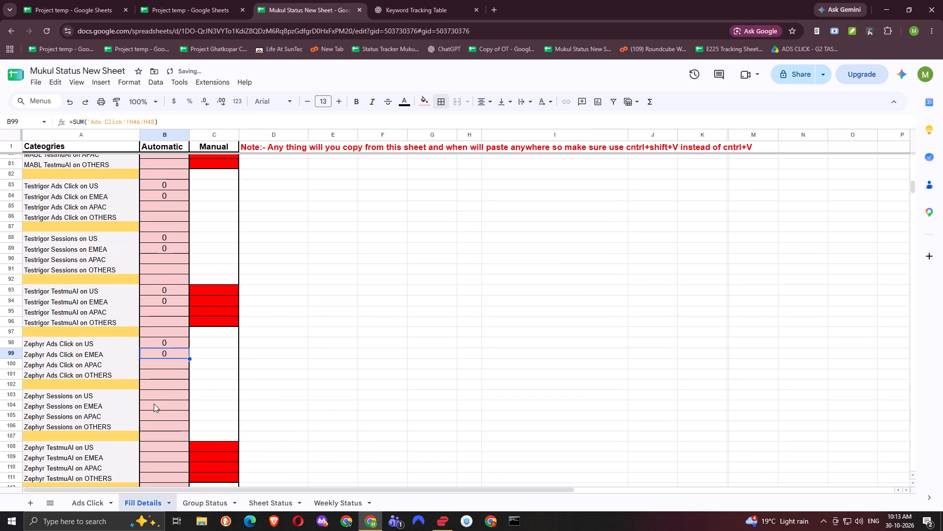
double_click(155, 395)
key(ctrl+v)
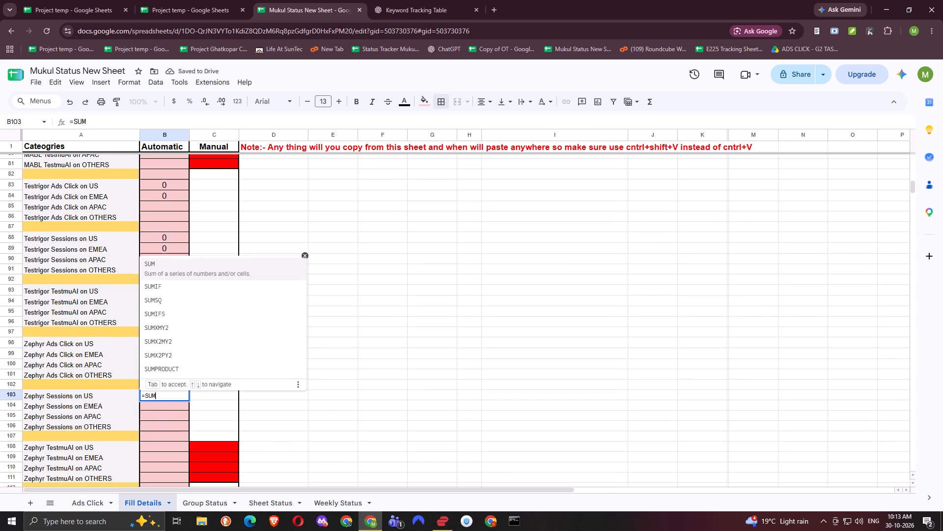
key(Return)
click(105, 501)
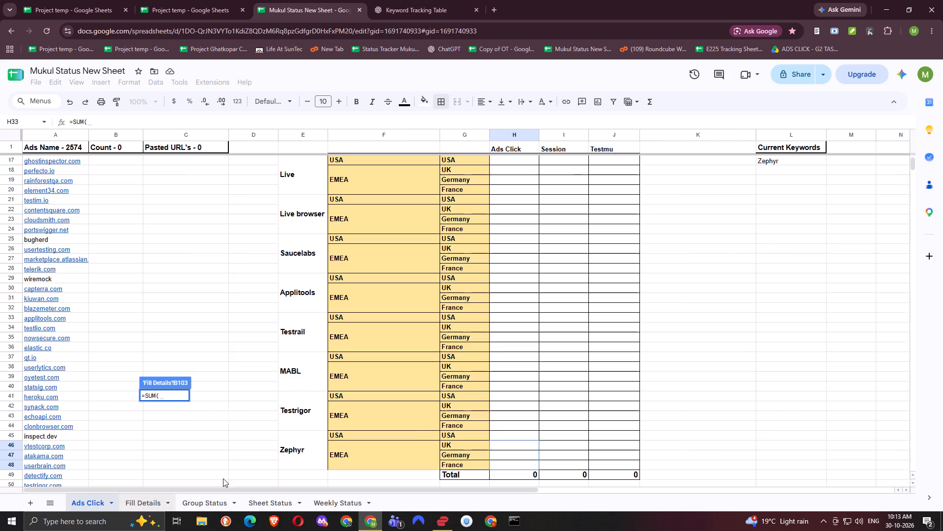
click(547, 437)
key(Return)
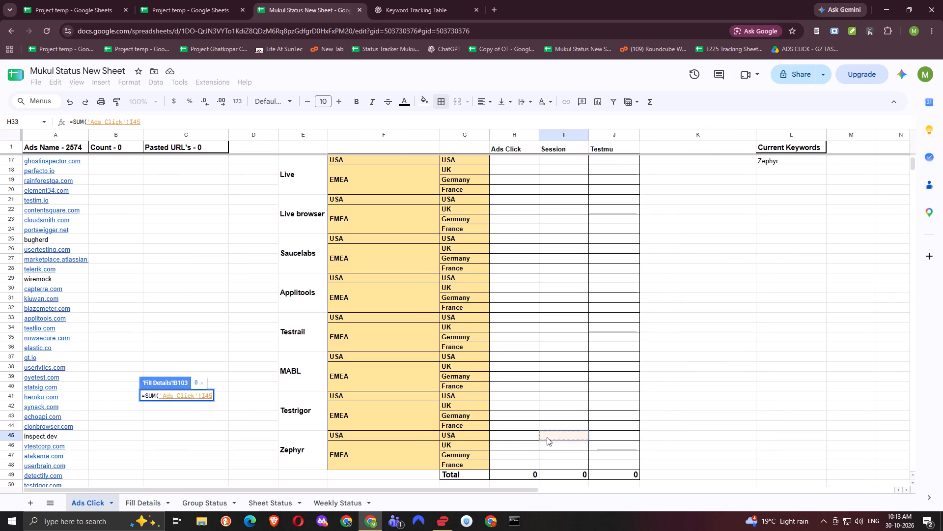
Paste =SUM into B104 and reference the range 'Ads Click'!I46:I48 for Zephyr Sessions on EMEA.
double_click(166, 409)
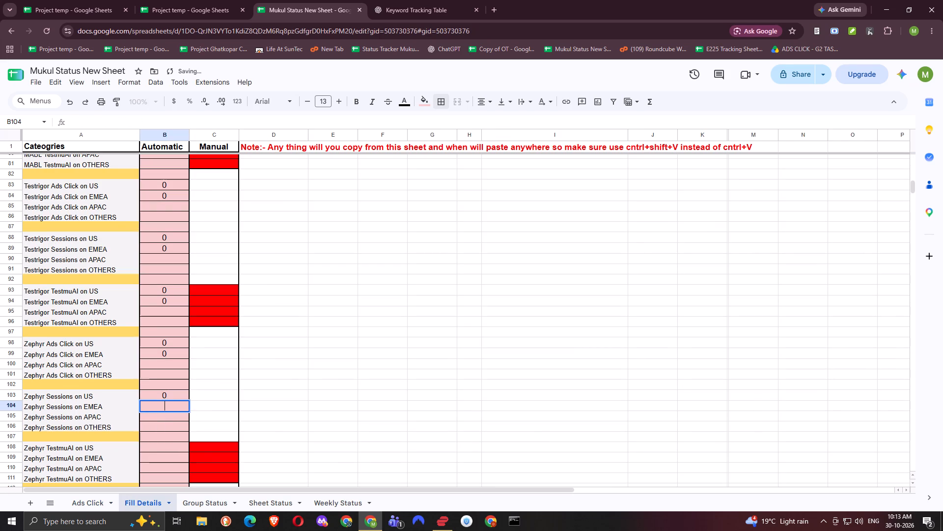
key(ctrl+v)
key(Return)
click(96, 499)
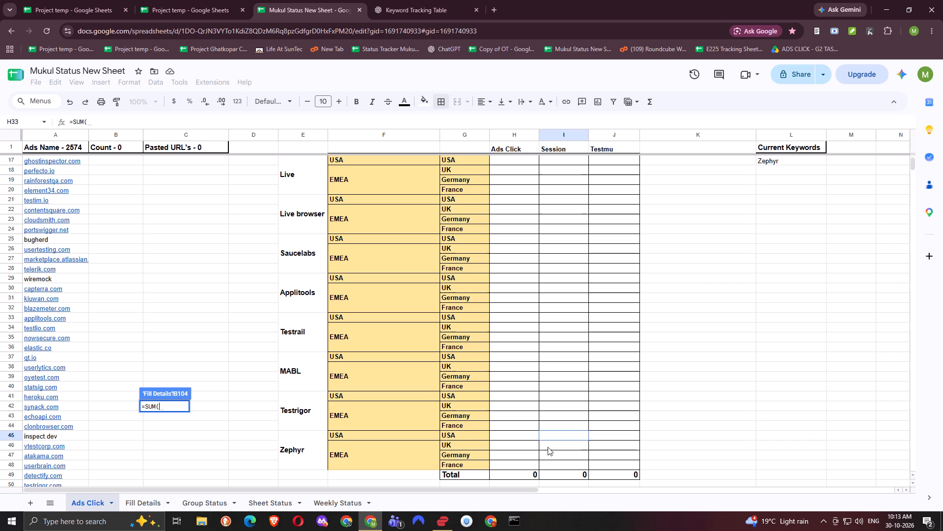
drag(555, 445, 557, 462)
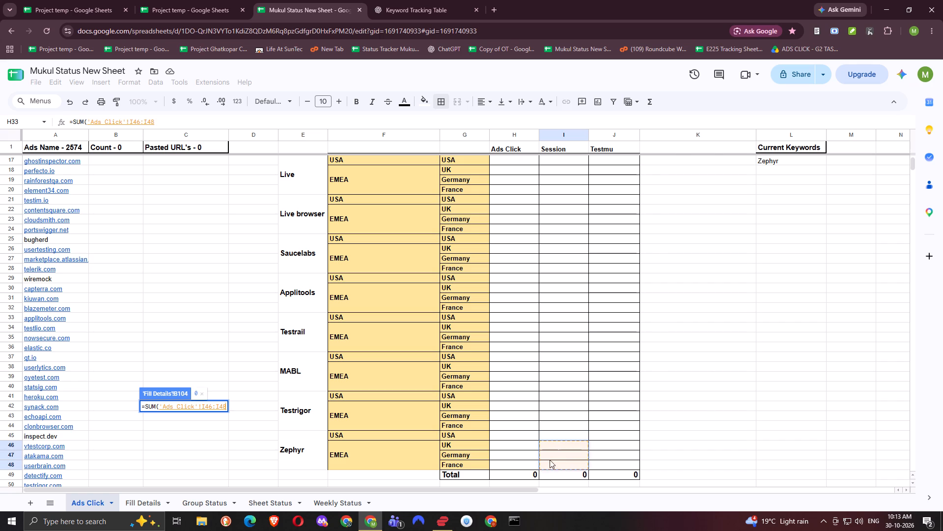
key(Return)
Paste =SUM into B108 and reference 'Ads Click'!J45 for Zephyr TestmuAI on US.
click(169, 446)
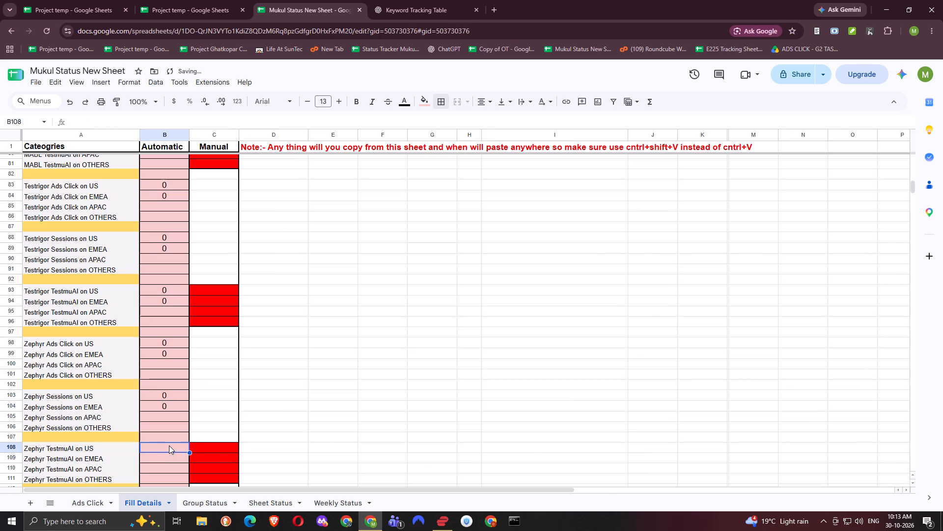
key(Return)
key(ctrl+v)
key(Return)
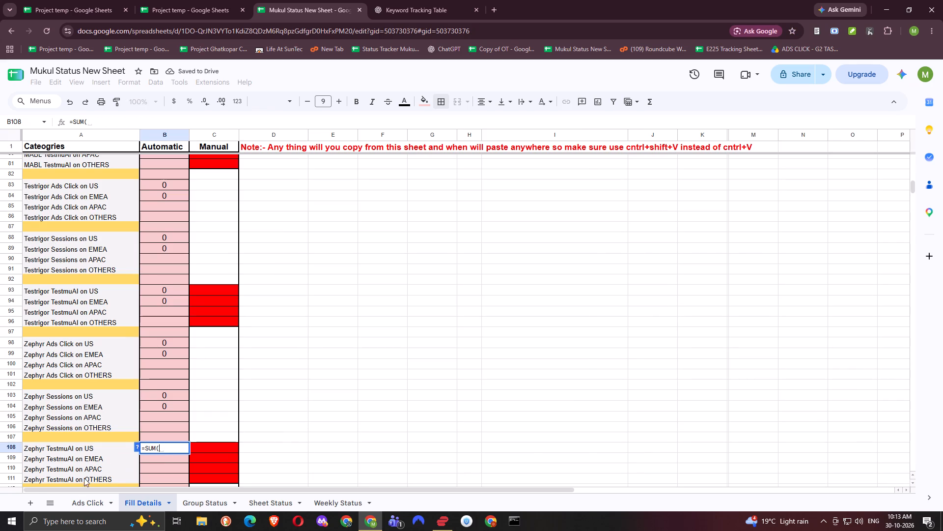
click(90, 499)
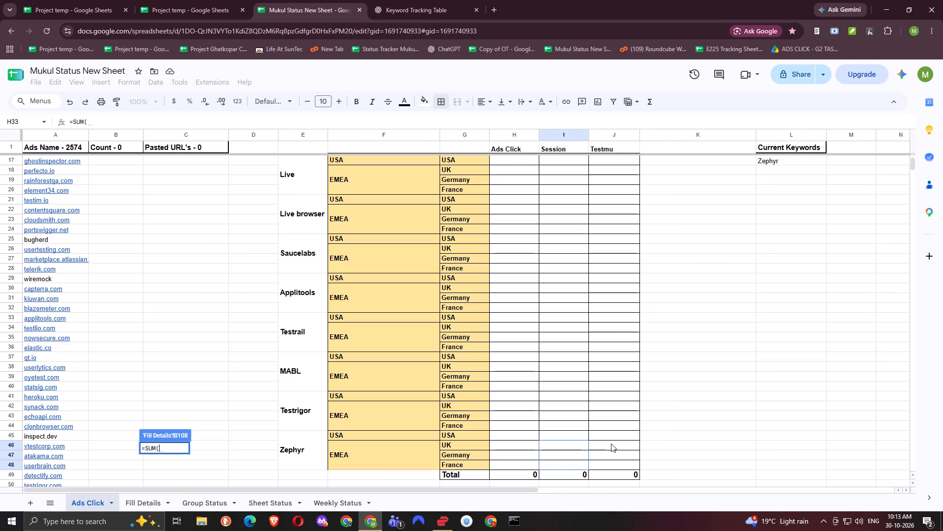
click(608, 436)
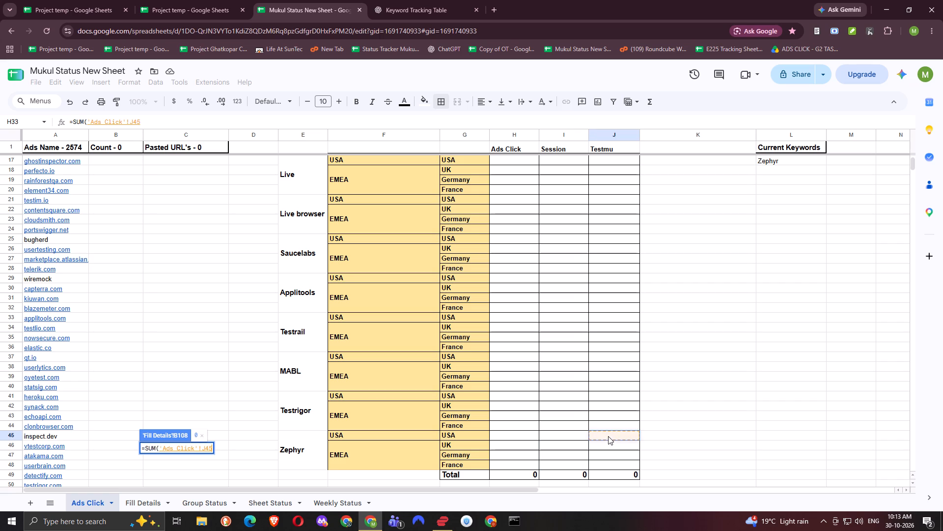
key(Return)
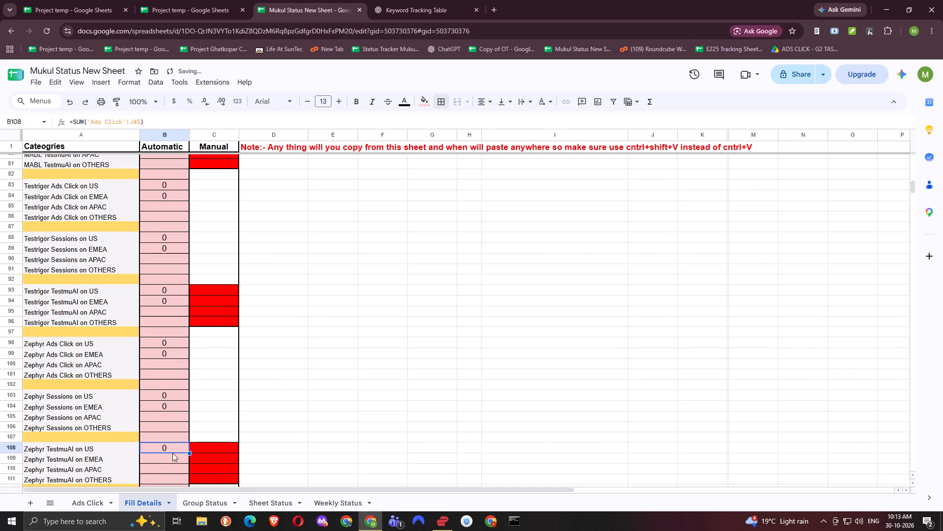
Paste =SUM into B109 and reference the range 'Ads Click'!J46:J48 for Zephyr TestmuAI on EMEA.
double_click(159, 459)
key(ctrl+v)
key(Return)
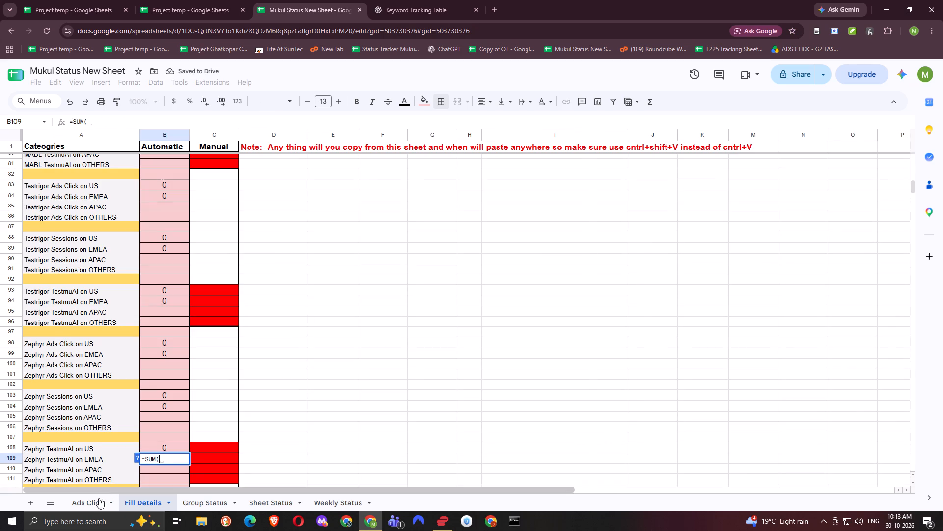
click(94, 501)
drag(616, 445, 614, 463)
key(Return)
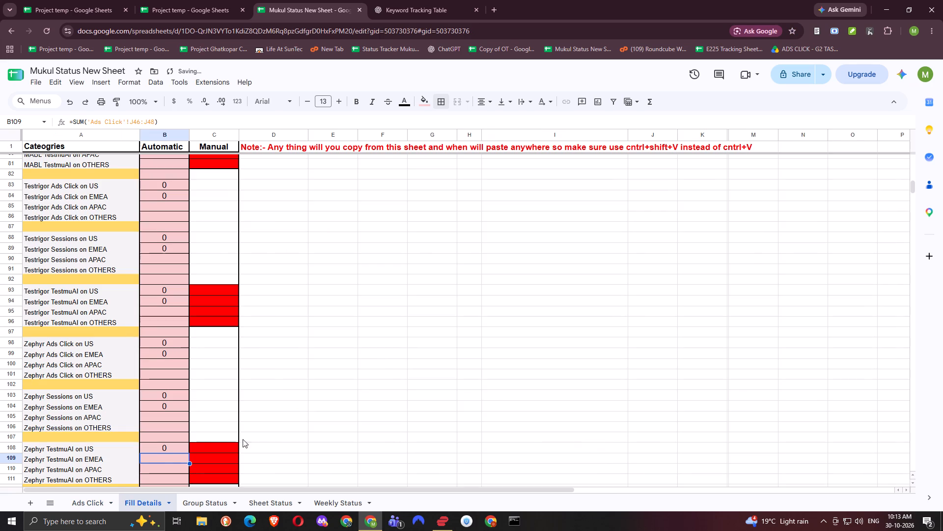
Clear the old Automatic formulas for App Automate, LCNC, Live and Live Browser TestmuAI in B115, B119, B123 and B127.
scroll(190, 399, down, 3)
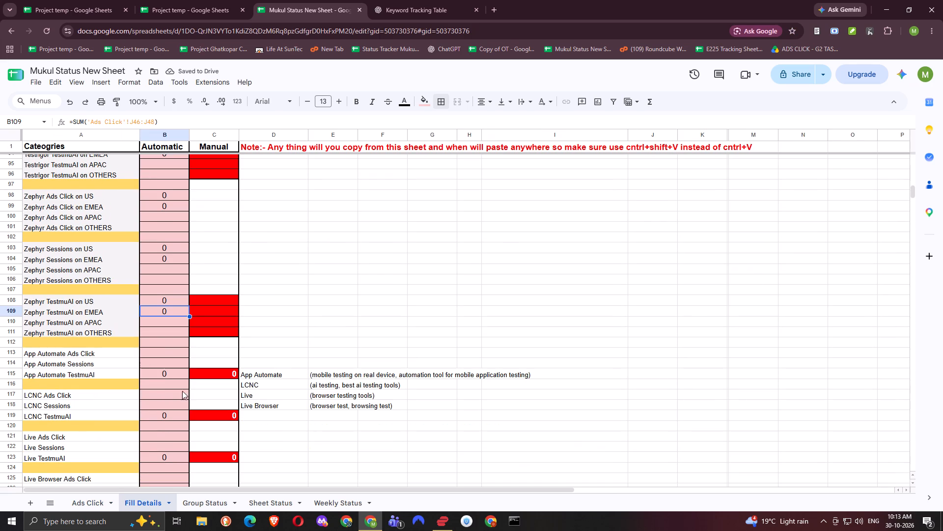
click(149, 353)
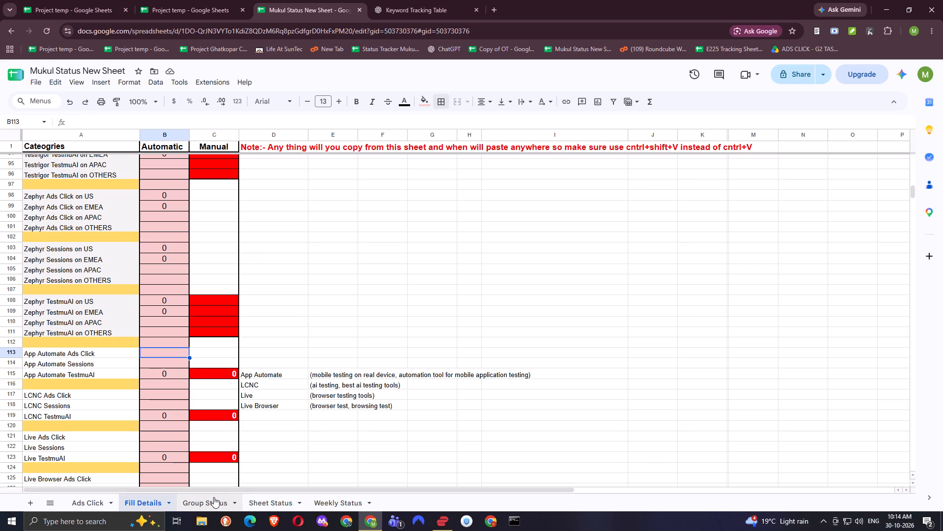
click(152, 373)
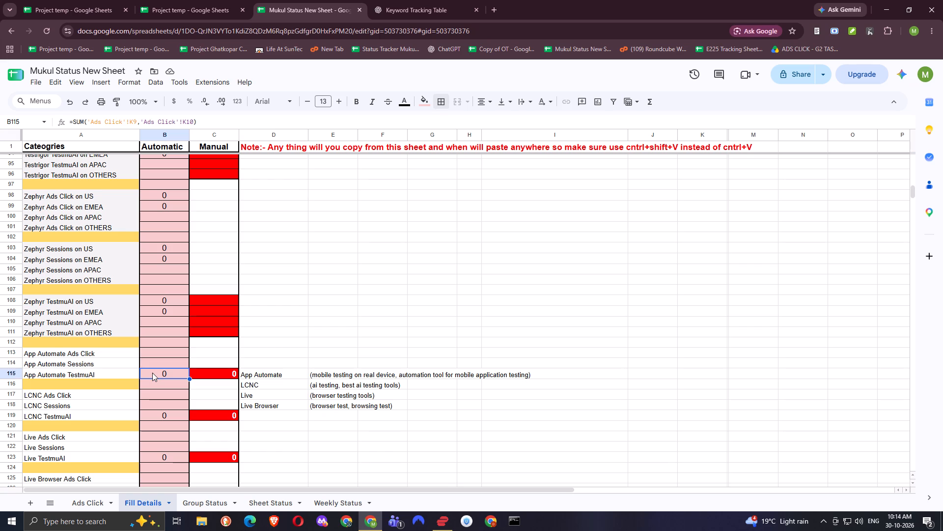
key(Delete)
click(158, 415)
key(Delete)
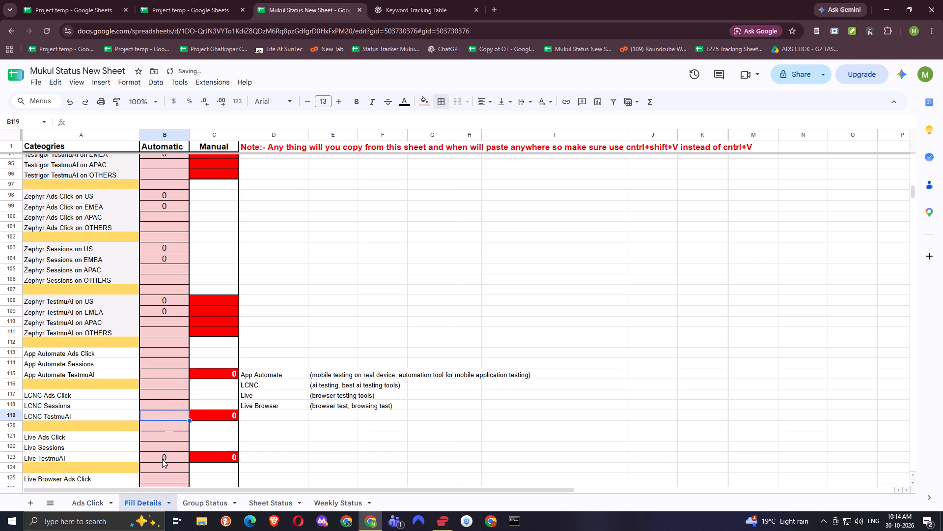
click(162, 459)
key(Delete)
scroll(162, 459, down, 1)
click(164, 449)
key(Delete)
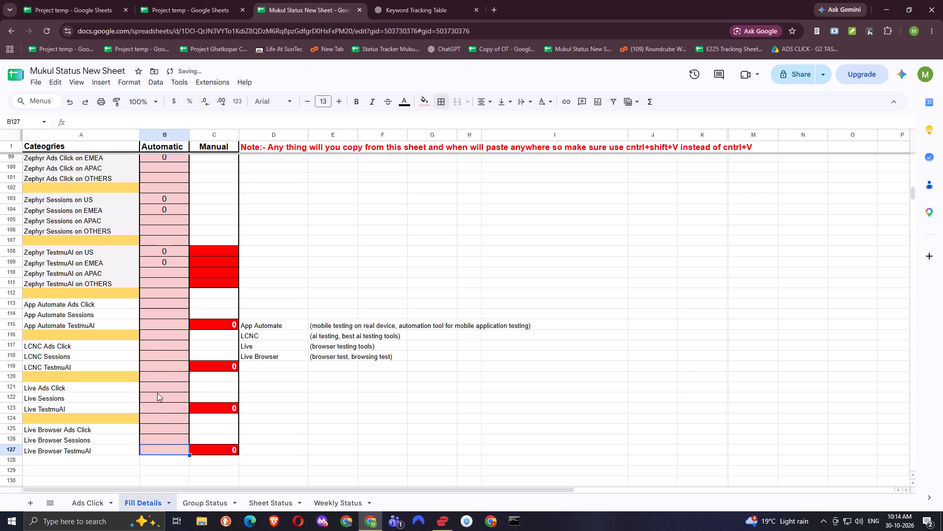
Enter a SUM formula in B113 referencing the range 'Ads Click'!H9:H12 for App Automate Ads Click.
click(146, 305)
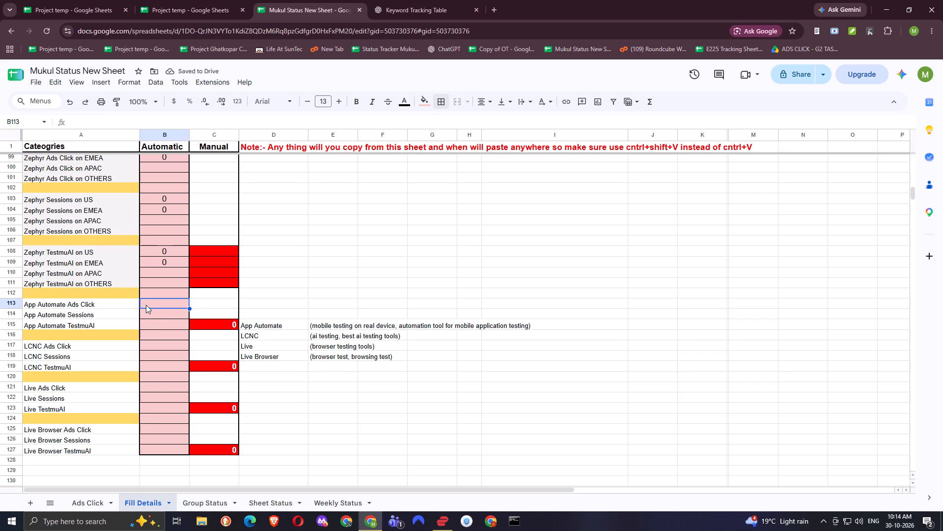
double_click(146, 305)
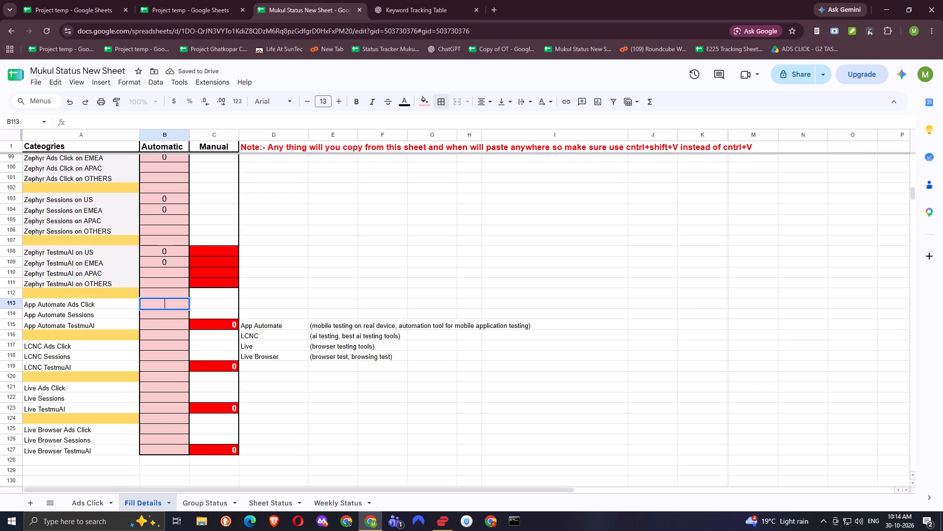
text(=S)
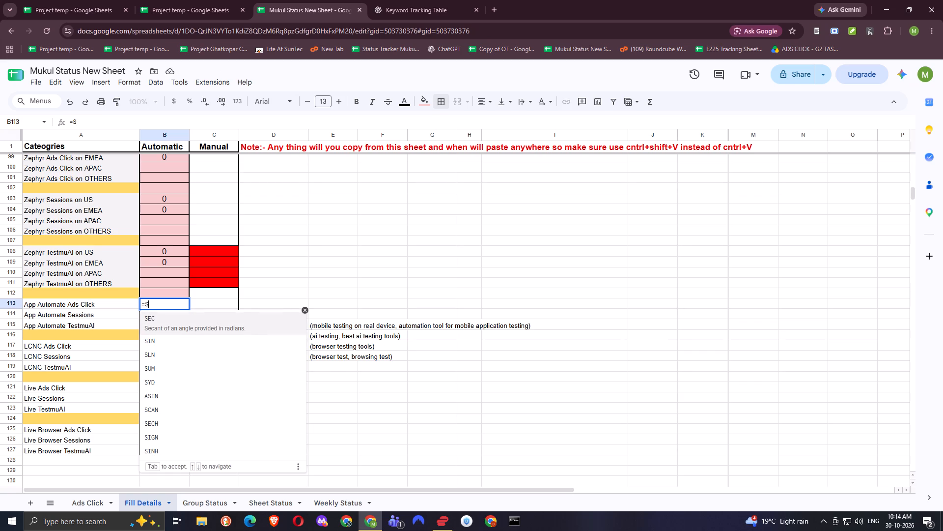
key(BackSpace)
key(BackSpace)
key(BackSpace)
key(ctrl+v)
key(Return)
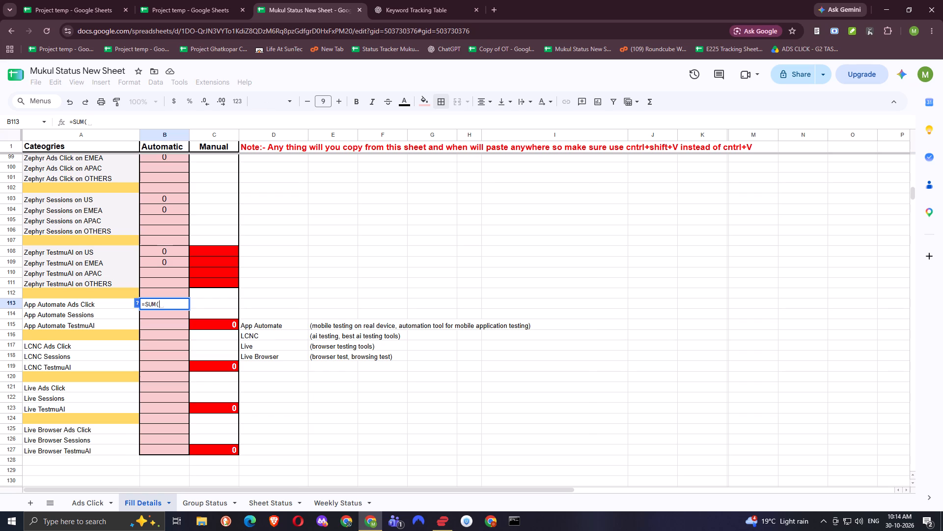
key(alt+Up)
key(BackSpace)
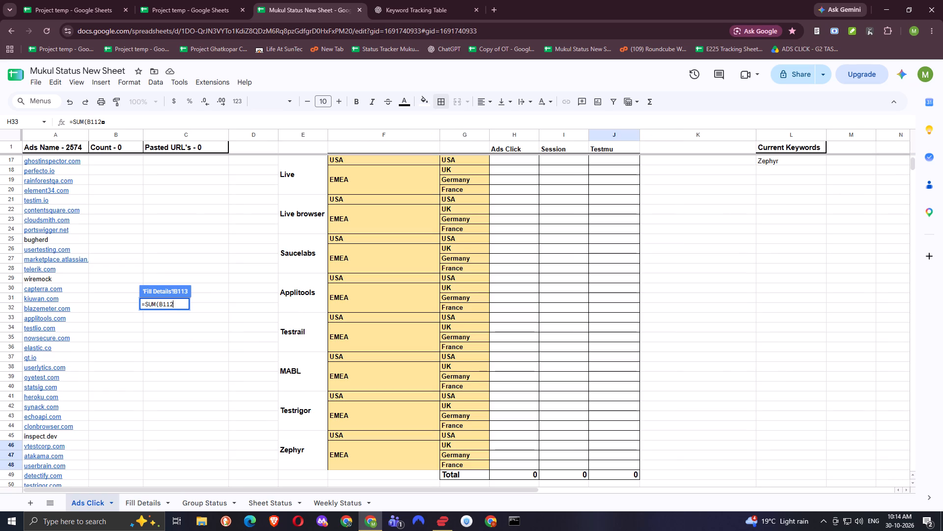
key(BackSpace)
key(BackSpace)
key(BackSpace)
key(BackSpace)
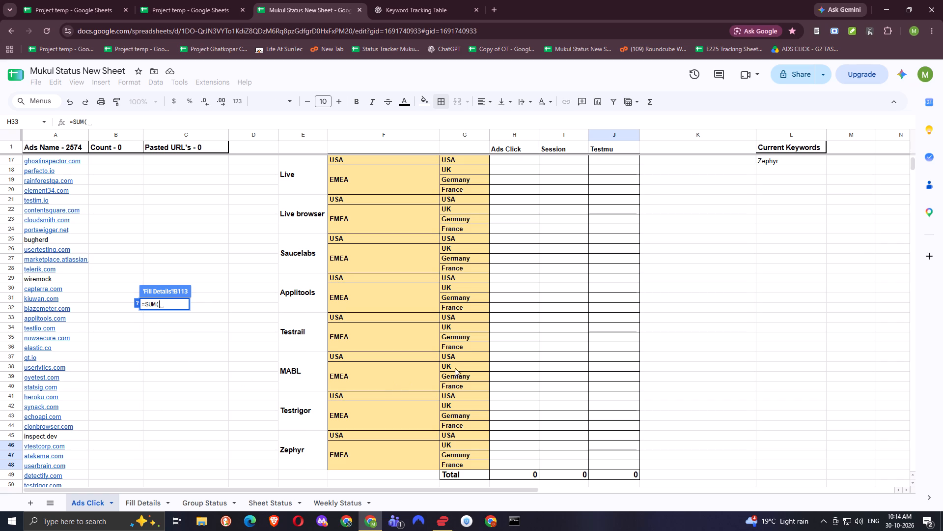
scroll(516, 363, up, 4)
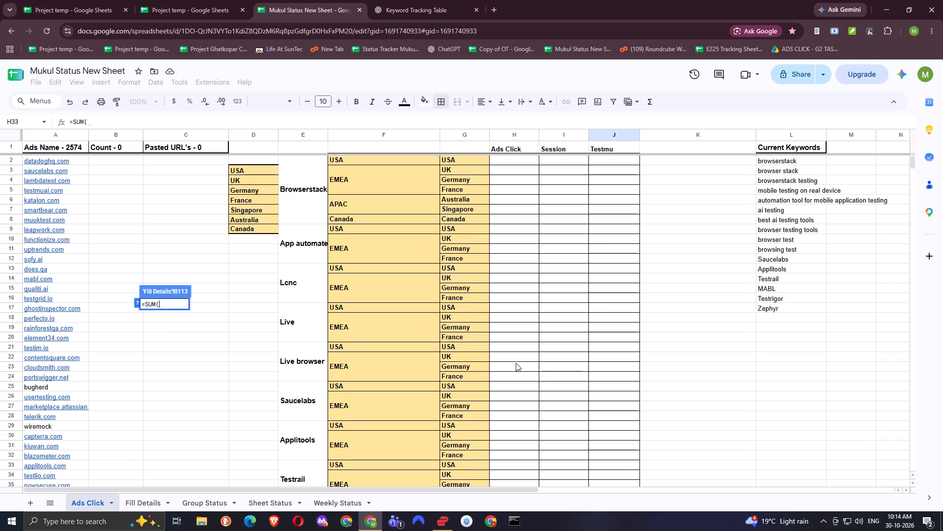
scroll(516, 363, up, 1)
drag(512, 230, 513, 257)
key(Return)
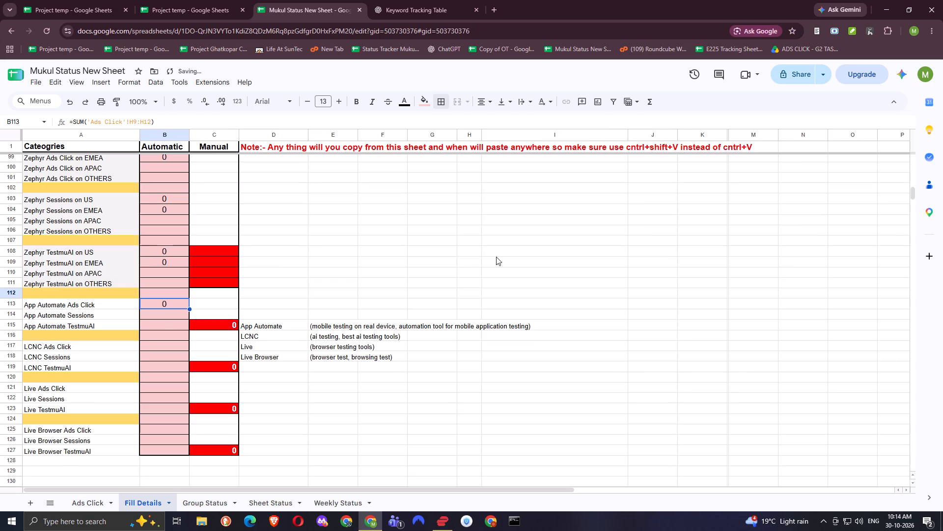
Paste =SUM into B114 and reference the range 'Ads Click'!I9:I12 for App Automate Sessions.
double_click(157, 315)
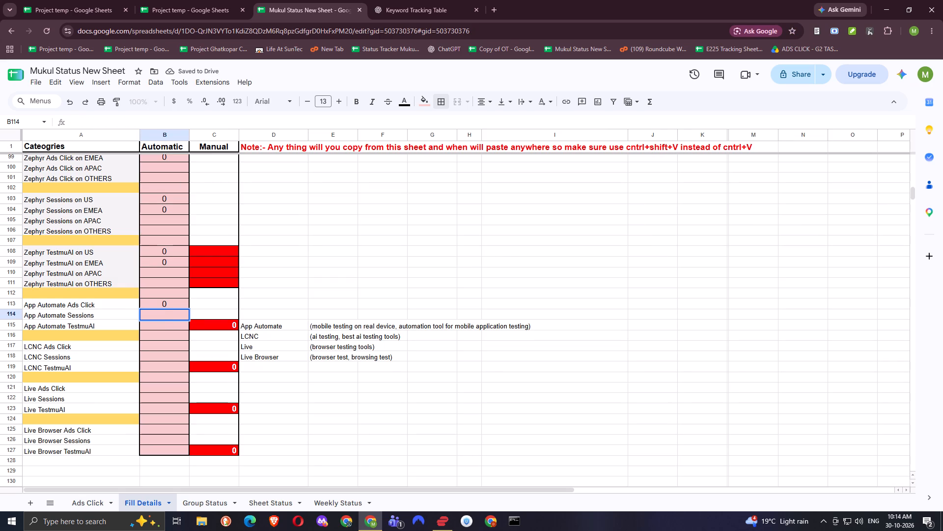
key(equal)
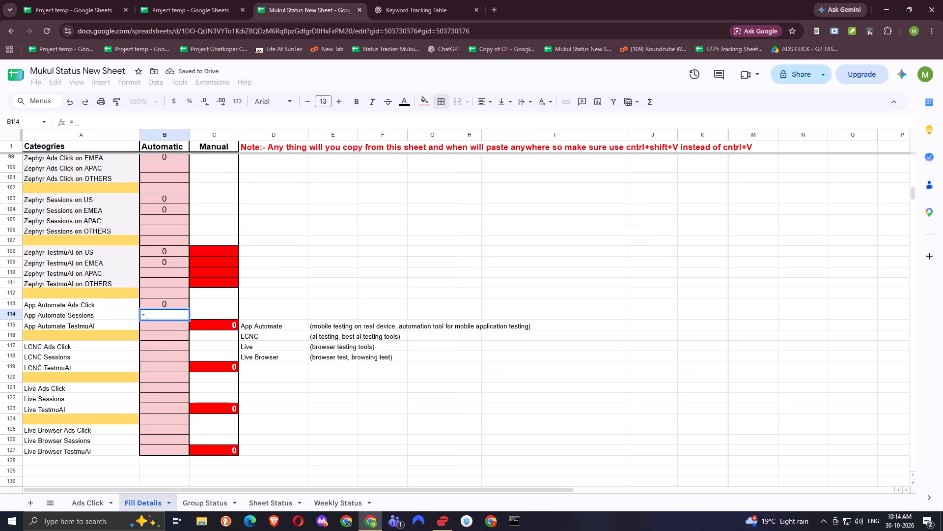
key(BackSpace)
key(ctrl+v)
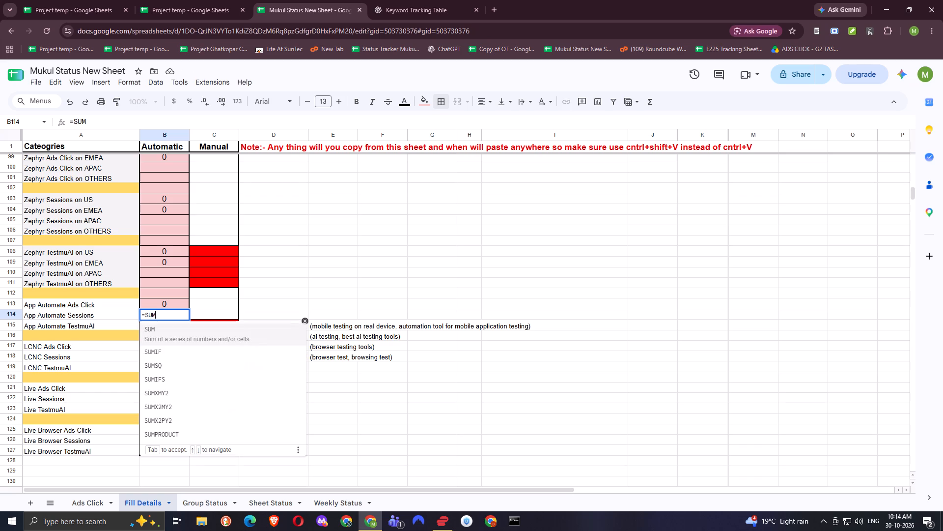
key(Return)
key(alt+Up)
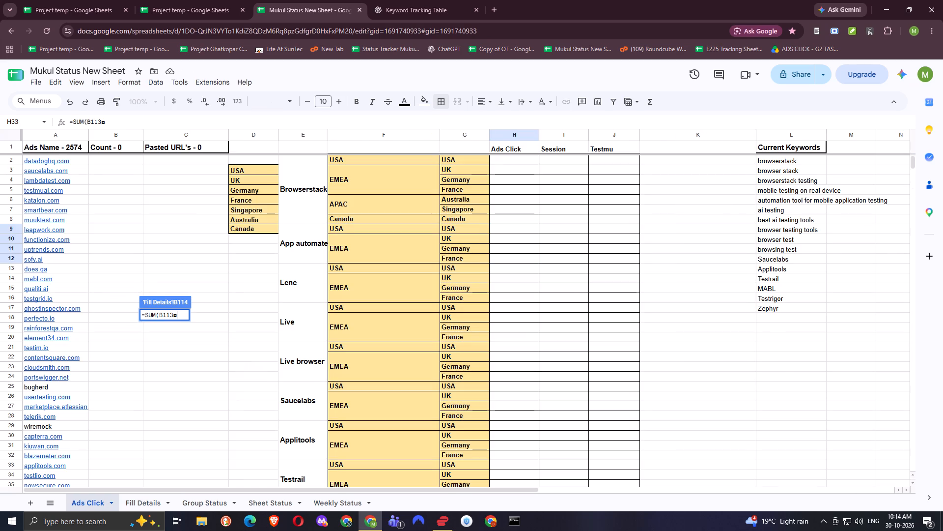
key(BackSpace)
key(BackSpace)
key(BackSpace)
key(BackSpace)
key(BackSpace)
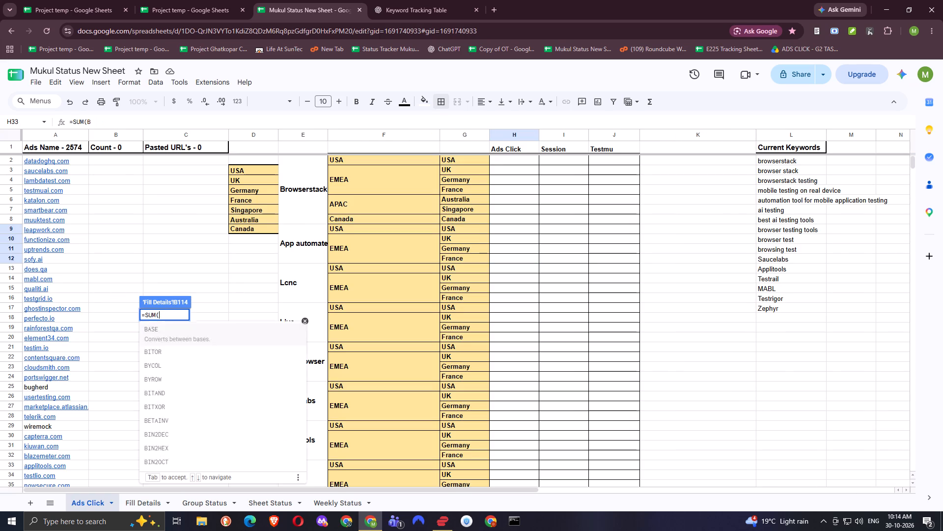
key(Right)
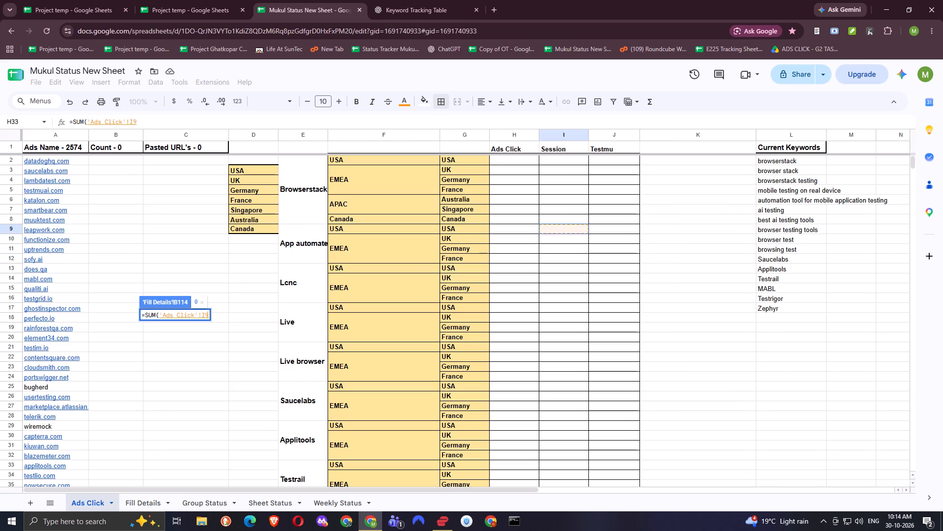
key(shift+Down)
key(shift+Down)
key(shift+Down)
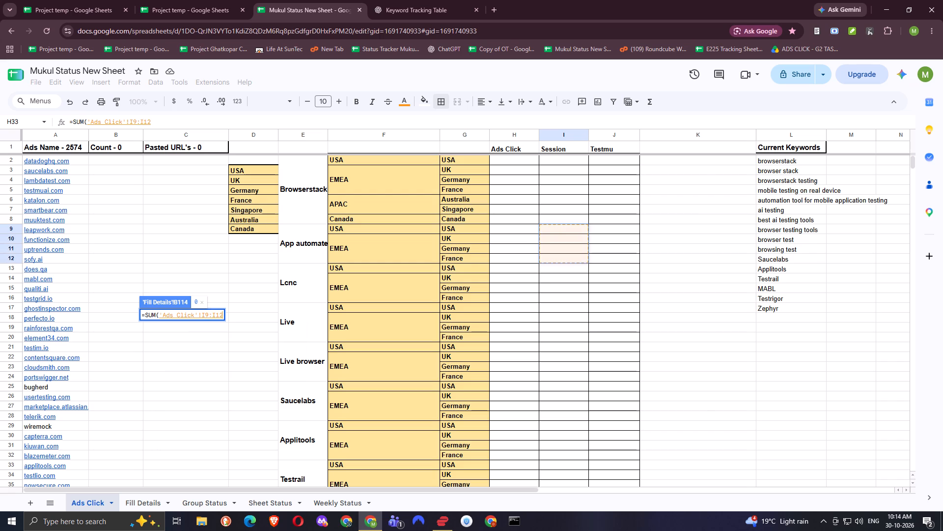
key(Return)
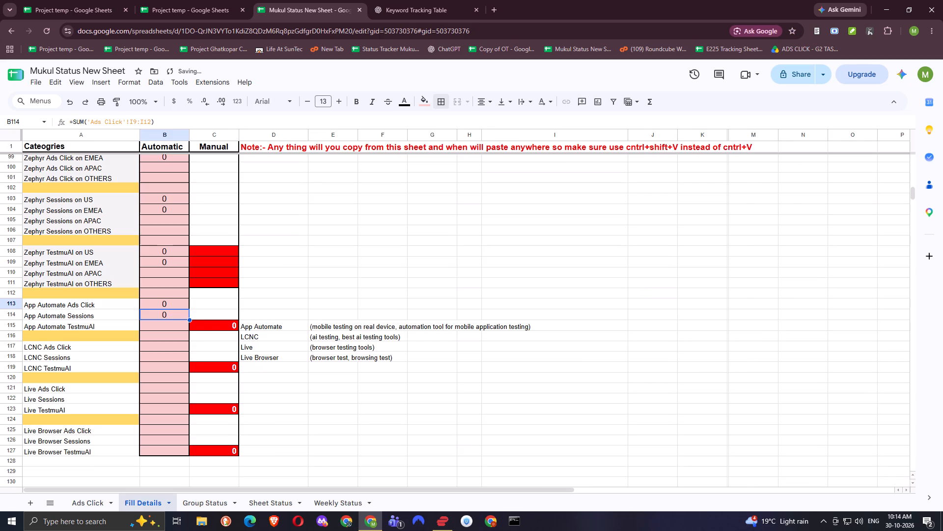
Paste =SUM into B115 and reference the range 'Ads Click'!J9:J12 for App Automate TestmuAI.
key(Down)
key(Return)
key(ctrl+v)
key(Return)
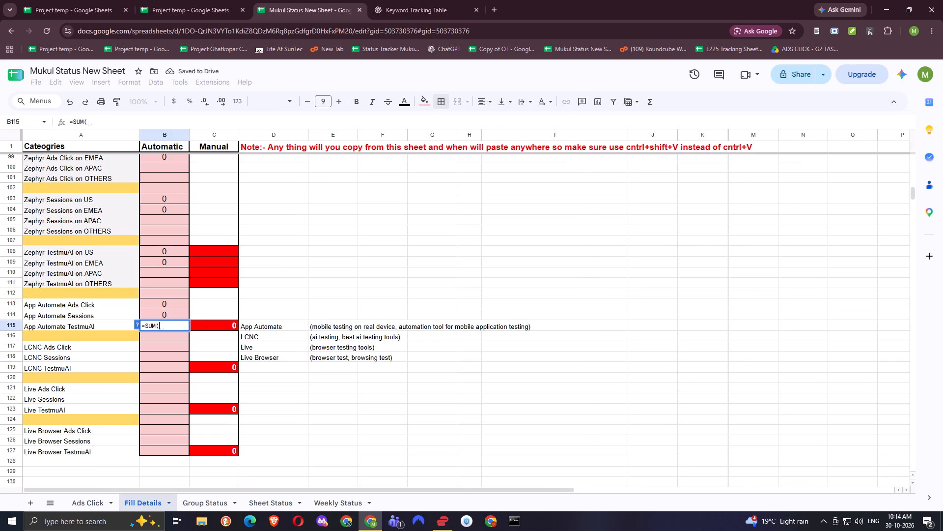
key(alt+Up)
key(BackSpace)
key(BackSpace)
key(BackSpace)
key(BackSpace)
key(Right)
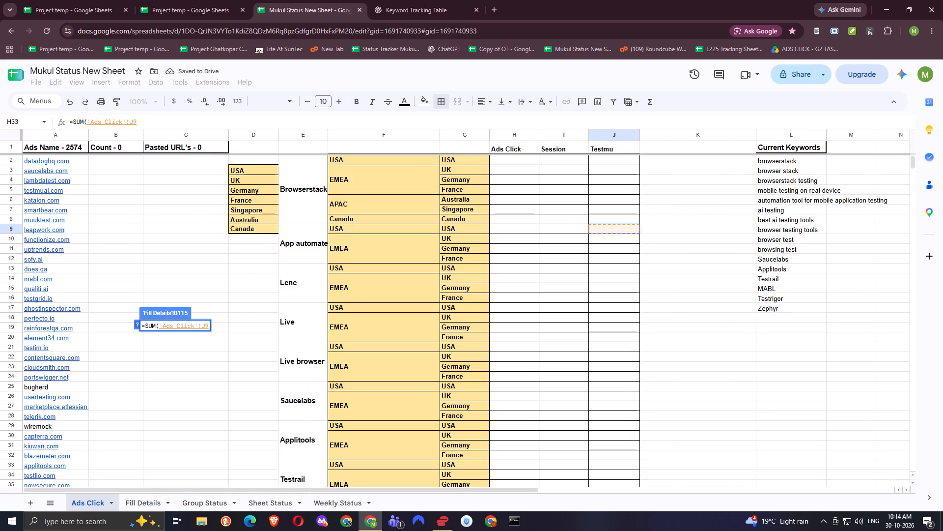
key(shift+Down)
key(shift+Down)
key(shift+Down)
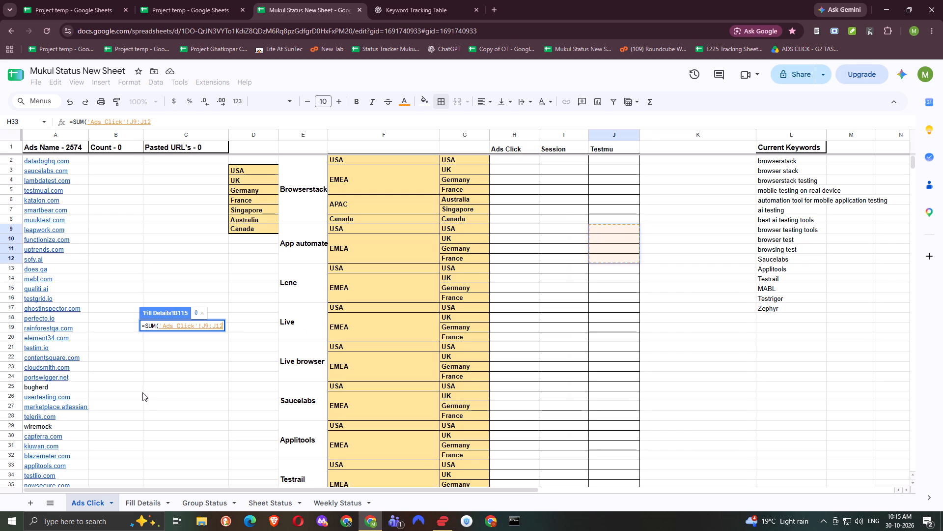
key(Return)
Paste =SUM into B117 and reference the range 'Ads Click'!H13:H16 for LCNC Ads Click.
key(Down)
key(Down)
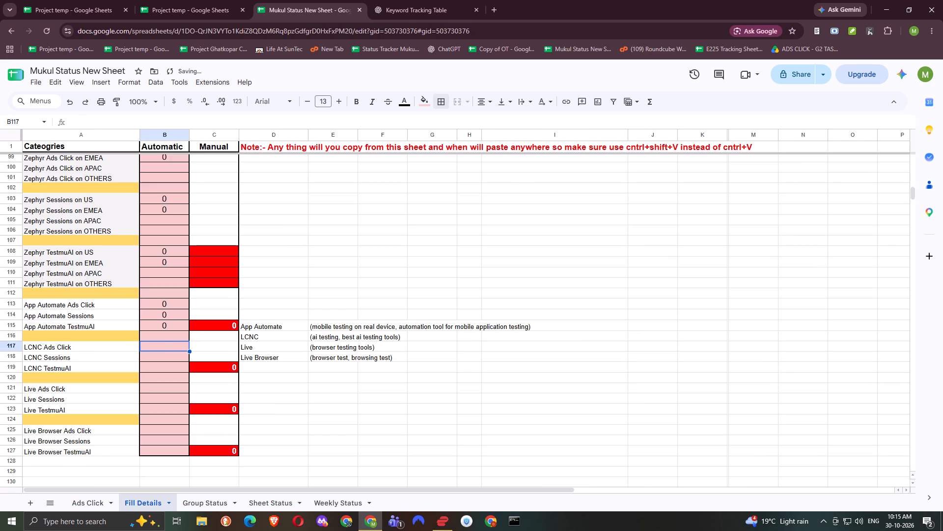
key(Return)
key(ctrl+v)
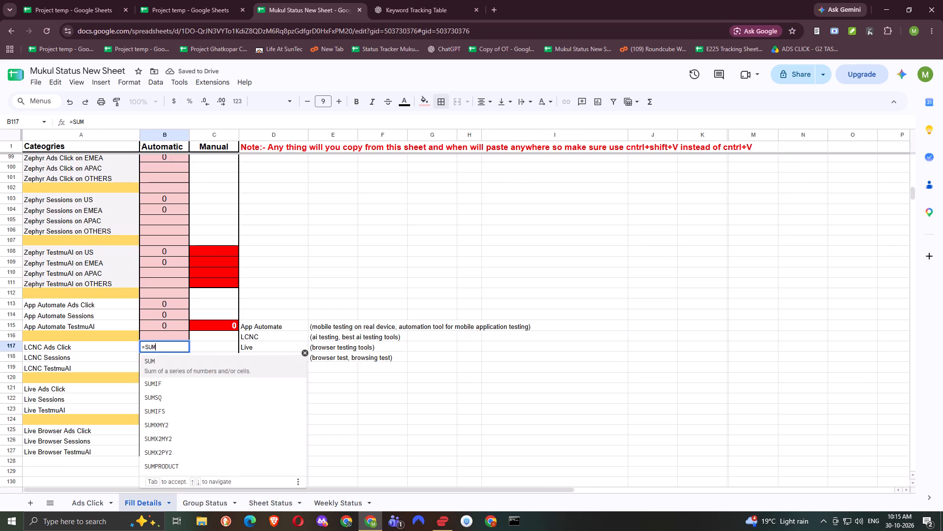
key(Return)
key(alt+Up)
key(BackSpace)
key(BackSpace)
key(BackSpace)
key(BackSpace)
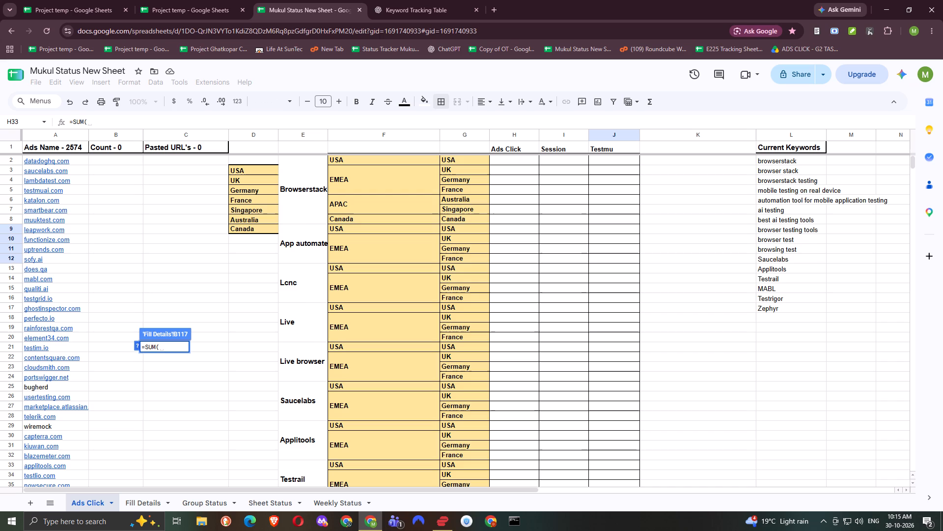
key(Down)
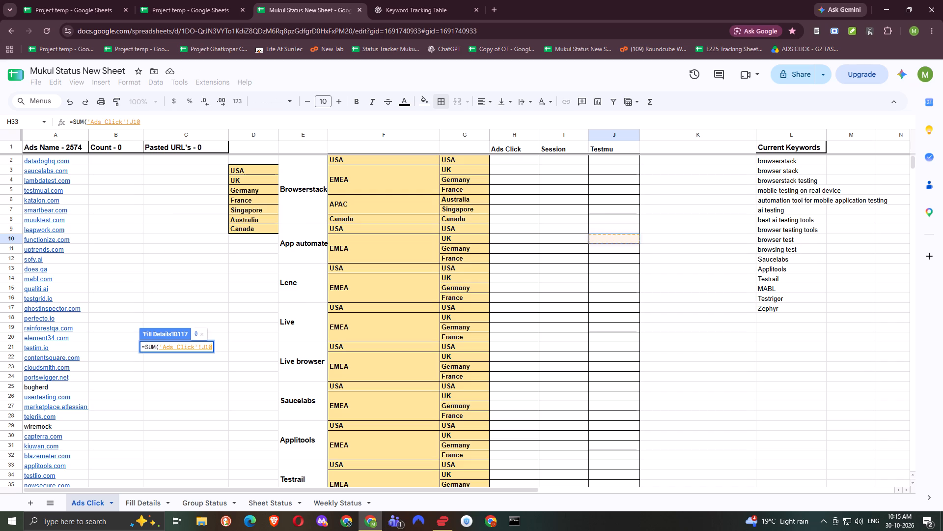
key(Down)
key(Down)
key(Down)
key(Left)
key(Left)
key(Left)
key(Right)
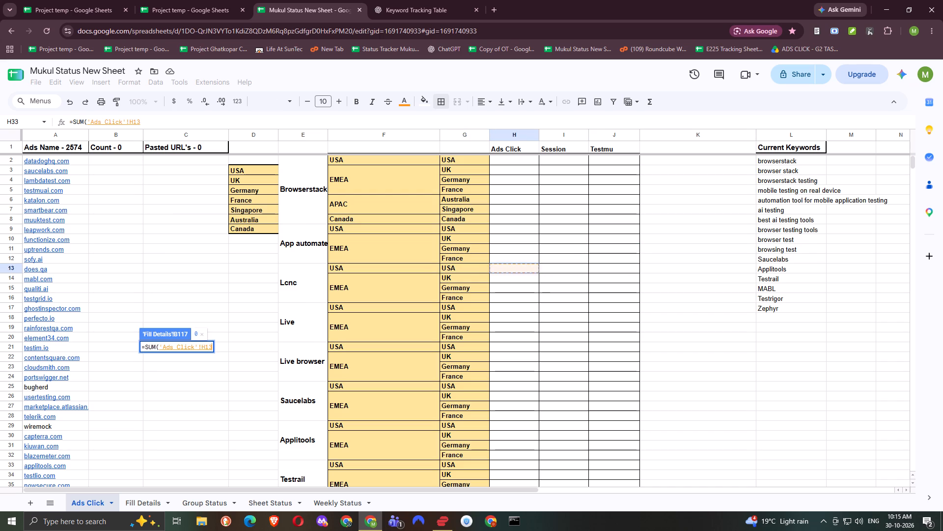
key(shift+Down)
key(shift+Down)
key(shift+Down)
key(Return)
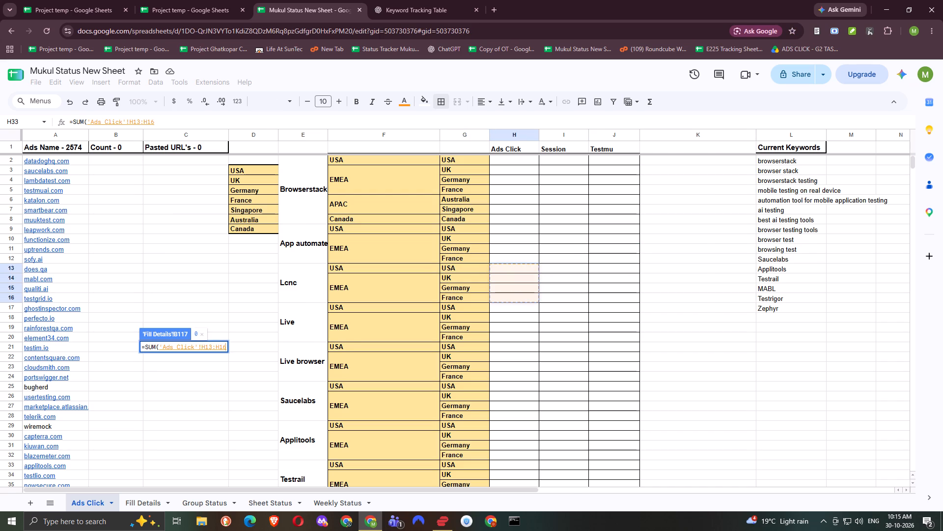
Paste =SUM into B118 and reference the range 'Ads Click'!I13:I16 for LCNC Sessions.
key(Down)
key(Return)
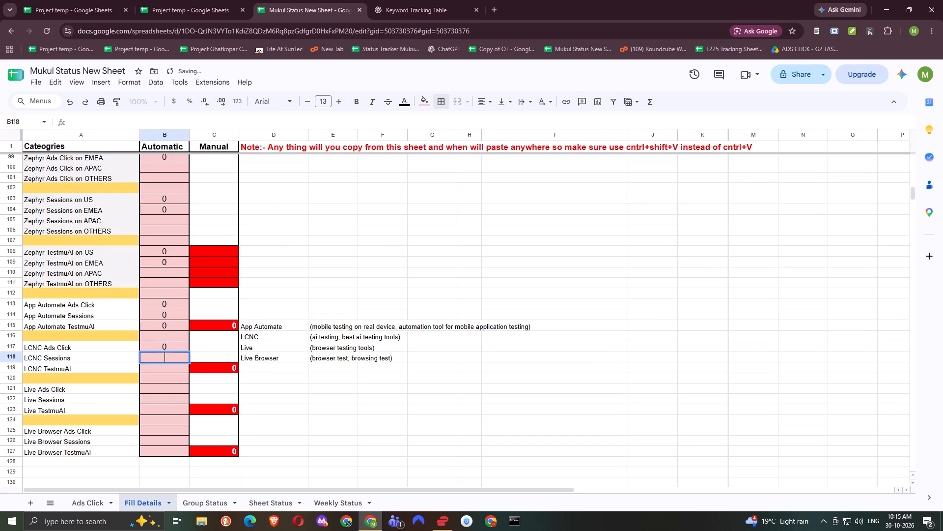
key(ctrl+v)
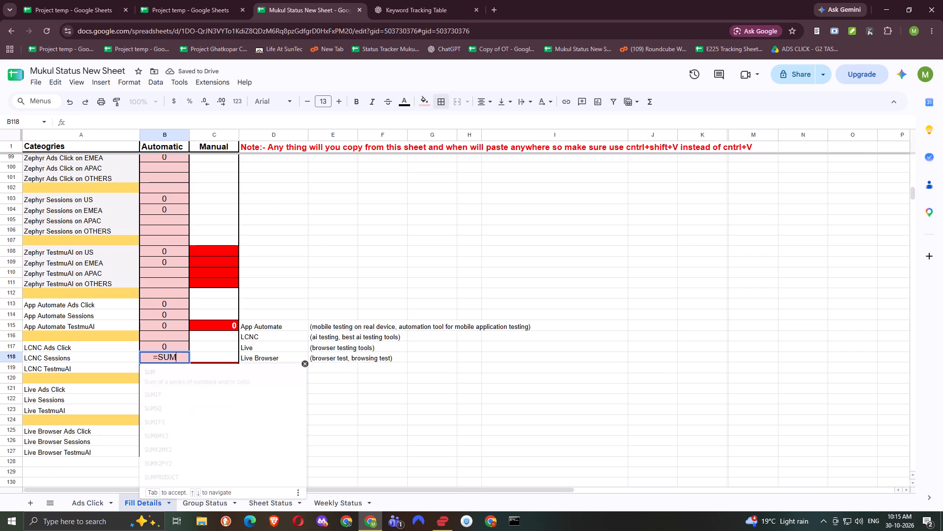
key(Return)
key(alt+Up)
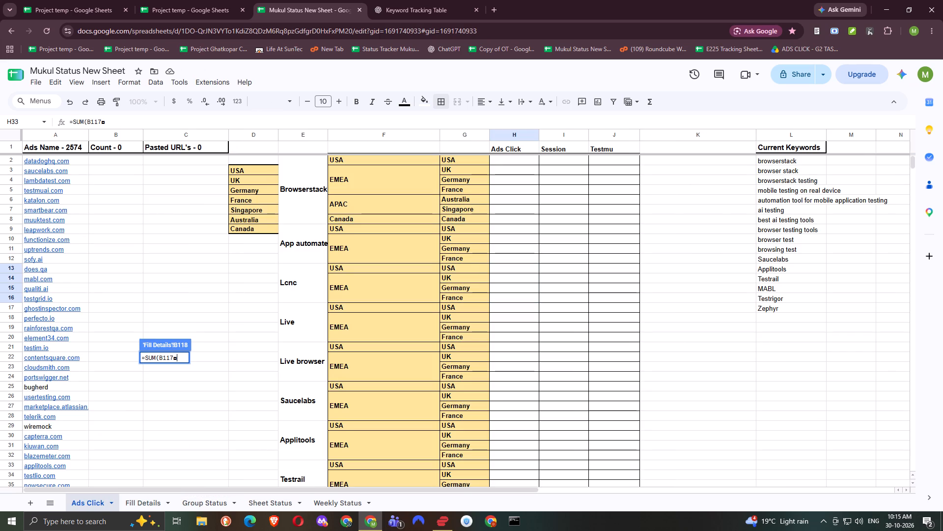
key(ctrl+shift+Left)
key(ctrl+shift+Left)
key(BackSpace)
key(Right)
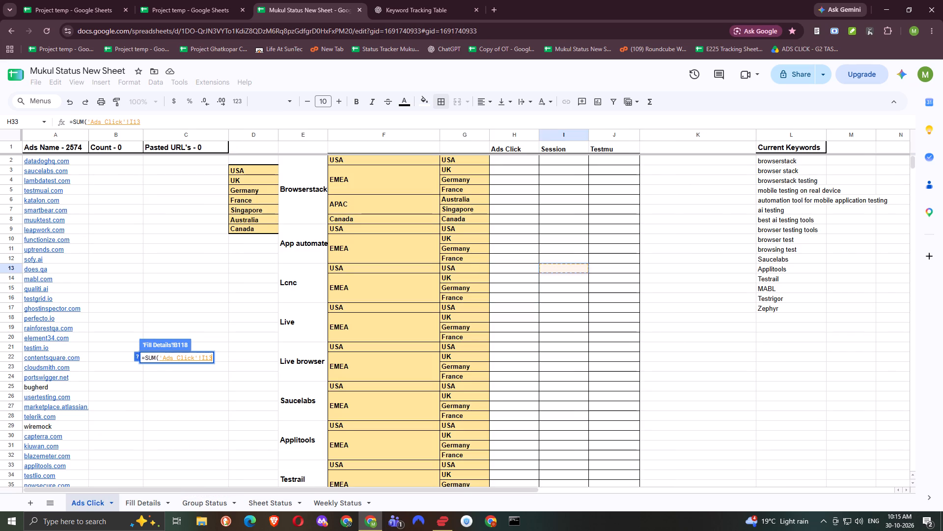
key(shift+Down)
key(shift+Down)
key(shift+Down)
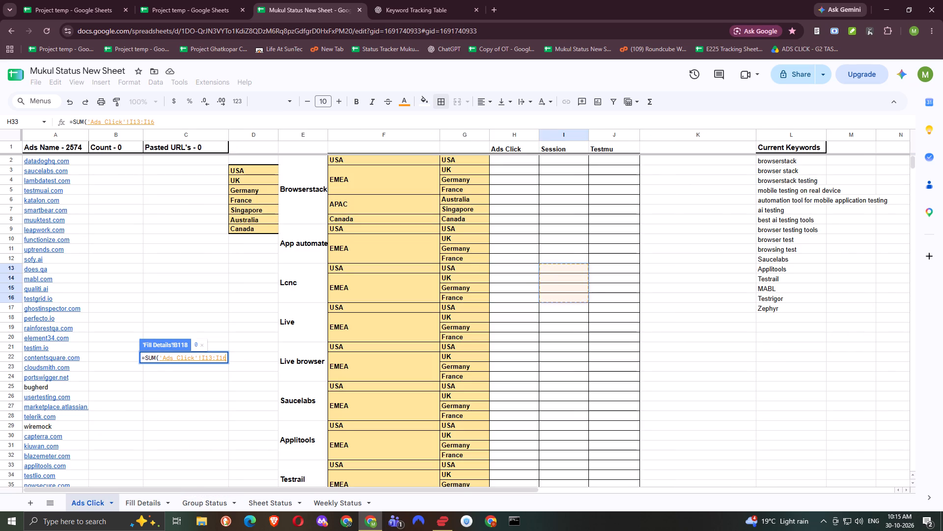
key(Return)
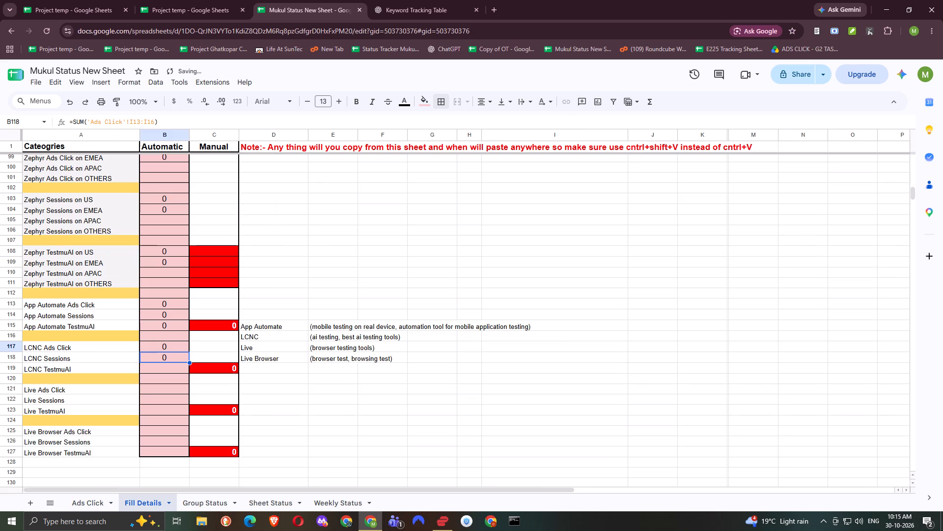
Paste =SUM into B119 and reference the range 'Ads Click'!J13:J16 for LCNC TestmuAI.
key(Down)
key(Return)
key(ctrl+v)
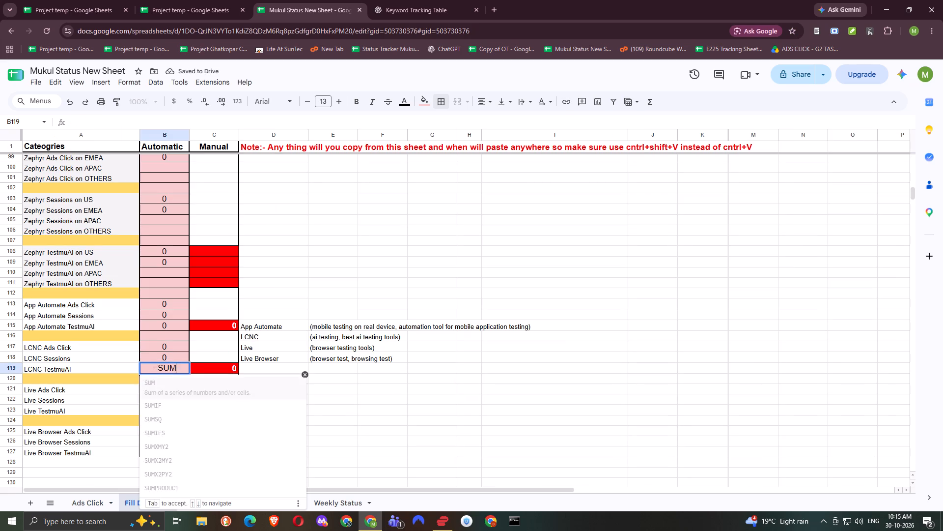
key(Return)
key(Return)
key(Up)
key(Return)
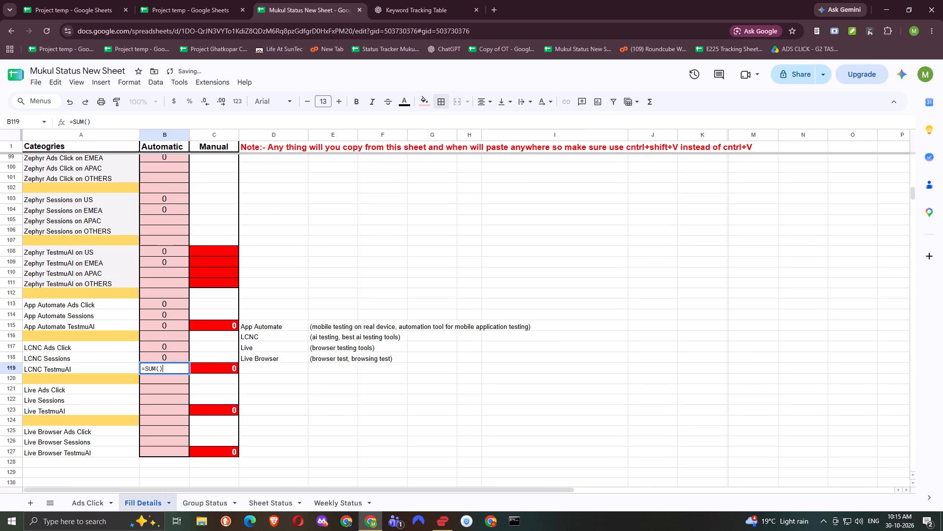
key(BackSpace)
key(BackSpace)
key(Return)
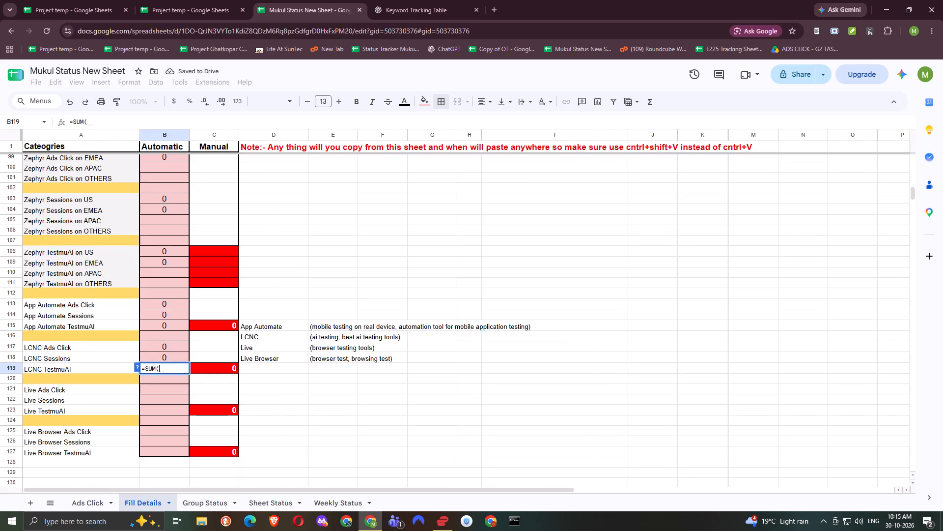
key(alt+Up)
key(ctrl+shift+Left)
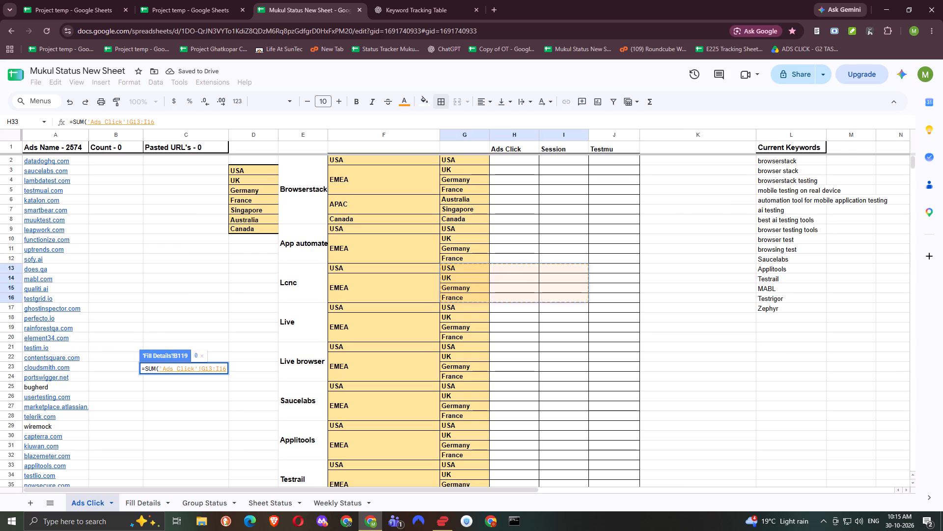
key(Right)
key(shift+Down)
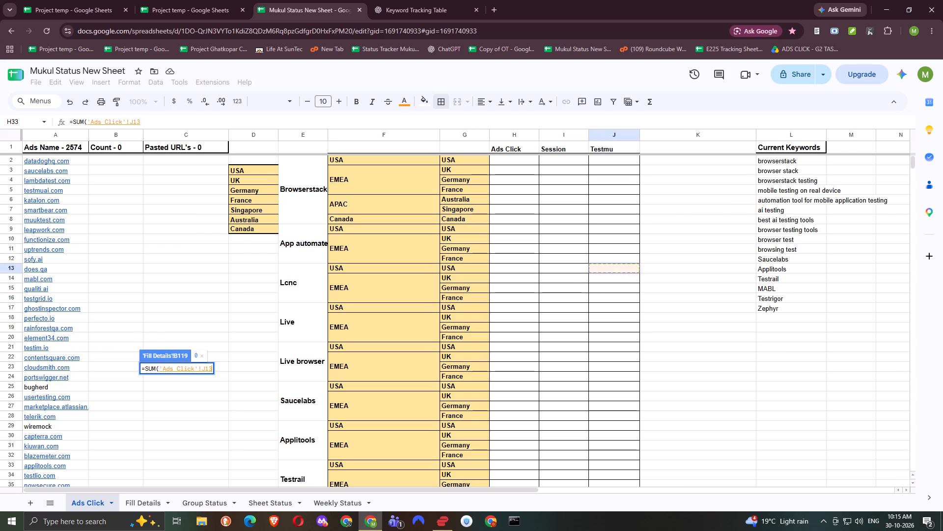
key(shift+Down)
key(shift+Down)
key(Return)
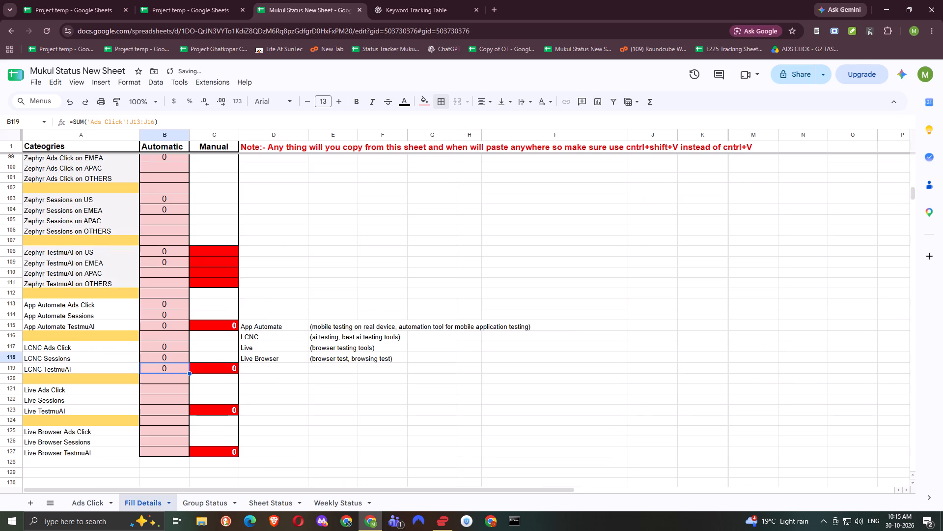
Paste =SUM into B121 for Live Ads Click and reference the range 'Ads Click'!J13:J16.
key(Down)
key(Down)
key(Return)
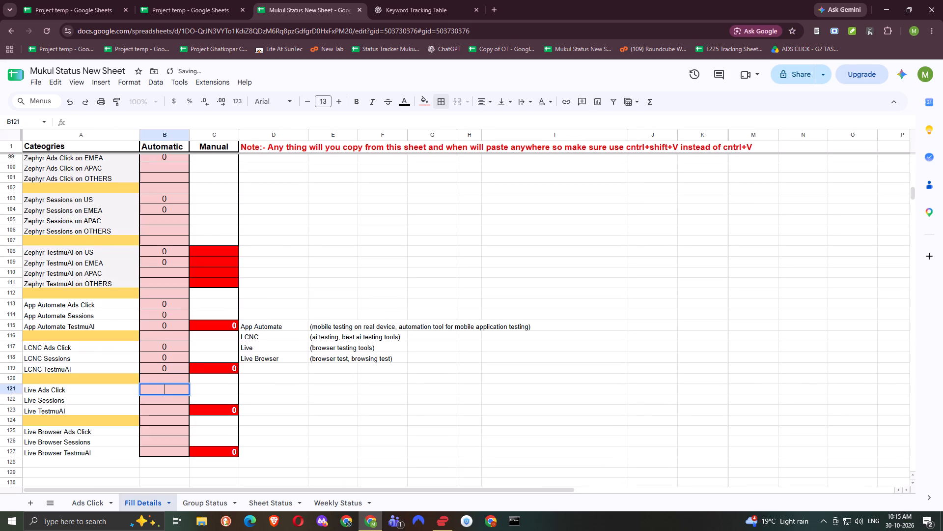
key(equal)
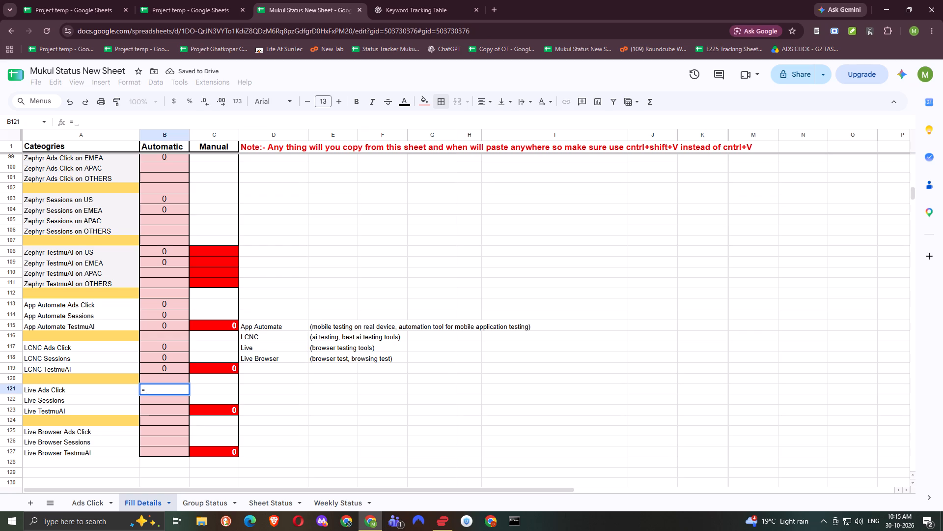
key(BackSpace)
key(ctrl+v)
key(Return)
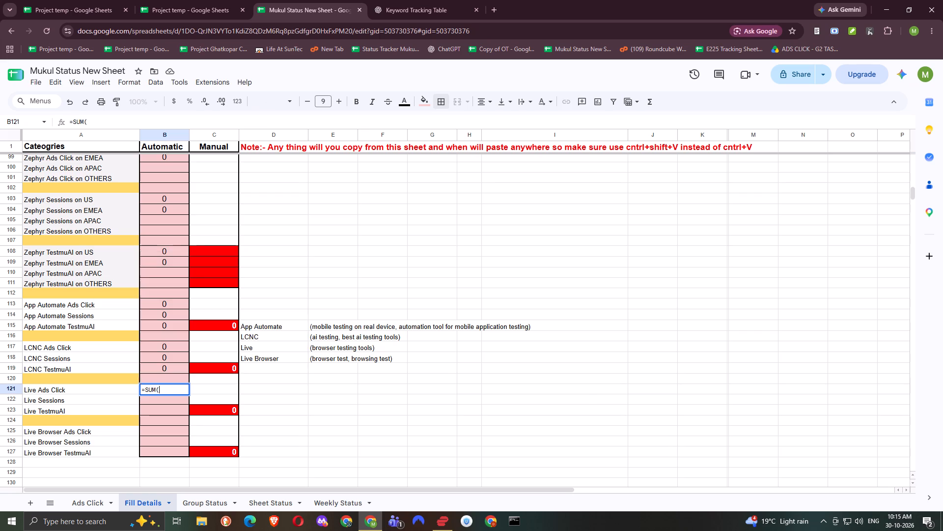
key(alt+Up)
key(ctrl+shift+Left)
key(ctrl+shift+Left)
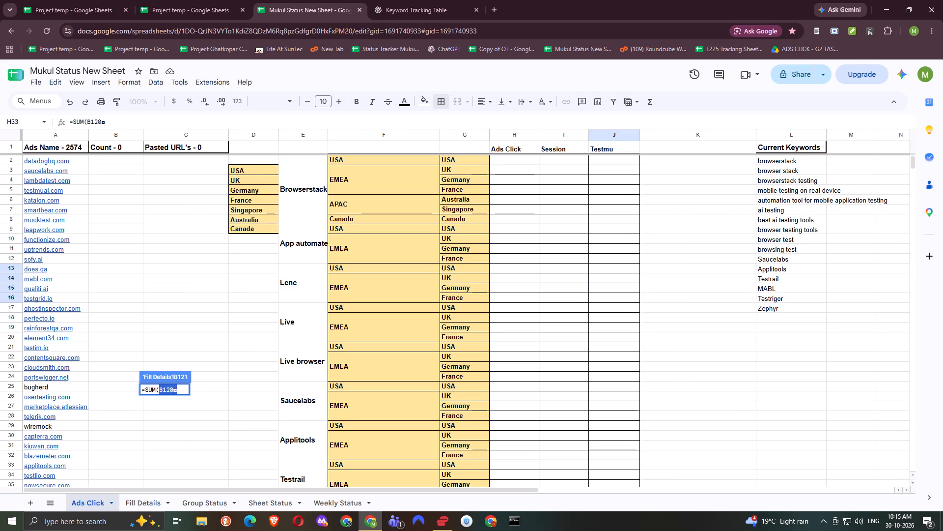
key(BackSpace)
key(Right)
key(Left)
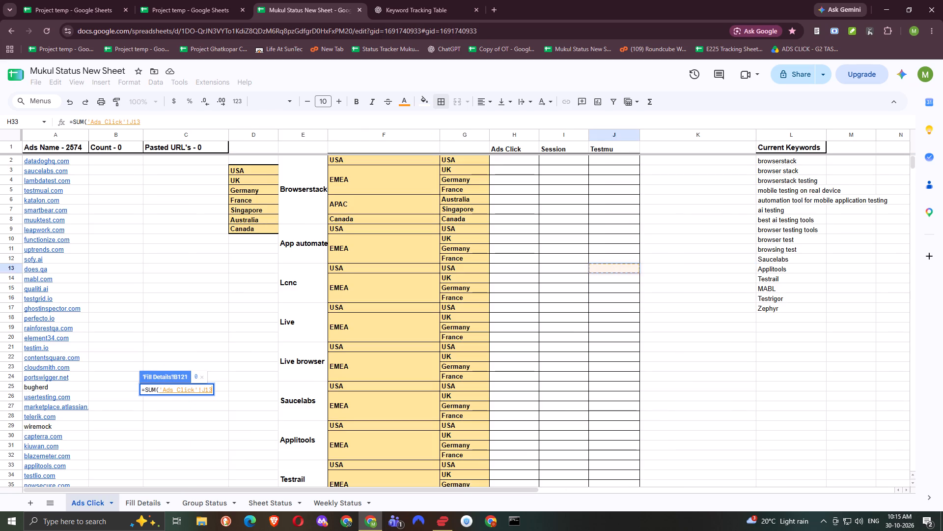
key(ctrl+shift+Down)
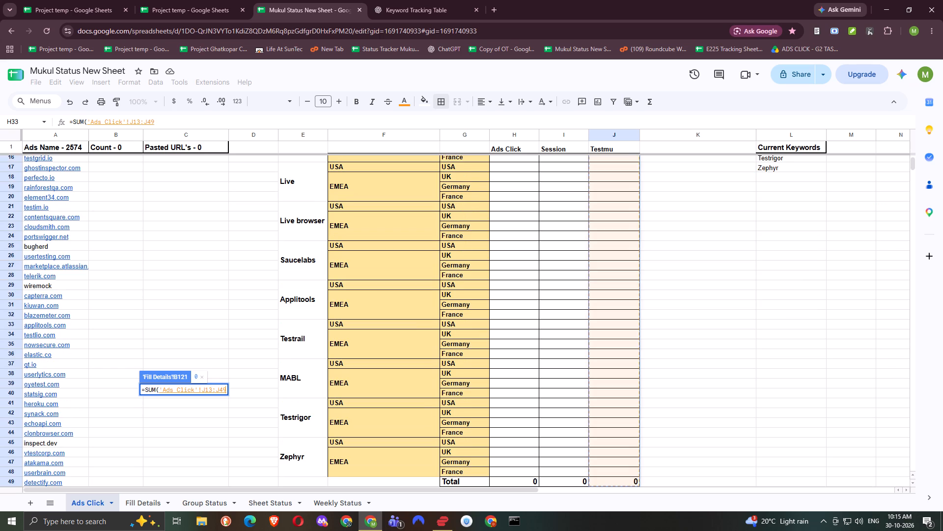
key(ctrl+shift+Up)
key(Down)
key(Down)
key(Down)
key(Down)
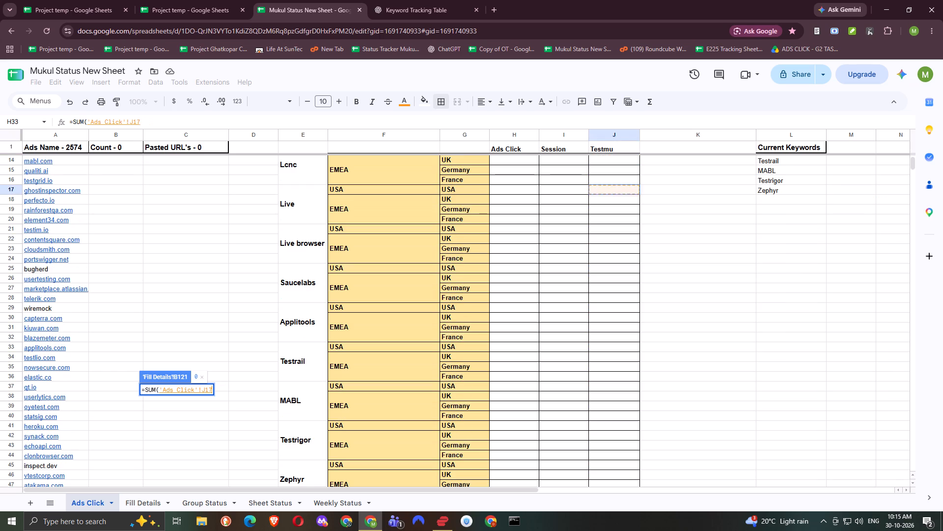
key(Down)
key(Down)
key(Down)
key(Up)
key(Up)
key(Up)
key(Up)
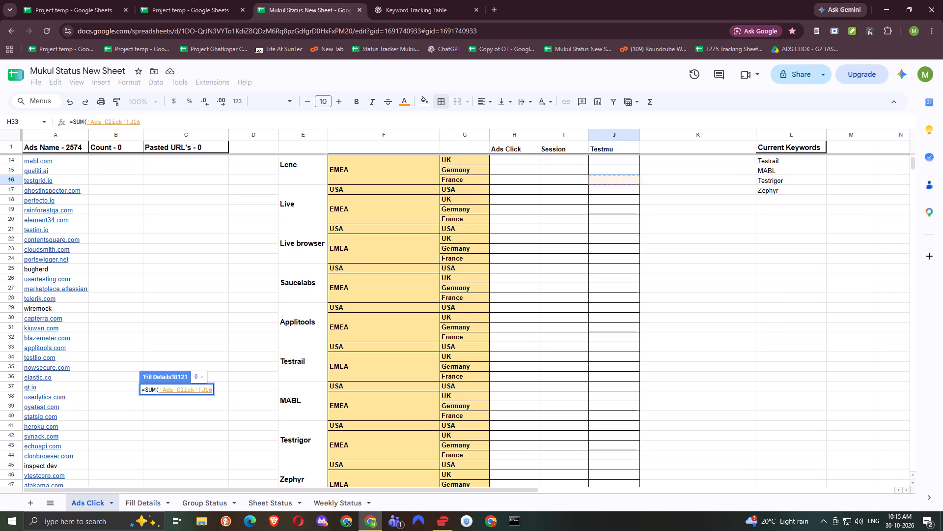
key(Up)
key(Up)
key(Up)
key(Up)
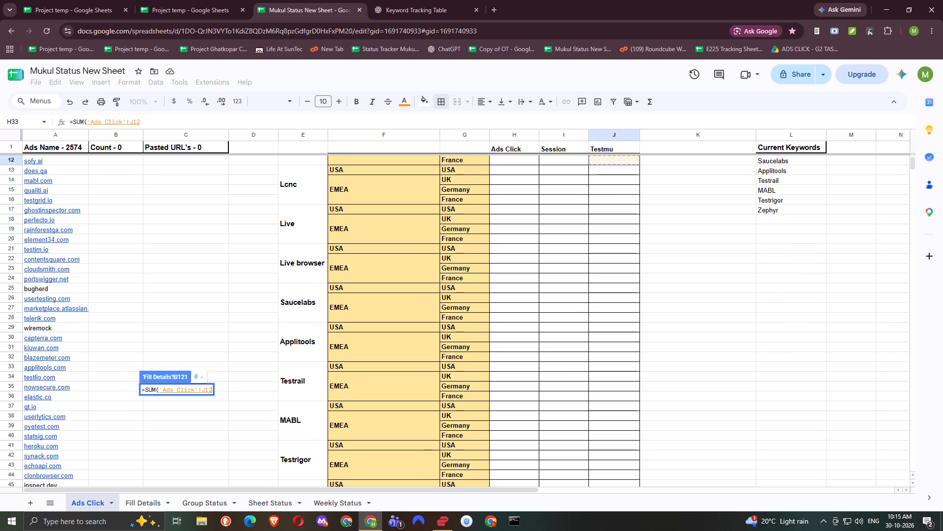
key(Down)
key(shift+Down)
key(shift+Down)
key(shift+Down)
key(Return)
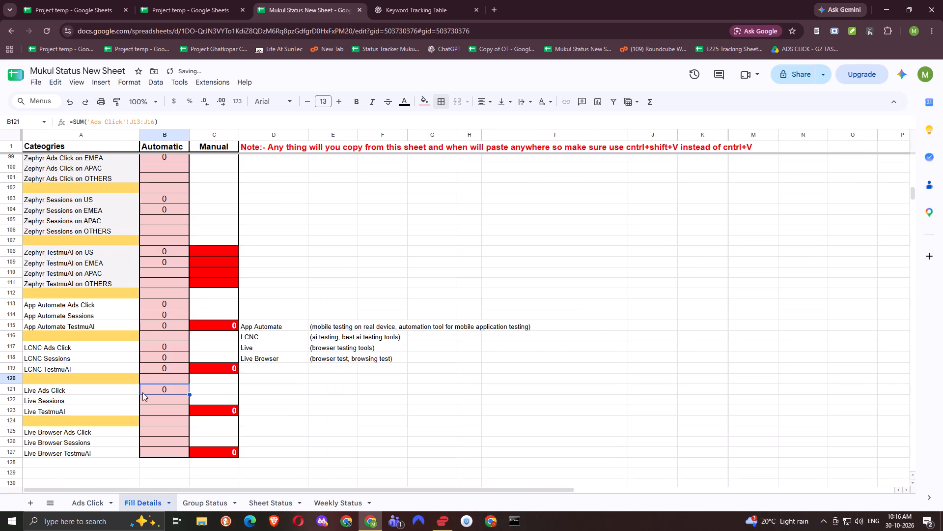
Compare the formulas in the LCNC Sessions, LCNC TestmuAI and Live Ads Click cells of the Automatic column.
key(Up)
key(Up)
key(Down)
key(Down)
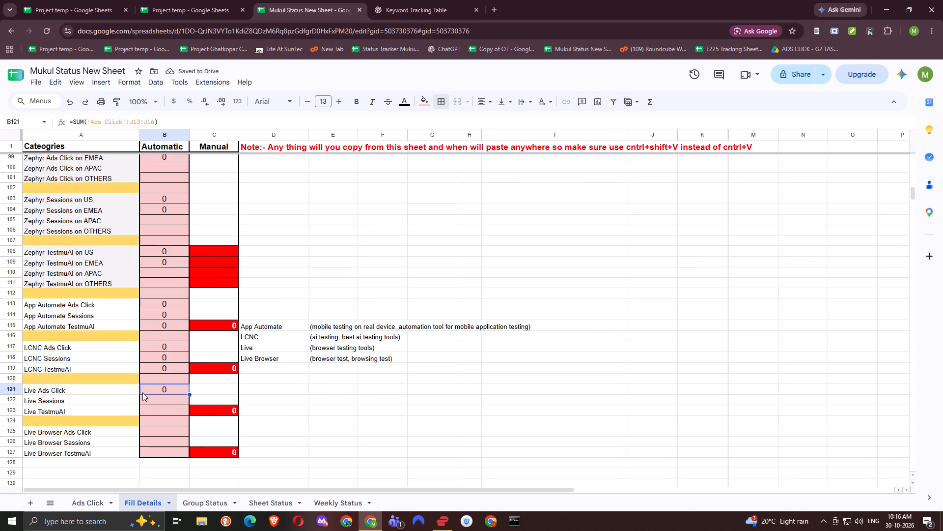
key(Up)
key(Up)
key(Up)
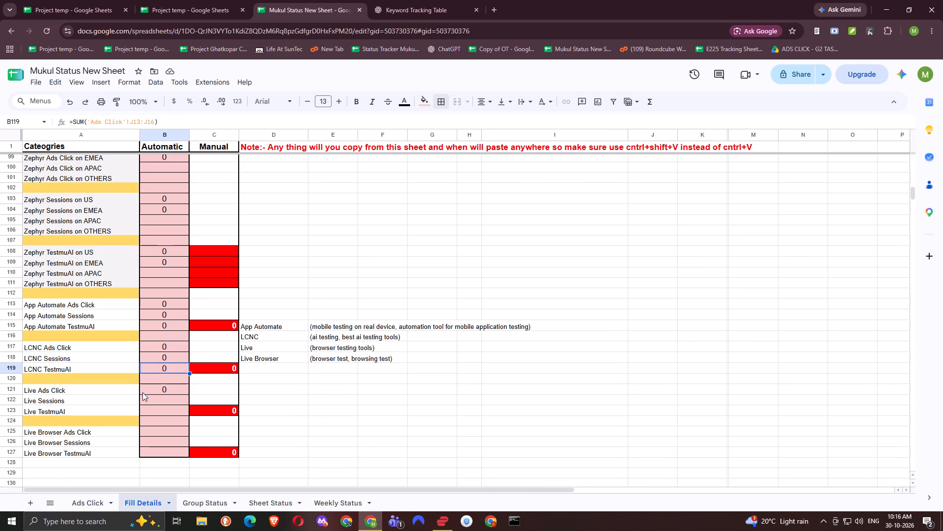
key(Down)
key(Up)
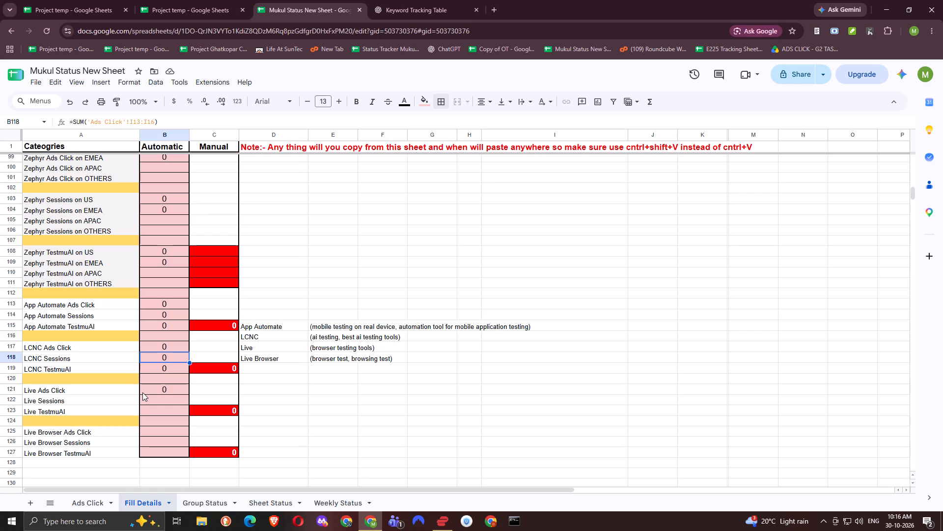
key(Down)
key(Down)
key(Down)
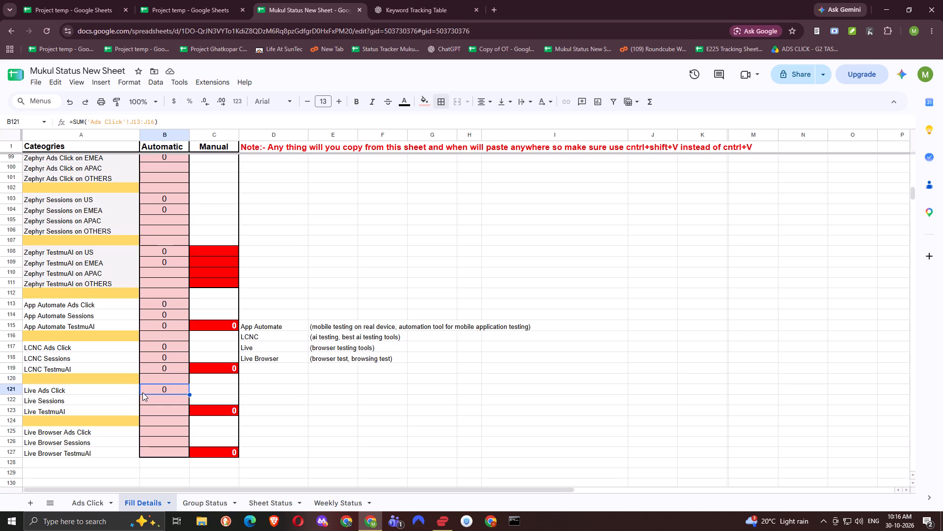
Replace the formula in B121 with a SUM referencing the range 'Ads Click'!H17:H20 for Live Ads Click.
key(Return)
key(BackSpace)
key(BackSpace)
key(BackSpace)
key(BackSpace)
key(BackSpace)
key(BackSpace)
key(BackSpace)
key(BackSpace)
key(BackSpace)
key(BackSpace)
key(BackSpace)
key(BackSpace)
key(BackSpace)
key(BackSpace)
key(BackSpace)
key(BackSpace)
key(BackSpace)
key(BackSpace)
key(BackSpace)
key(BackSpace)
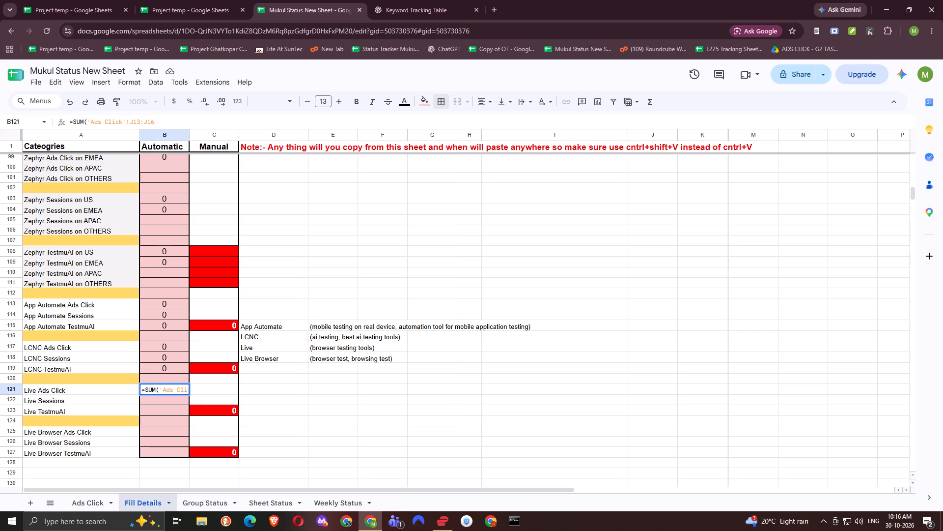
text(=SUM)
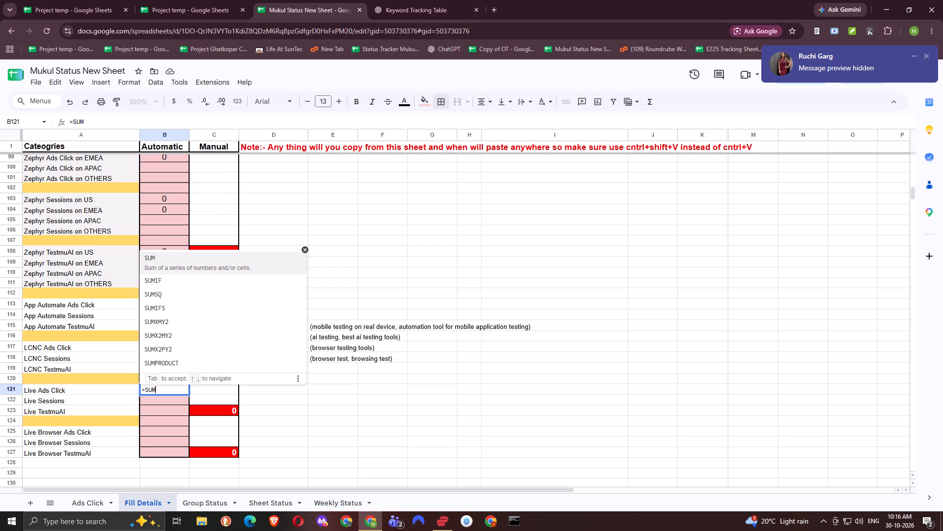
key(Return)
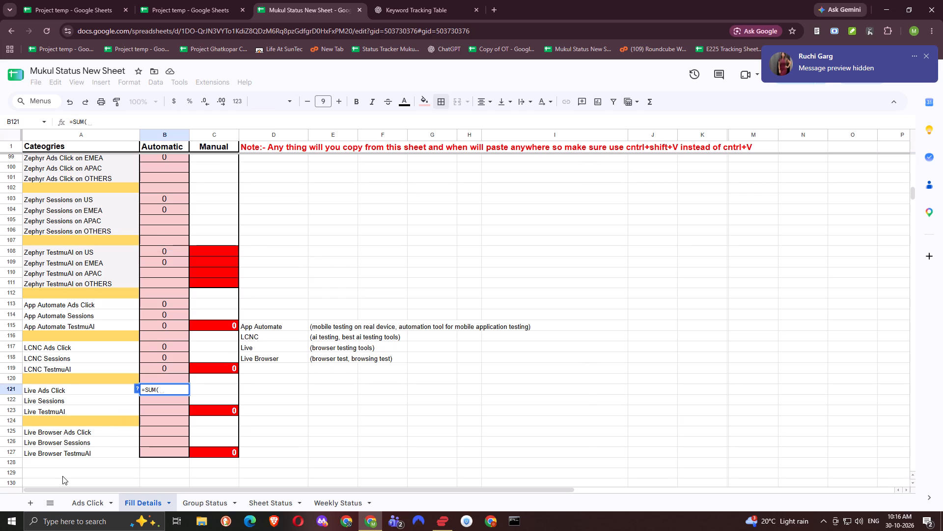
click(85, 501)
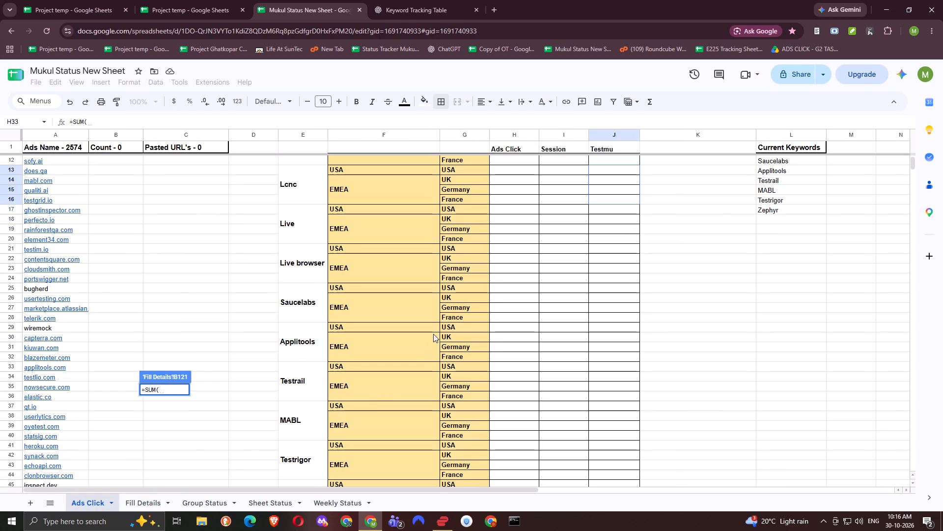
drag(497, 206, 504, 242)
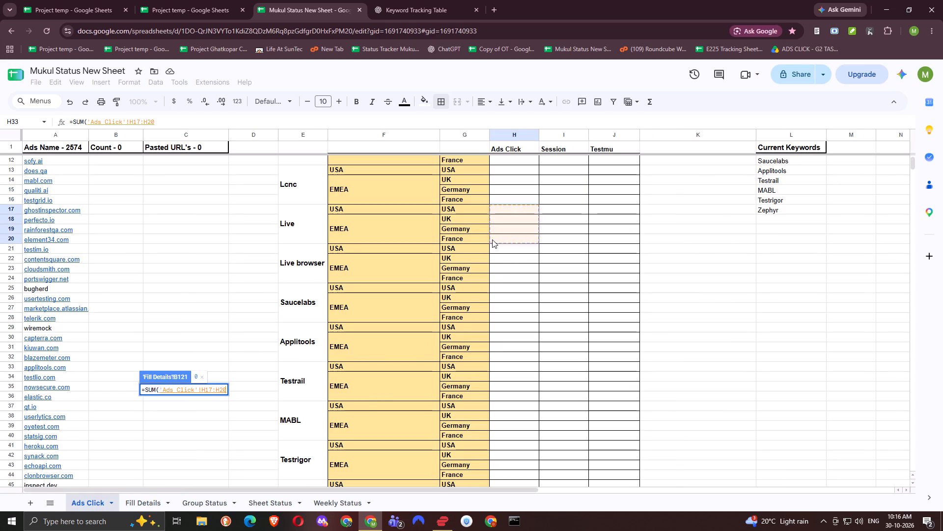
key(Return)
Paste =SUM into B122 for Live Sessions and reference the range 'Ads Click'!I17:I20.
double_click(164, 400)
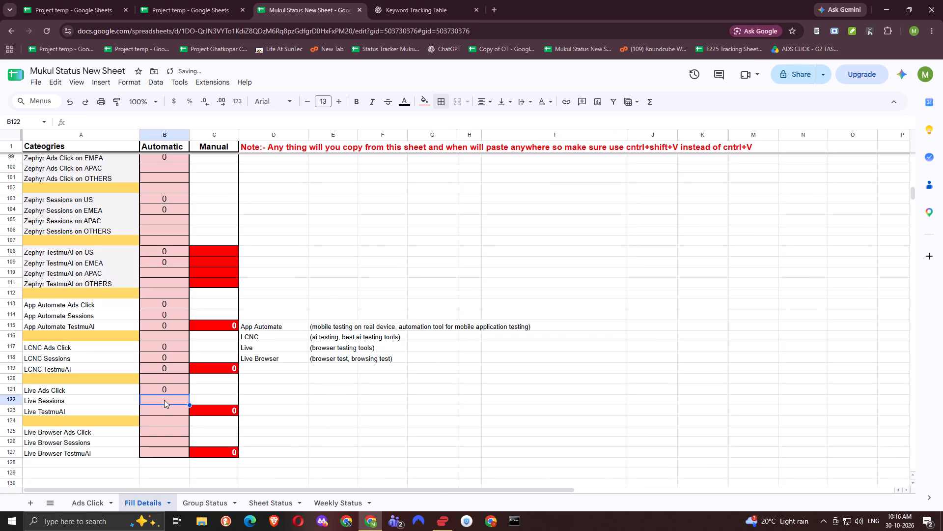
key(ctrl+v)
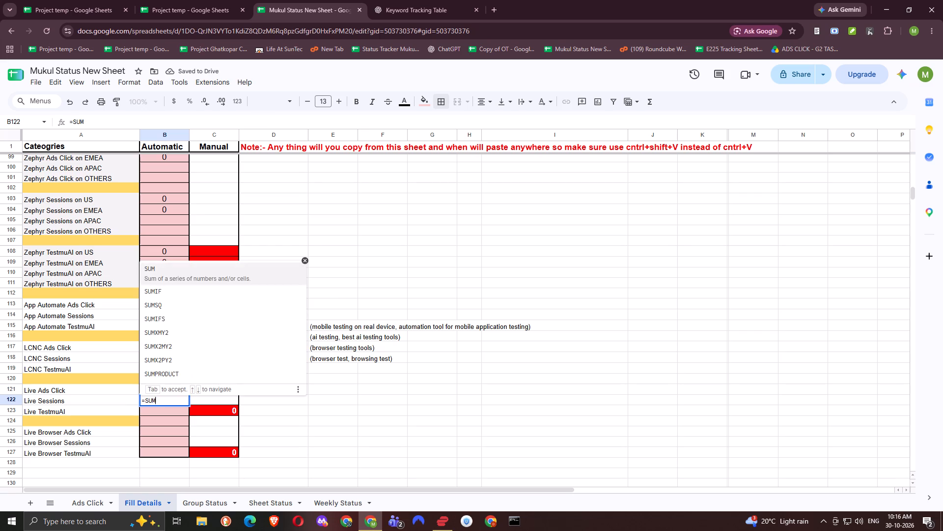
key(Return)
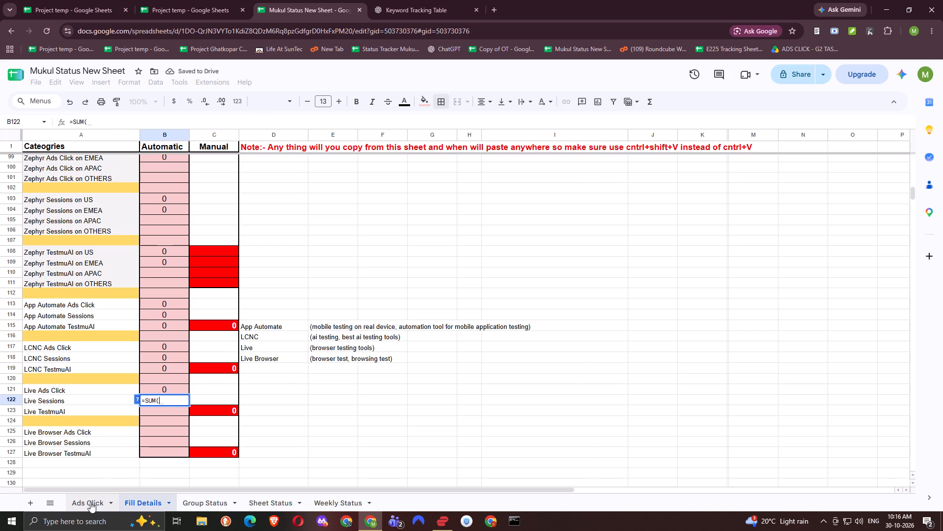
click(90, 503)
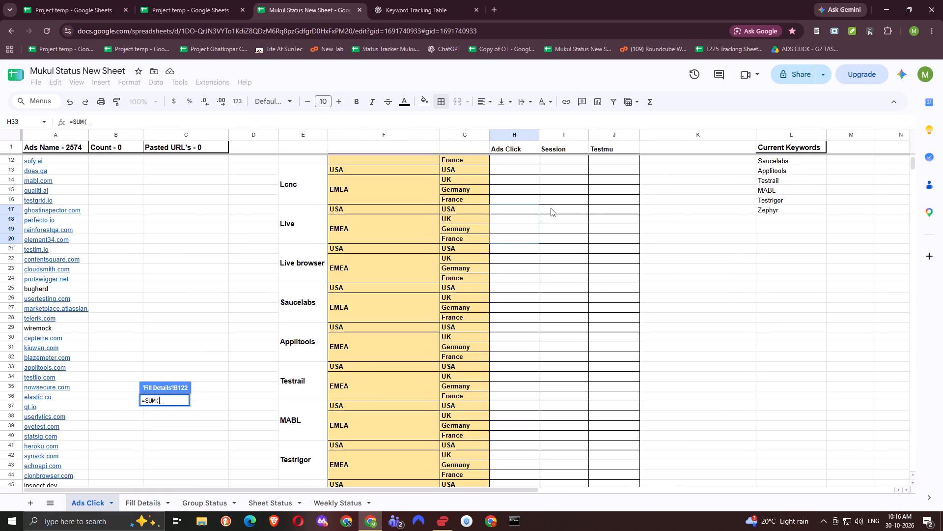
drag(551, 207, 548, 238)
key(Return)
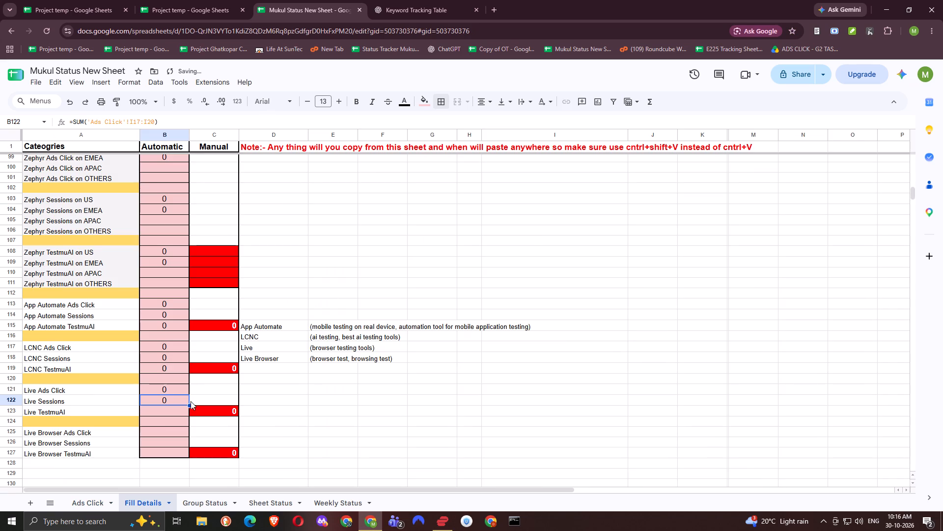
Enter a SUM formula in B123 for Live TestmuAI referencing the range 'Ads Click'!J17:J20.
double_click(174, 414)
text(=SUM)
key(Return)
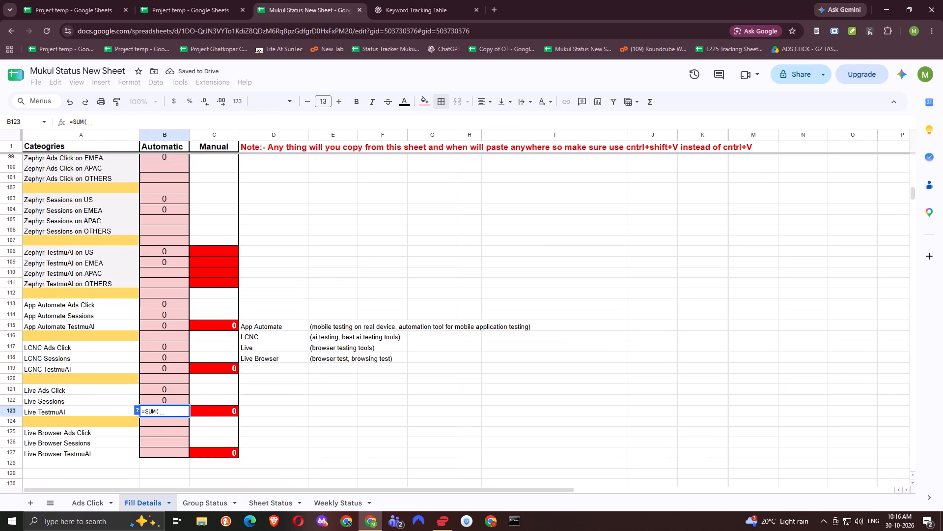
click(86, 499)
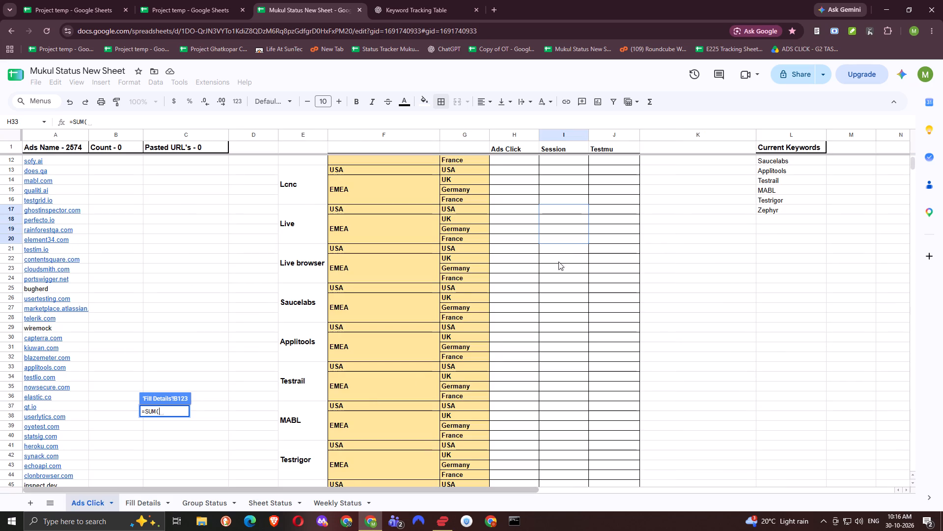
drag(601, 211, 604, 235)
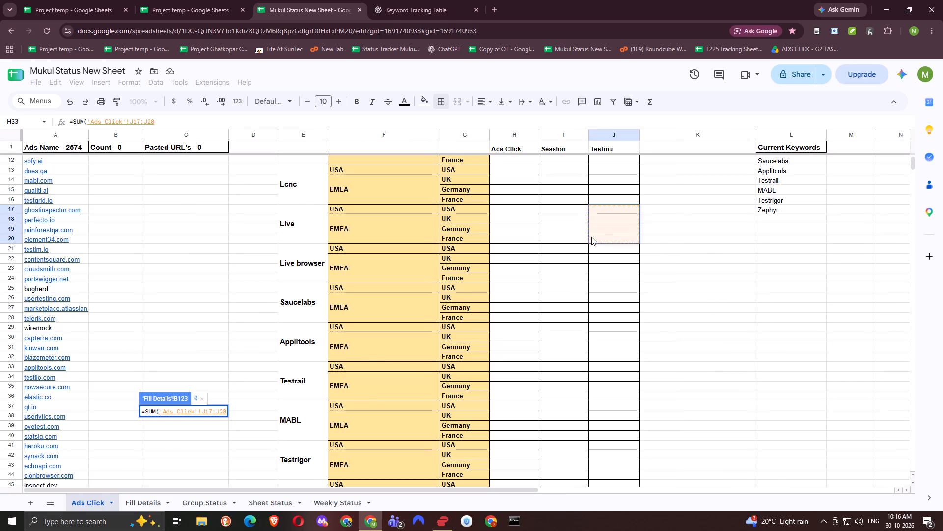
key(Return)
Enter a SUM formula in B125 for Live Browser Ads Click referencing the range 'Ads Click'!H21:H24.
click(164, 432)
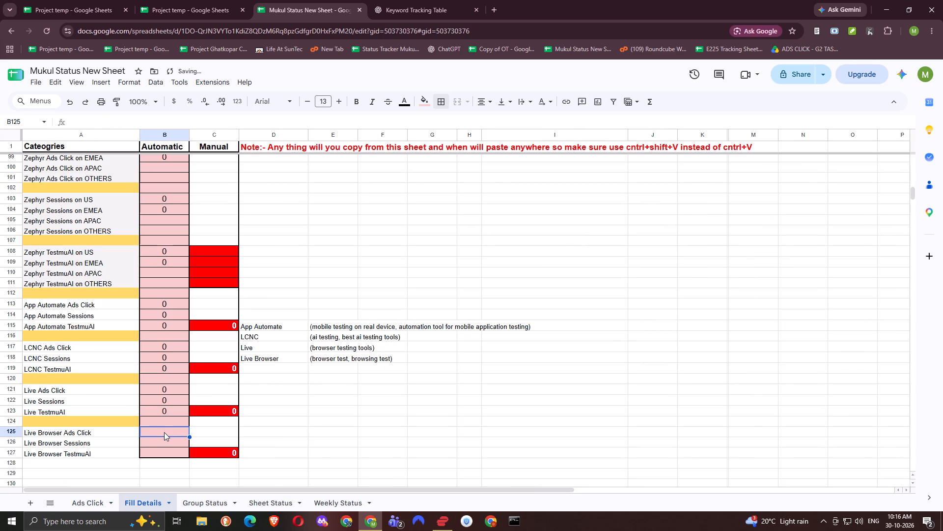
key(Return)
key(equal)
text(SUM)
key(Return)
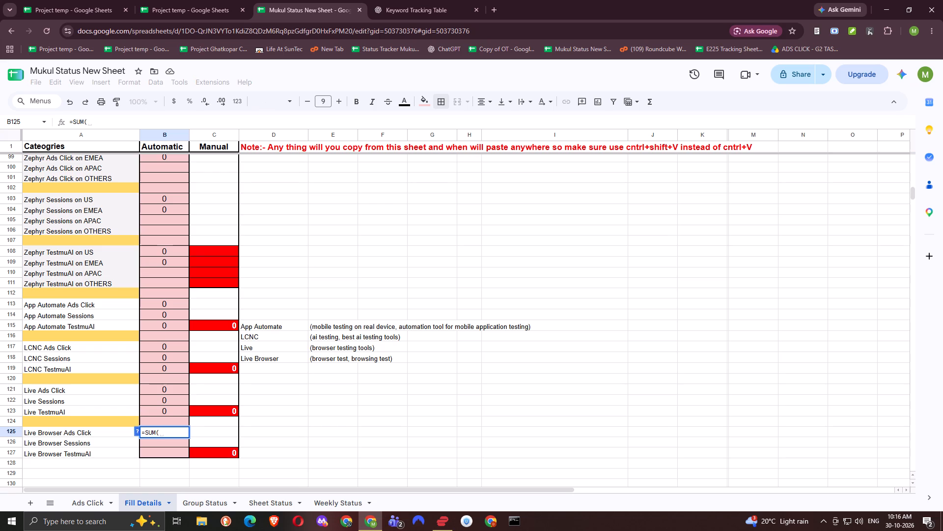
click(101, 501)
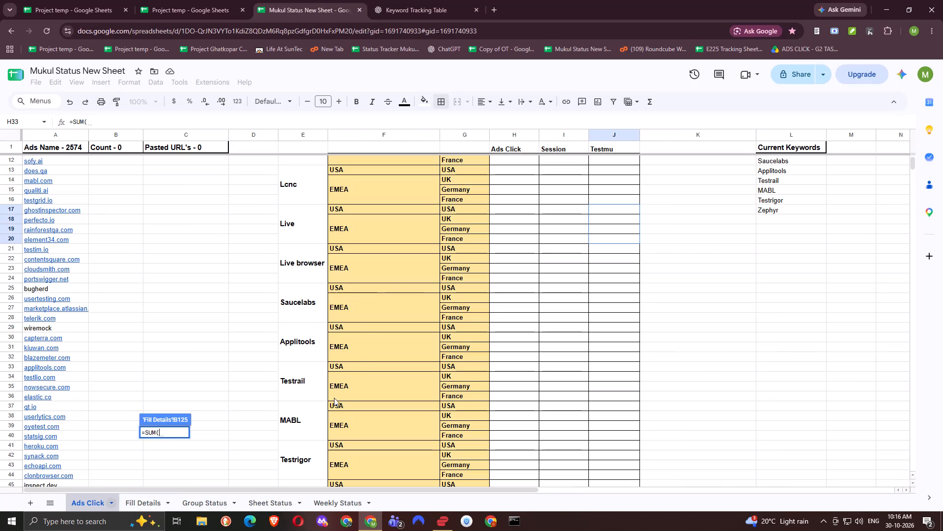
drag(499, 250, 504, 276)
key(Return)
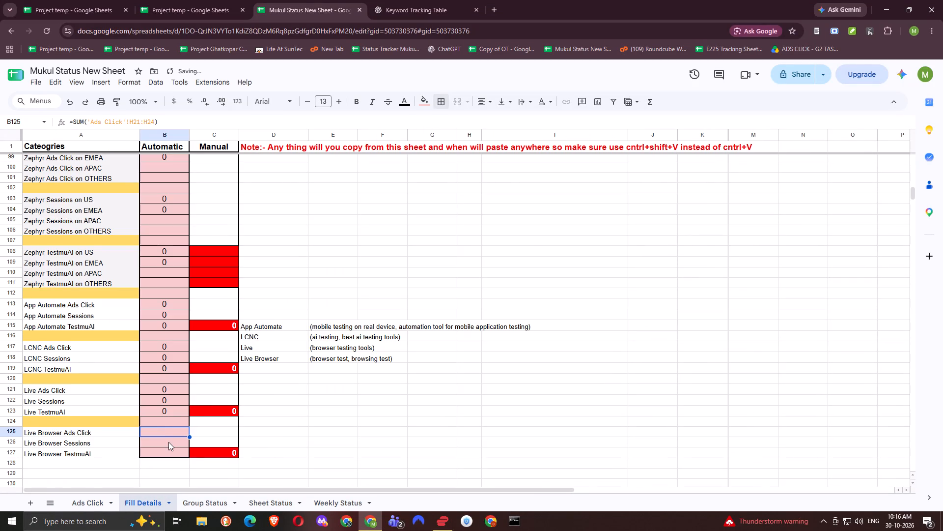
Copy the B125 formula text into B126 for Live Browser Sessions and change its range to 'Ads Click'!I21:I24.
key(Return)
key(ctrl+a)
key(ctrl+c)
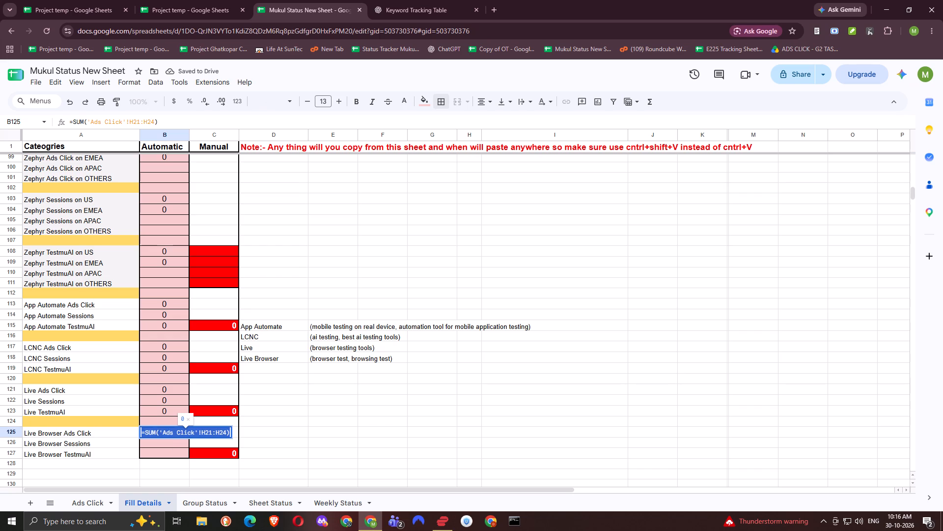
key(Return)
key(Down)
key(Up)
key(Return)
key(ctrl+v)
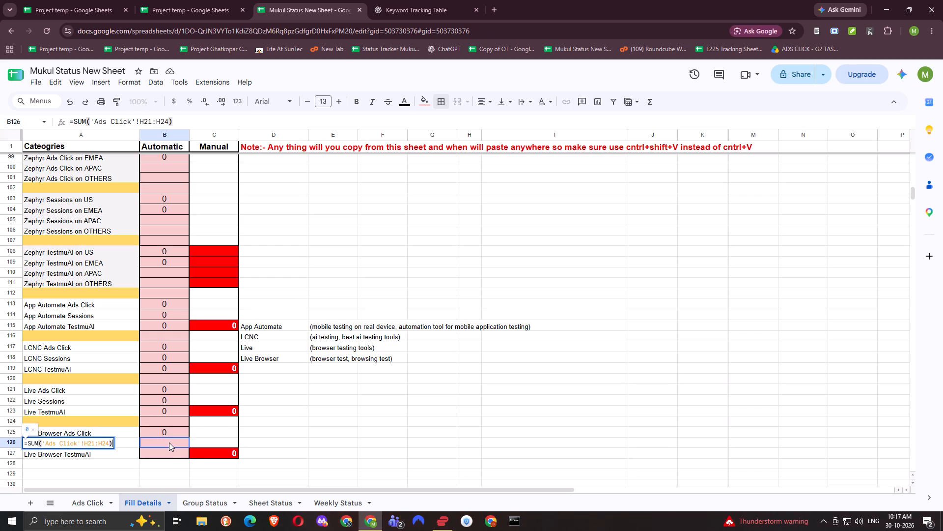
key(Left)
key(Left)
key(Left)
key(BackSpace)
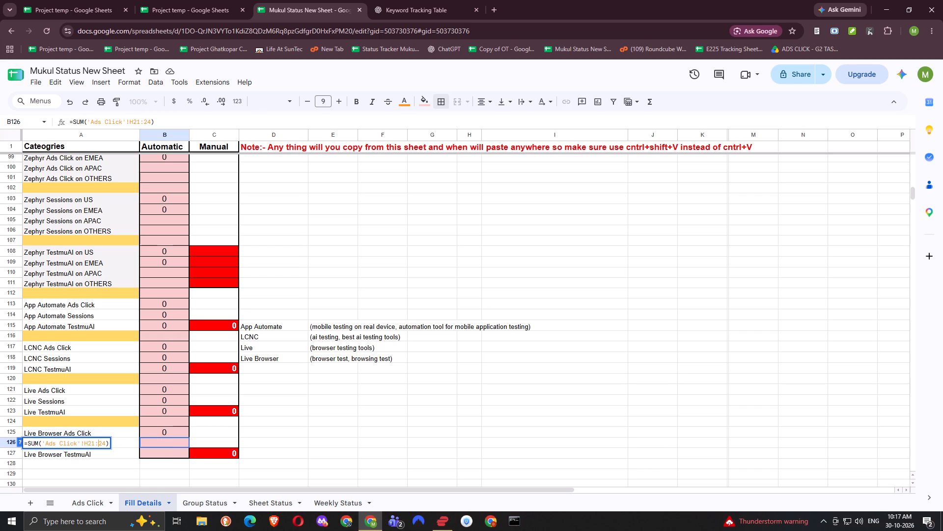
key(i)
key(Left)
key(Left)
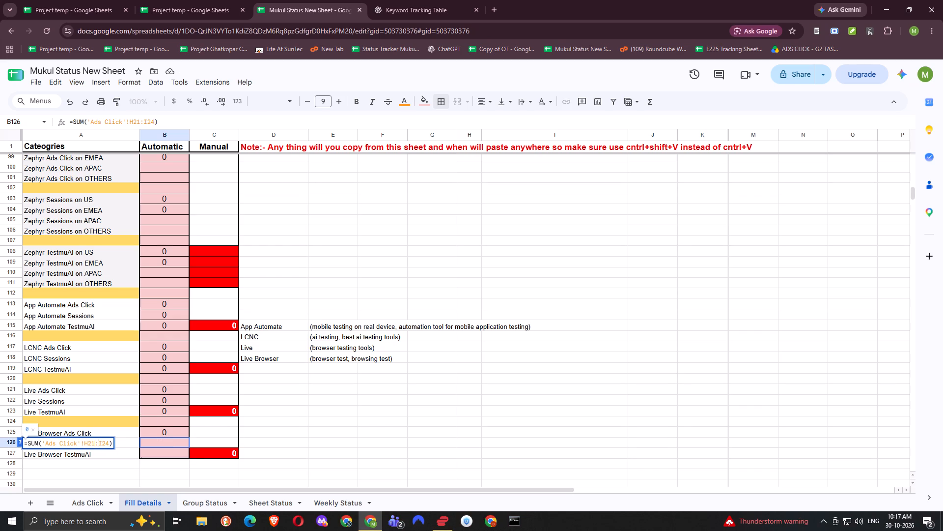
key(Left)
key(Left)
key(BackSpace)
key(i)
key(Return)
Paste the copied formula into B127 for Live Browser TestmuAI and change its range to 'Ads Click'!J21:J24.
key(Return)
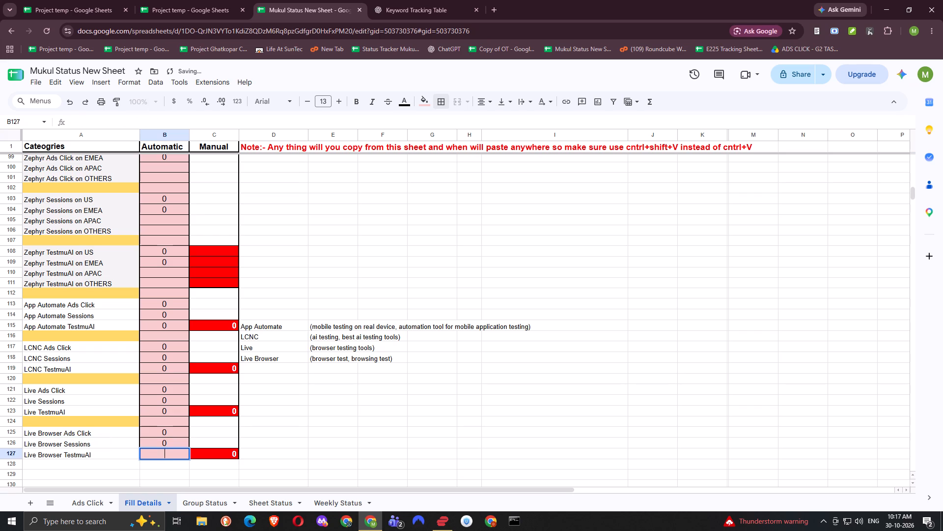
key(ctrl+v)
key(Left)
key(Left)
key(Left)
key(BackSpace)
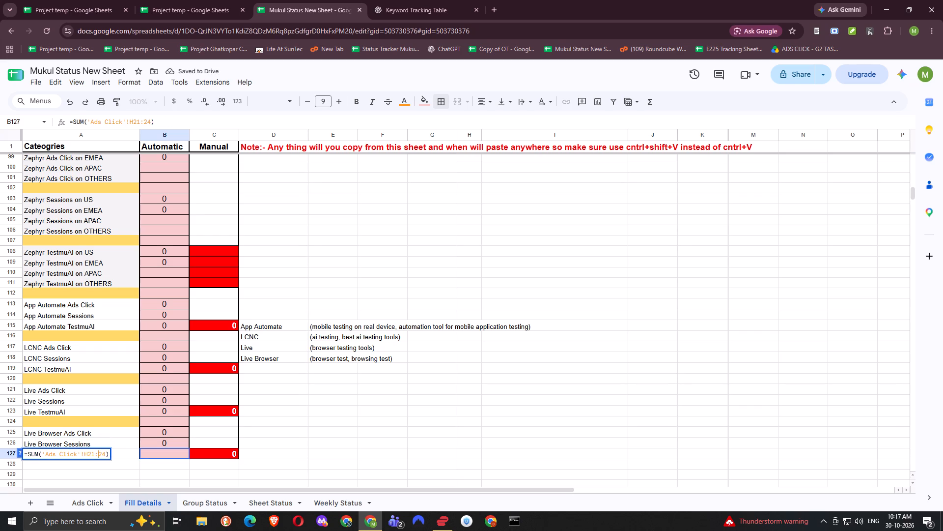
key(j)
key(Left)
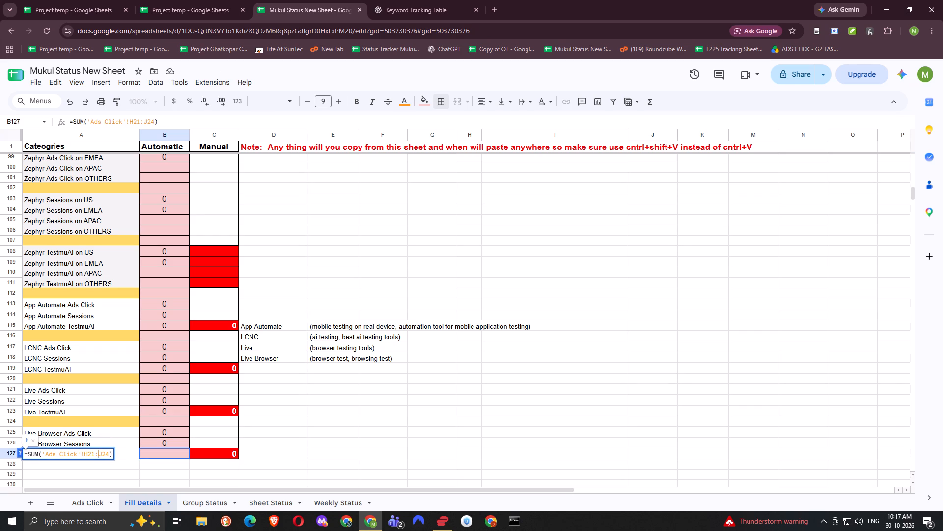
key(Left)
key(Left)
key(Left)
key(BackSpace)
key(j)
key(Return)
key(Right)
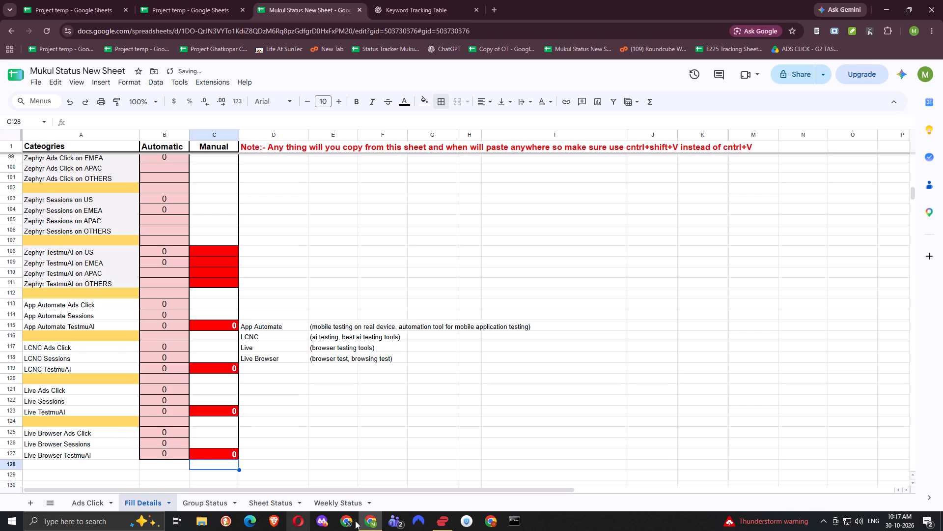
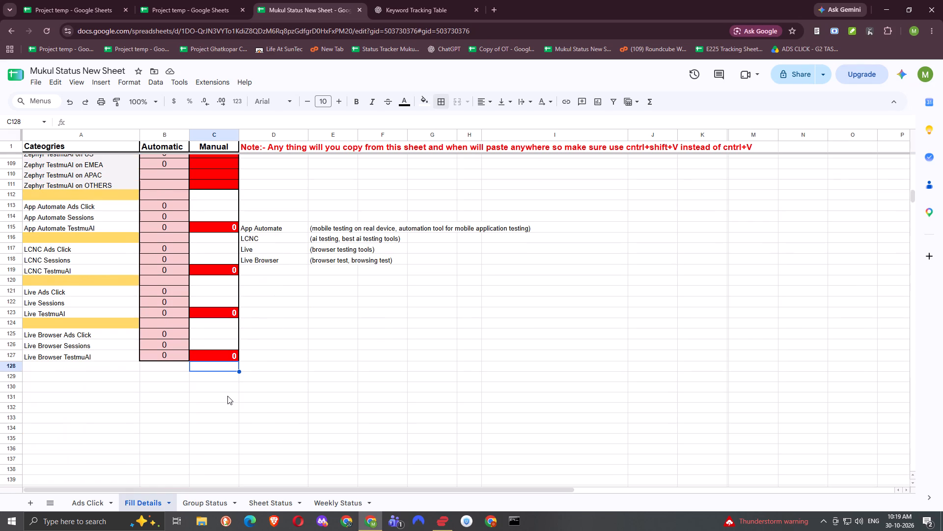
Examine the Total Ads formula in B2 and check its referenced ranges against the Ads Click rows down to Live Browser.
scroll(227, 396, up, 13)
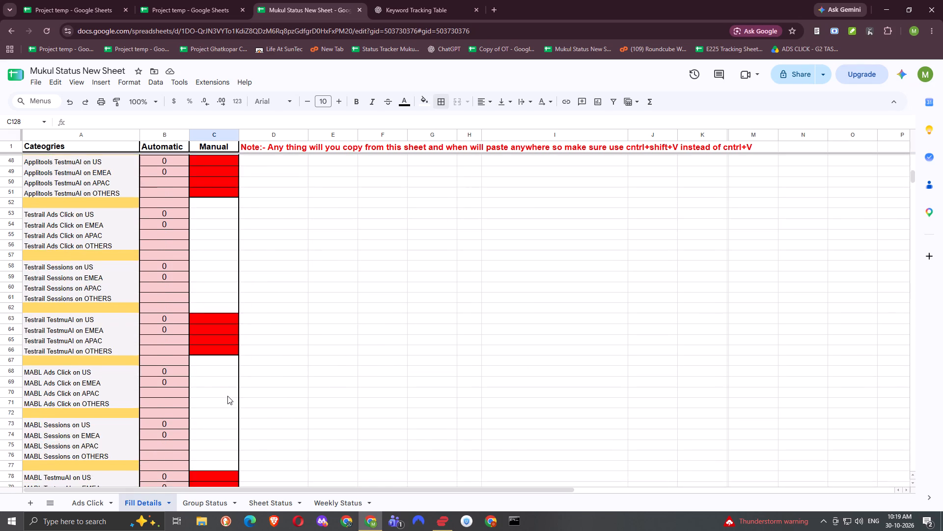
scroll(227, 396, up, 16)
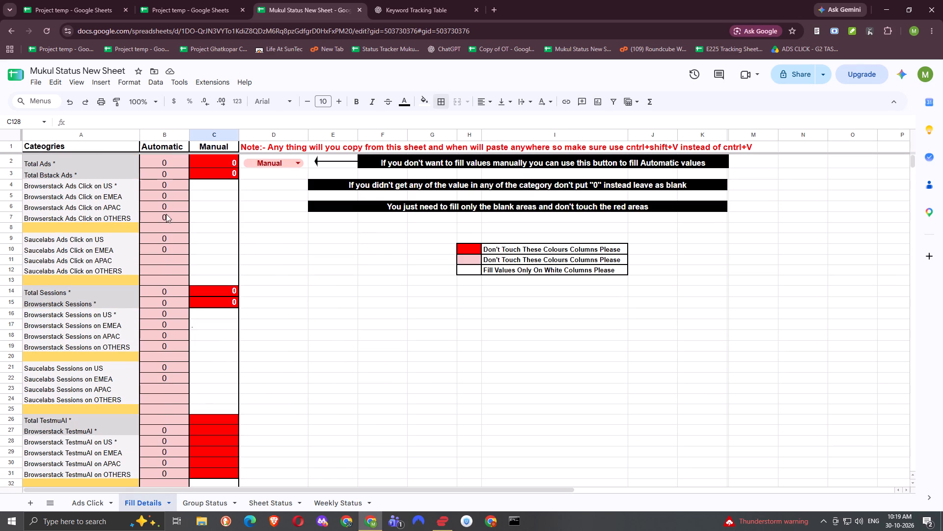
click(166, 162)
double_click(166, 162)
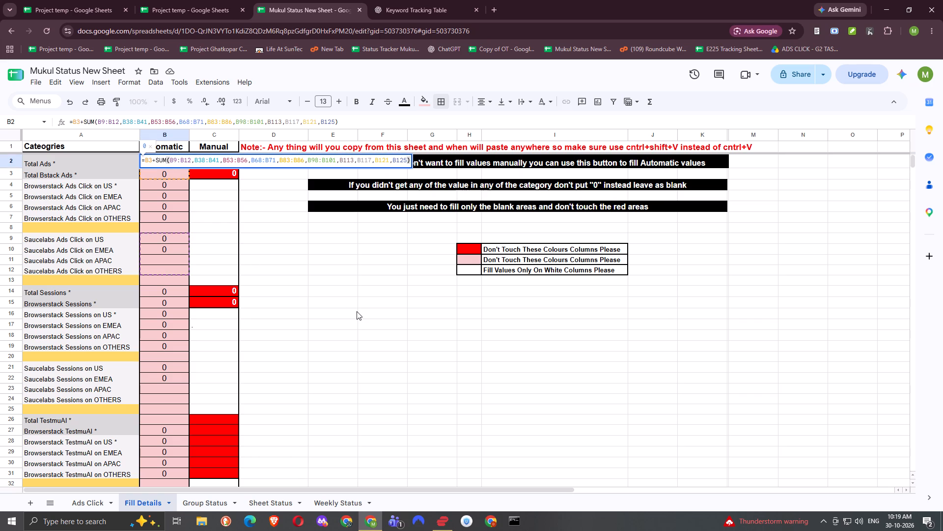
scroll(351, 312, down, 4)
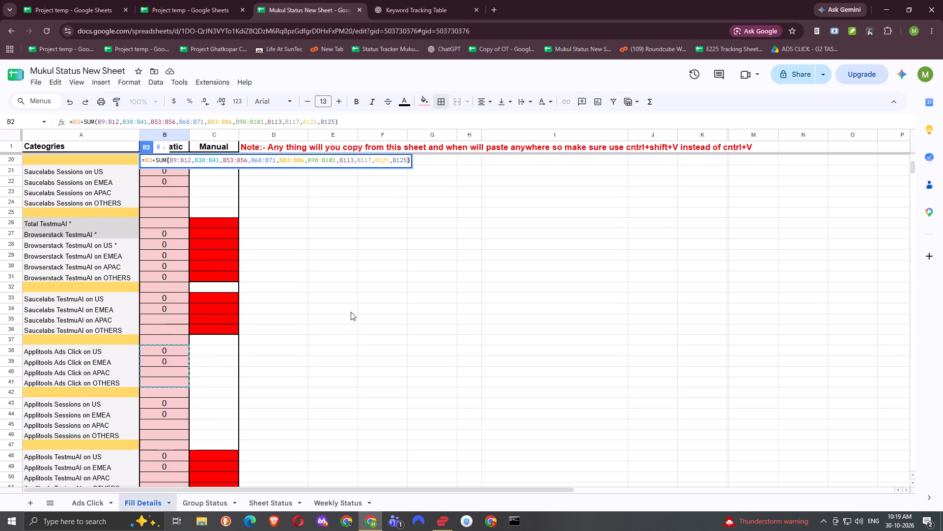
scroll(351, 312, down, 3)
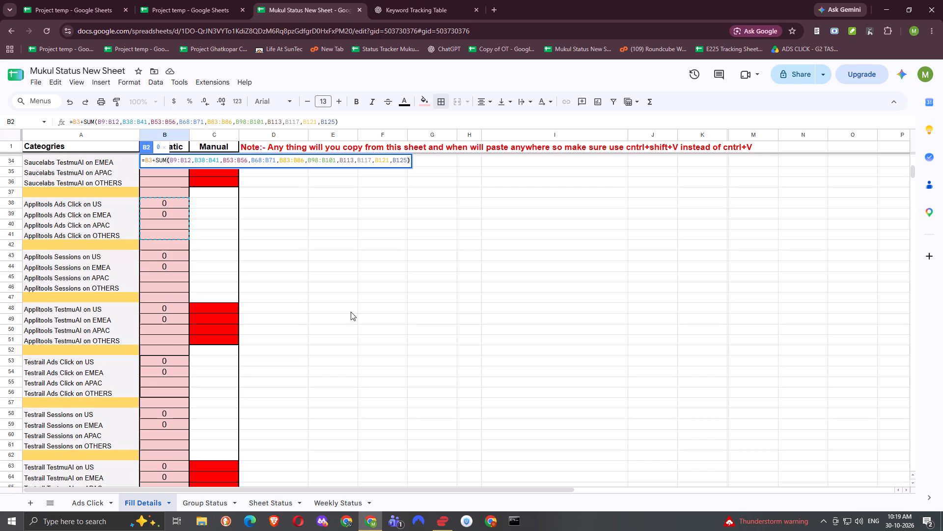
scroll(351, 312, down, 4)
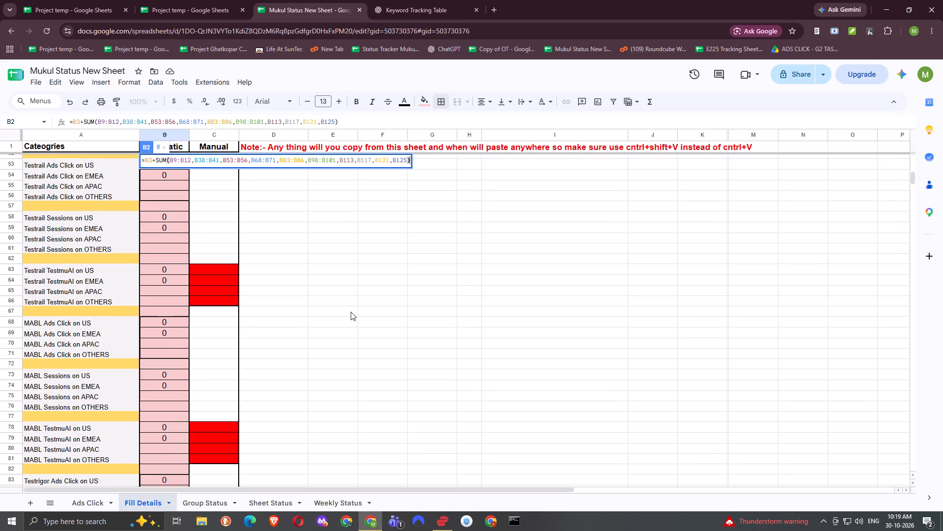
scroll(351, 312, down, 3)
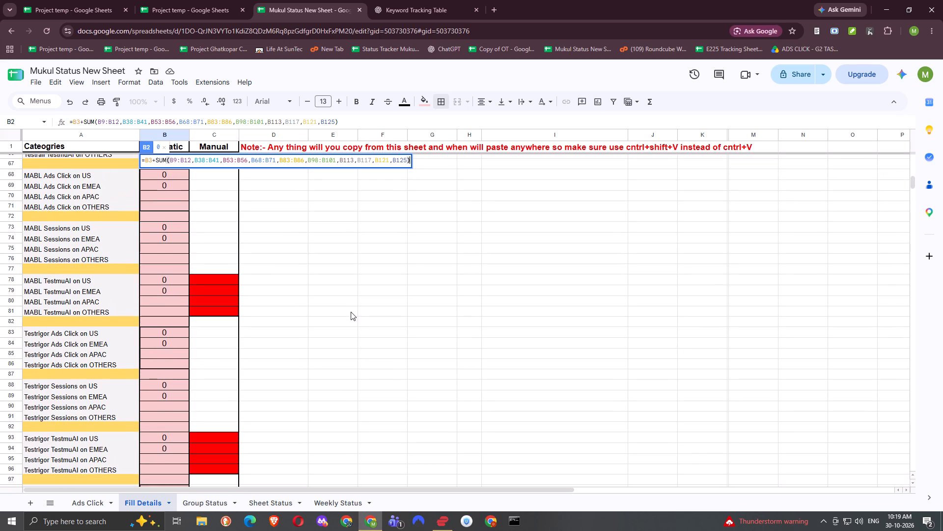
scroll(351, 312, down, 4)
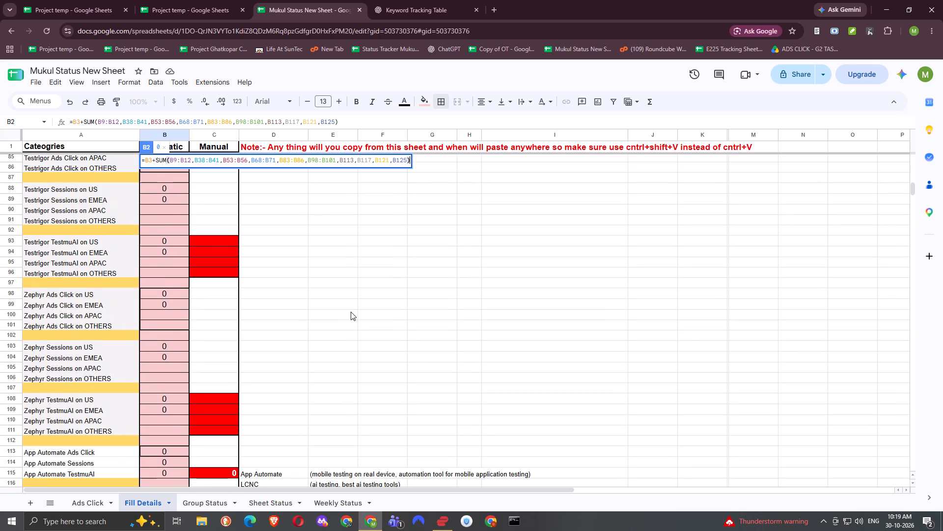
scroll(351, 312, down, 4)
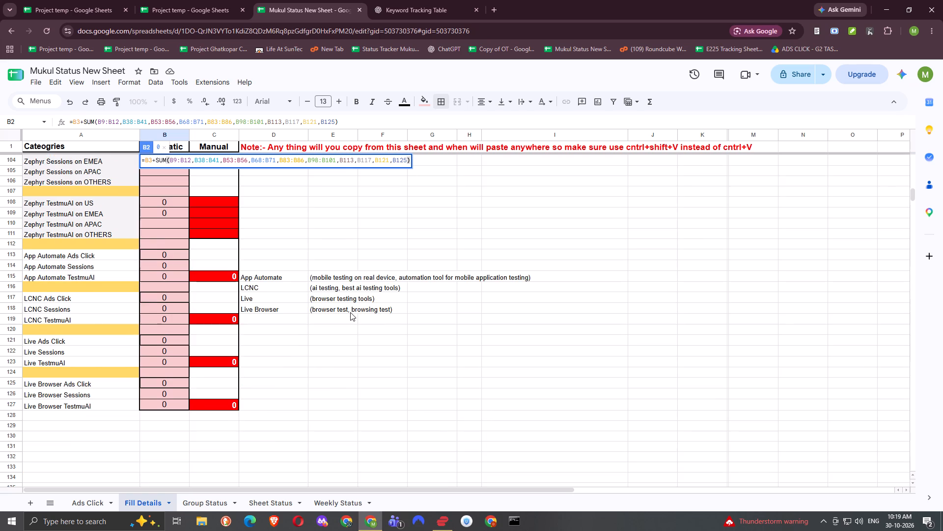
scroll(340, 390, up, 6)
scroll(326, 380, up, 20)
scroll(326, 380, up, 1)
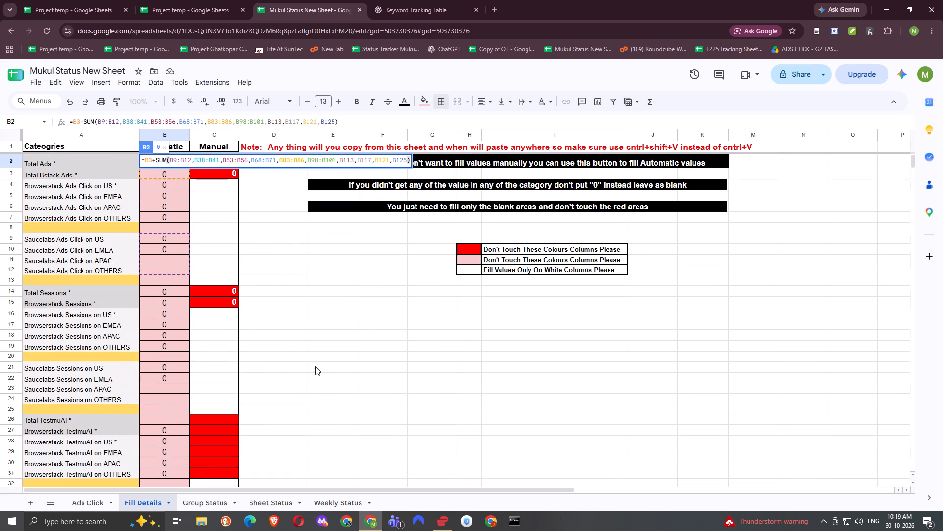
scroll(315, 366, up, 3)
click(266, 235)
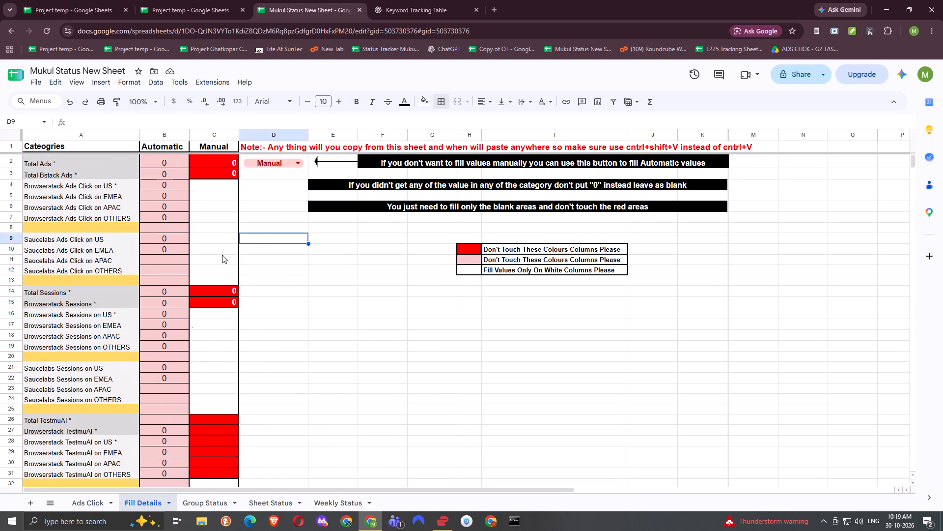
Examine the Total Sessions formula in B14 and check its referenced ranges against the Sessions rows down to Live Browser.
double_click(166, 292)
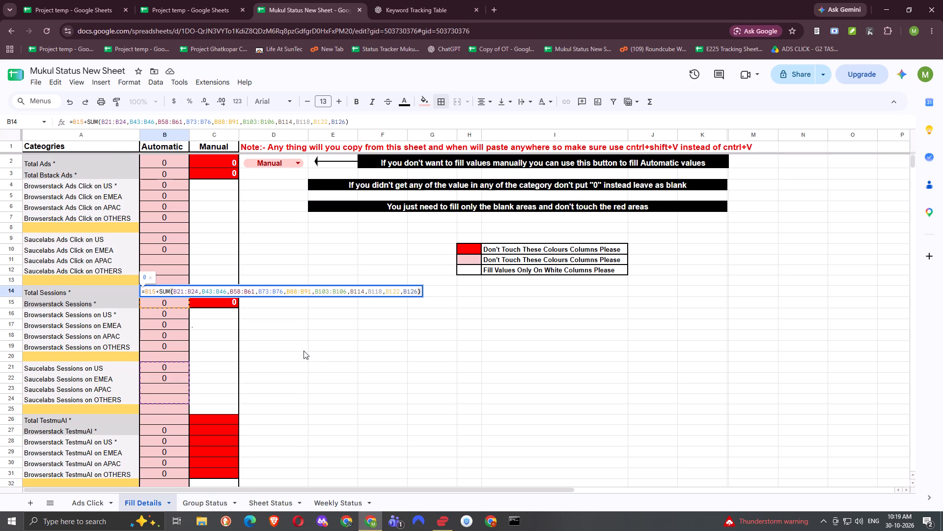
scroll(304, 351, down, 5)
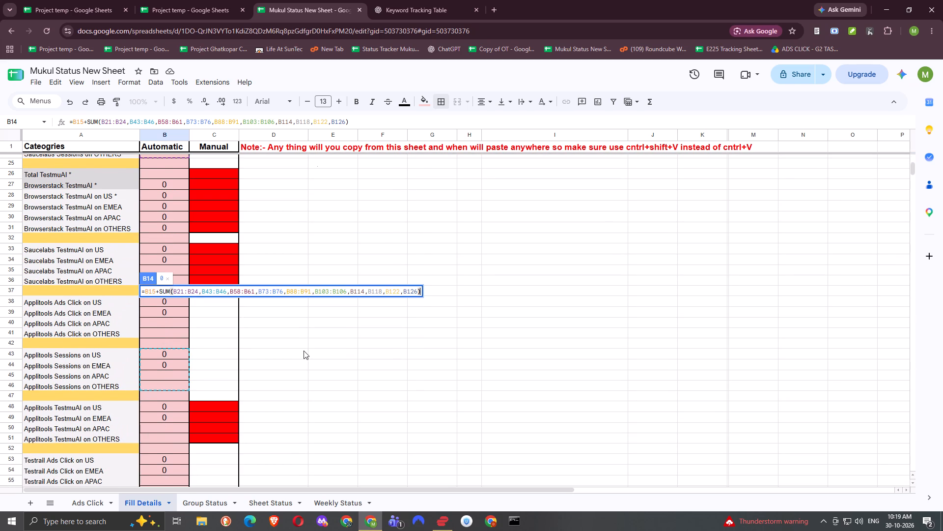
scroll(304, 351, down, 5)
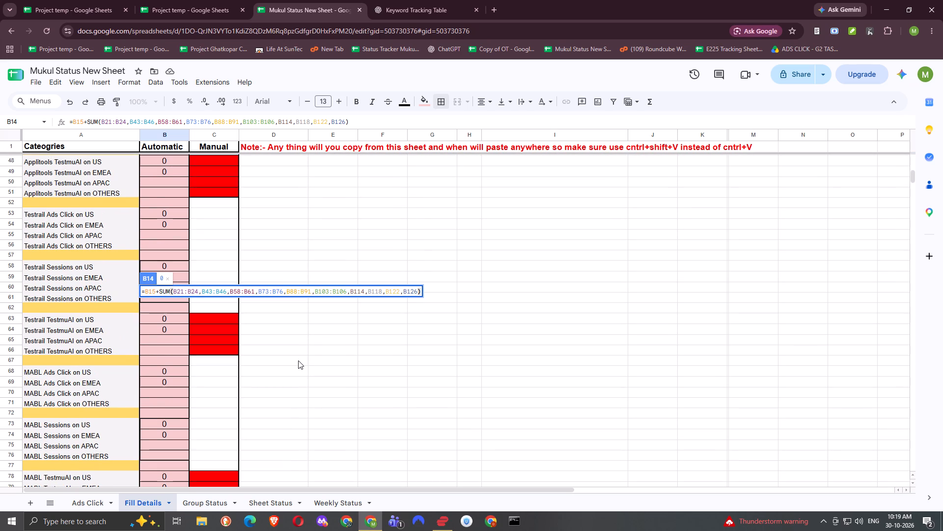
scroll(298, 360, down, 2)
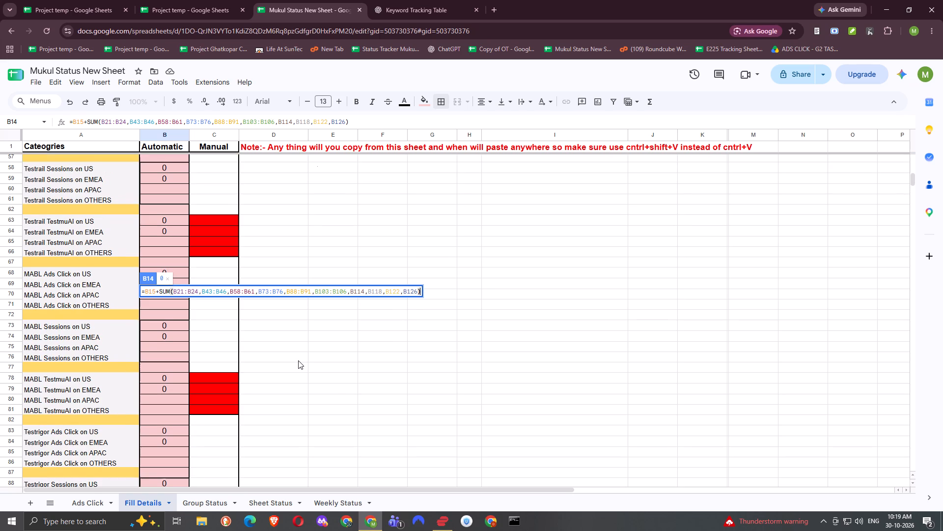
scroll(298, 360, down, 2)
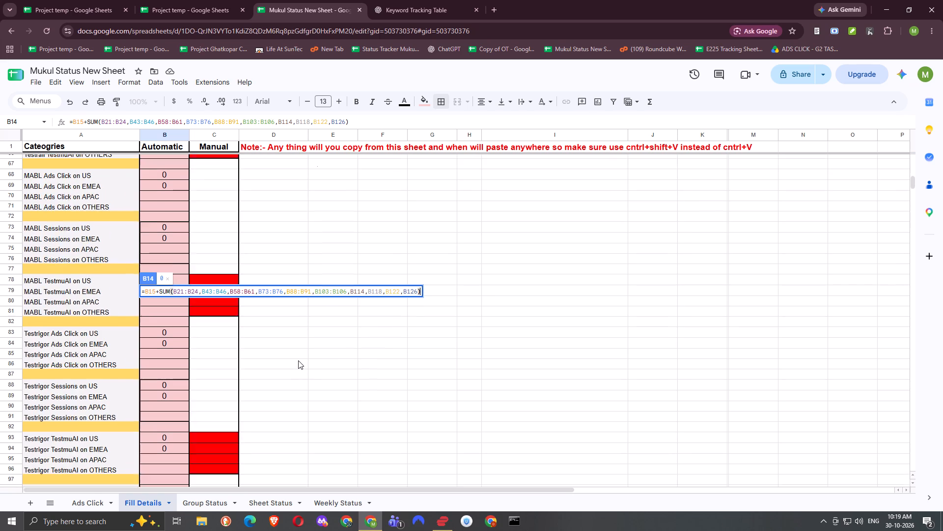
scroll(298, 360, down, 5)
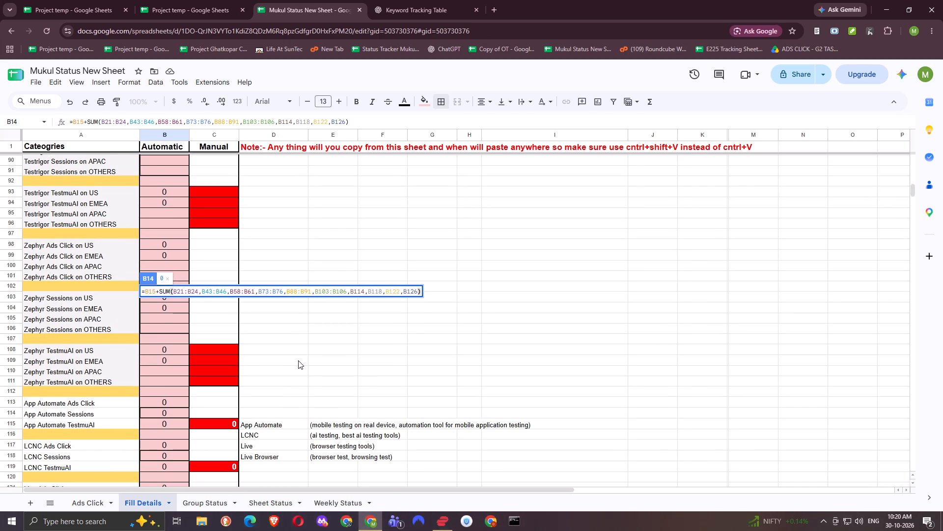
scroll(298, 360, down, 3)
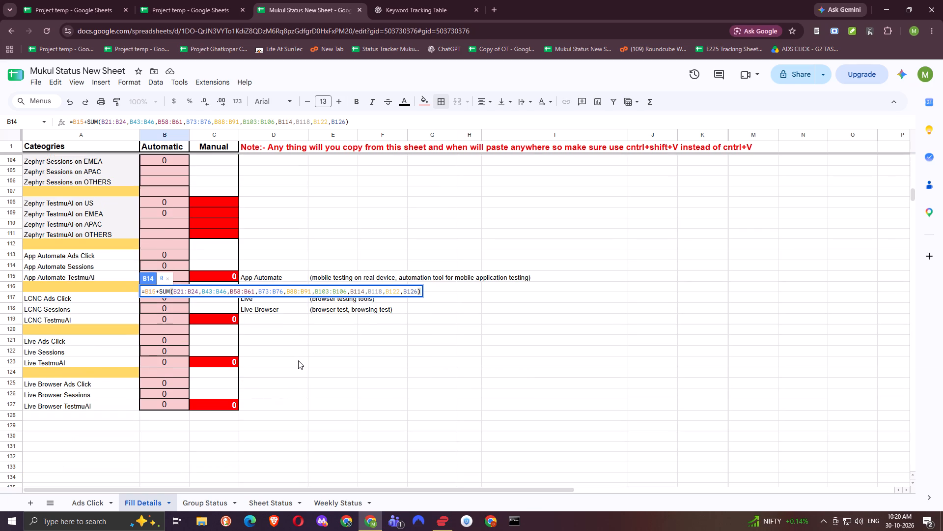
click(294, 397)
Examine the Total Sessions formula in B14 as the model for the empty Total TestmuAI cell B26.
scroll(288, 394, up, 12)
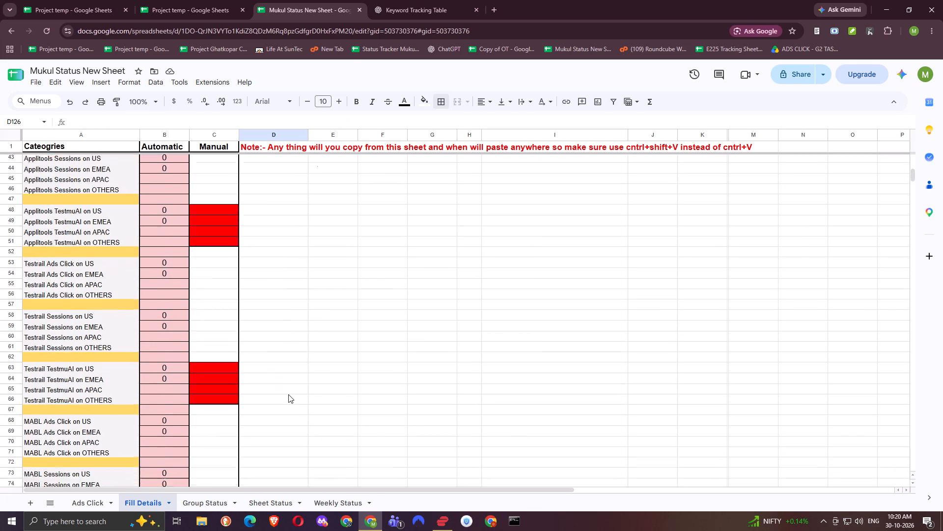
scroll(288, 394, up, 16)
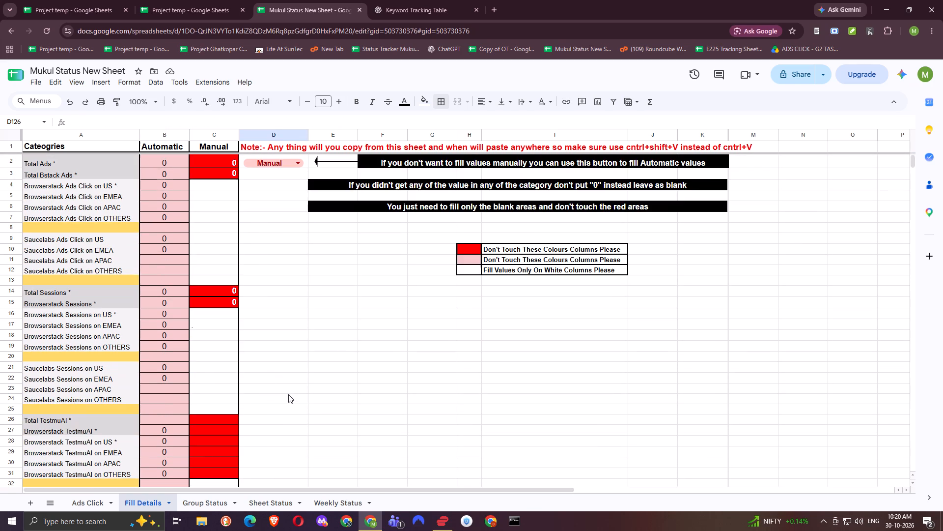
scroll(193, 355, down, 2)
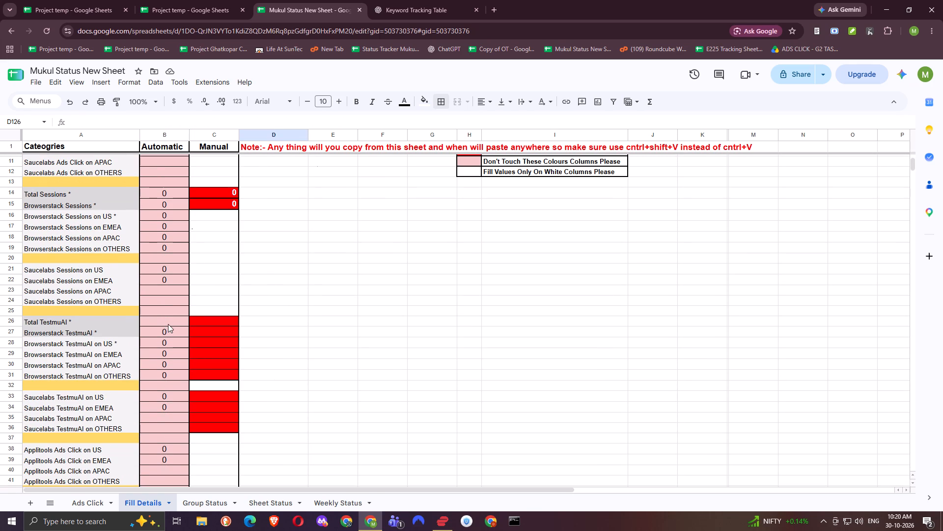
click(168, 324)
click(168, 324)
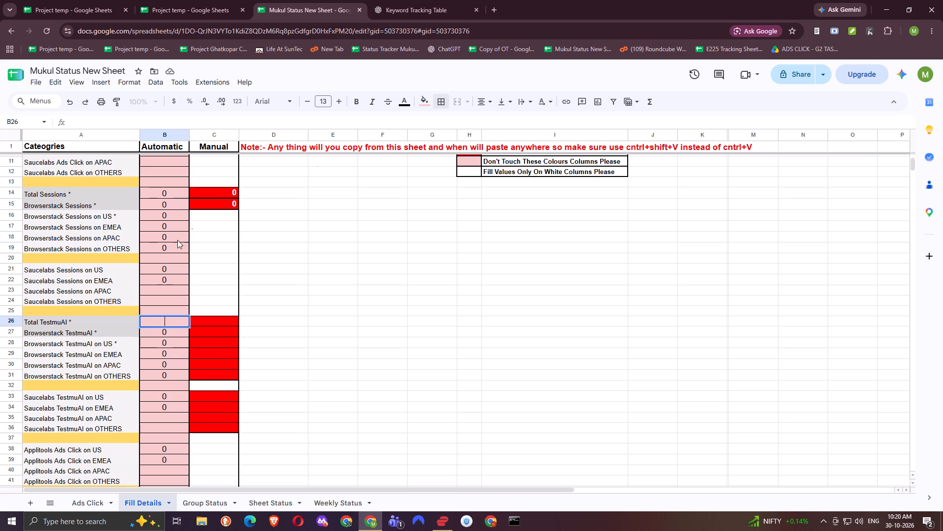
click(172, 195)
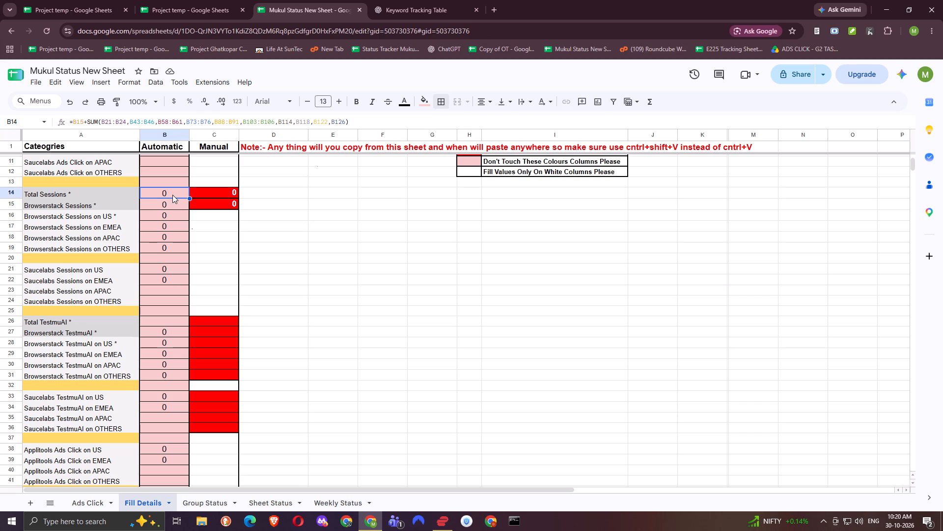
click(172, 317)
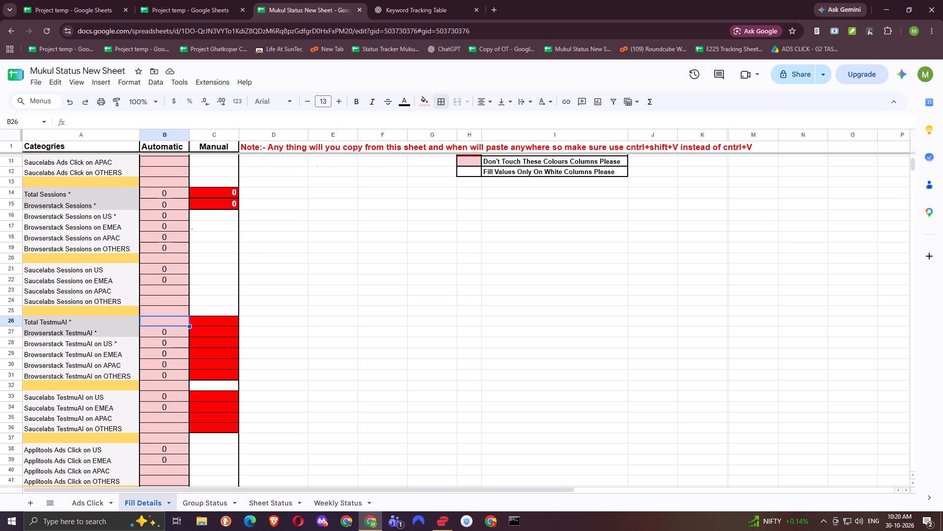
click(165, 194)
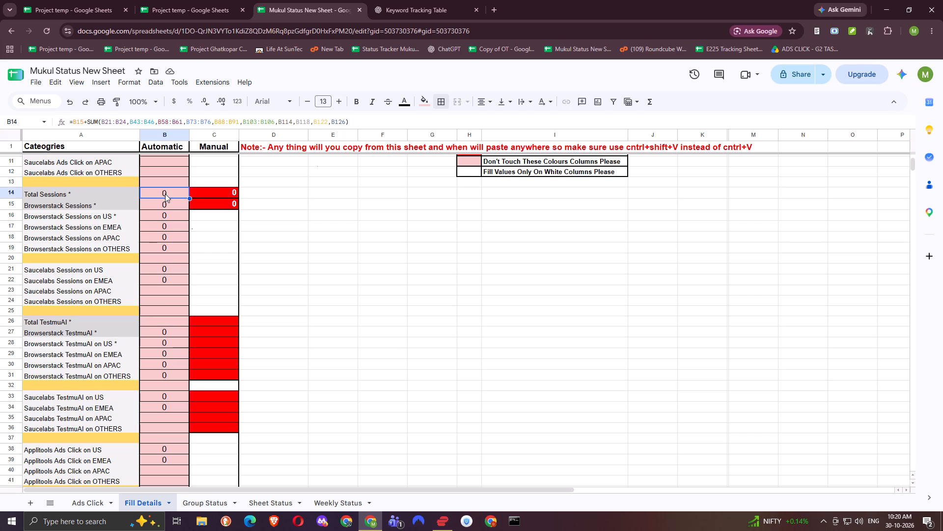
Start the Total TestmuAI formula in B26 with the Browserstack TestmuAI total plus a sum, as =B27+SUM(.
click(176, 314)
click(175, 321)
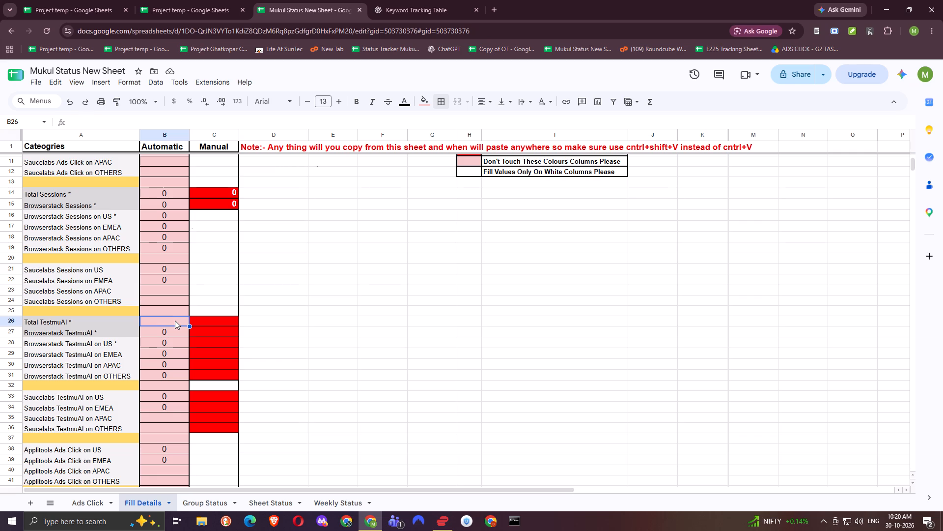
key(Return)
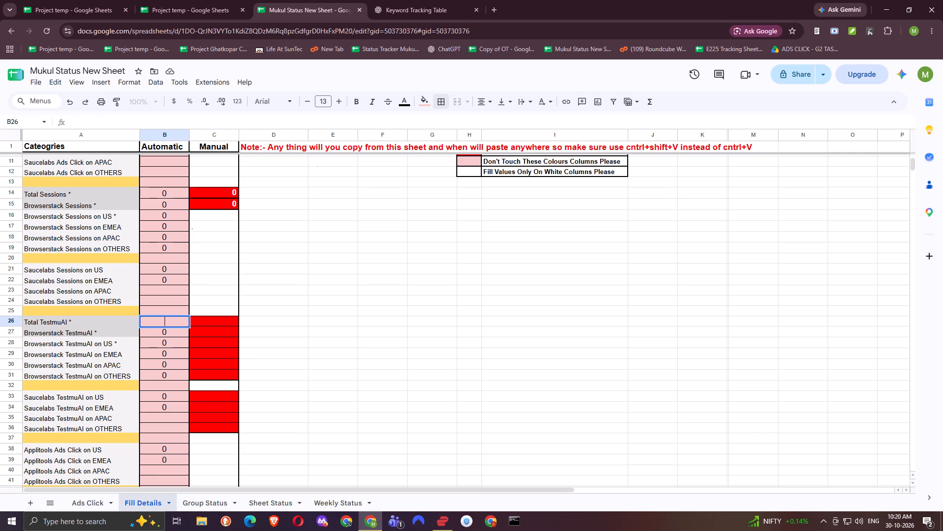
key(equal)
key(Down)
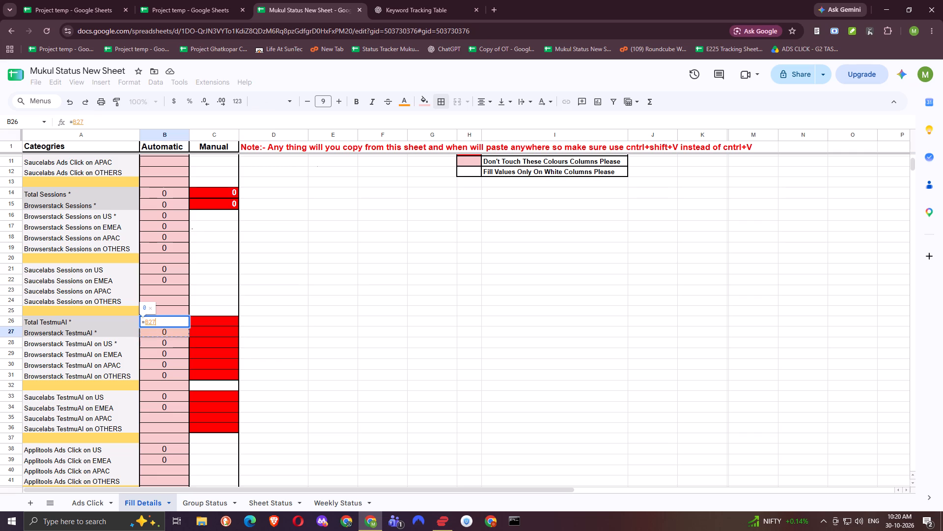
key(Down)
key(Up)
key(shift+plus)
text(su)
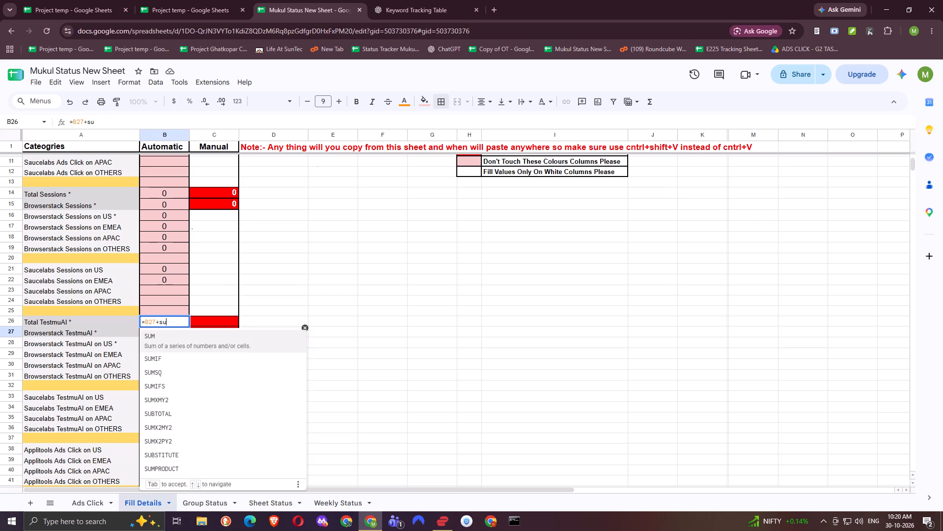
key(Return)
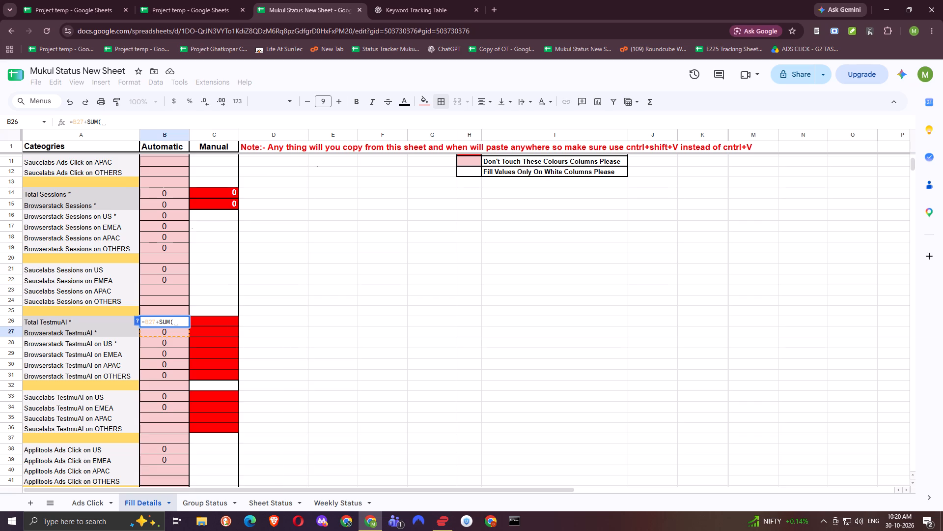
Add the Applitools TestmuAI range B48:B51 as the first range of the SUM in the B26 formula.
key(Down)
key(Down)
key(Down)
key(Down)
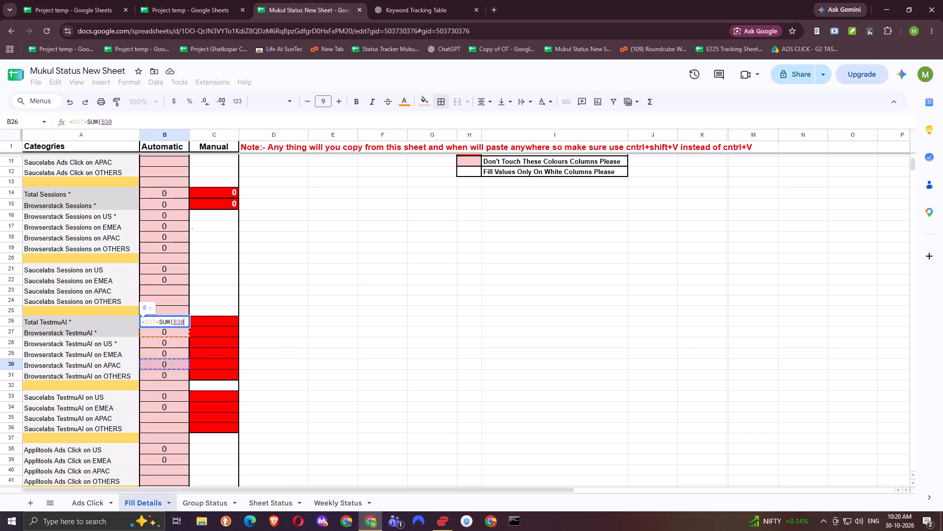
key(Down)
key(Down)
key(Down)
key(Down)
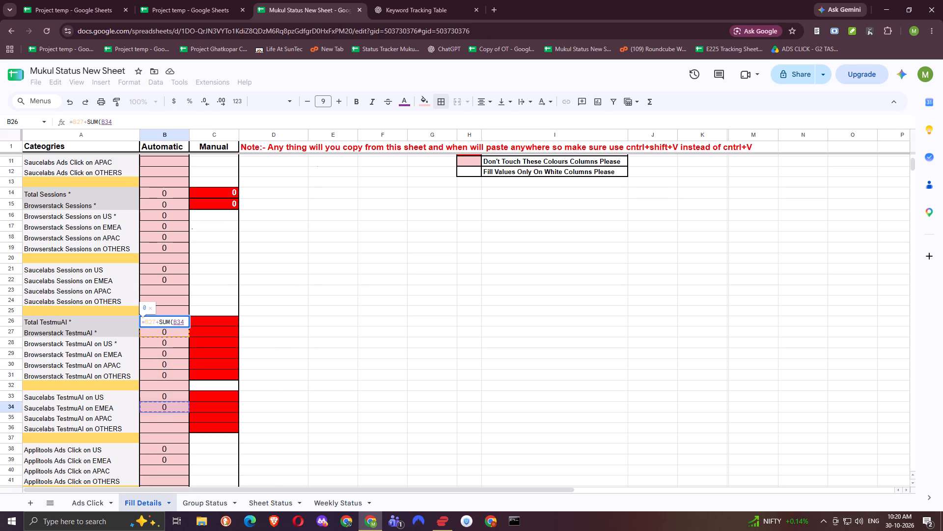
key(Down)
key(Down)
key(Down)
key(Down)
key(Down)
key(Down)
key(Down)
key(Down)
key(Down)
key(Down)
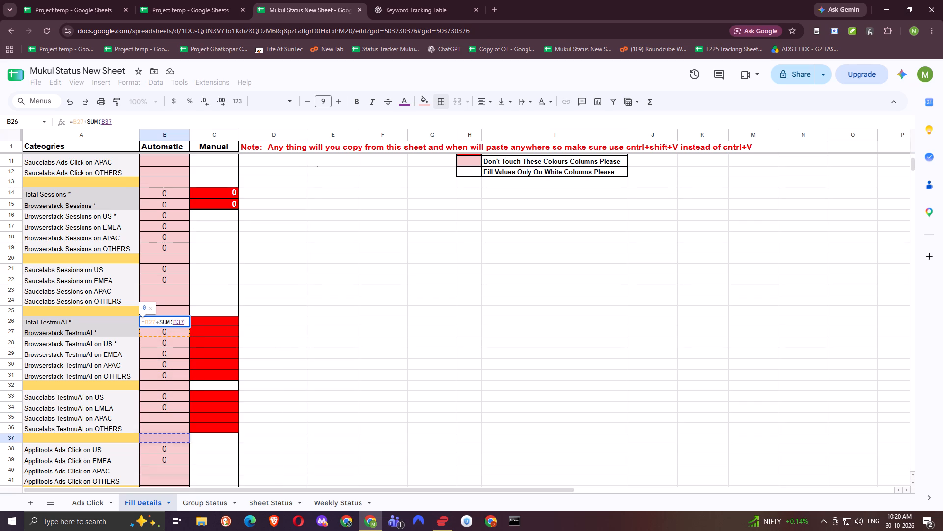
key(Down)
key(Down)
key(Down)
key(Down)
key(Down)
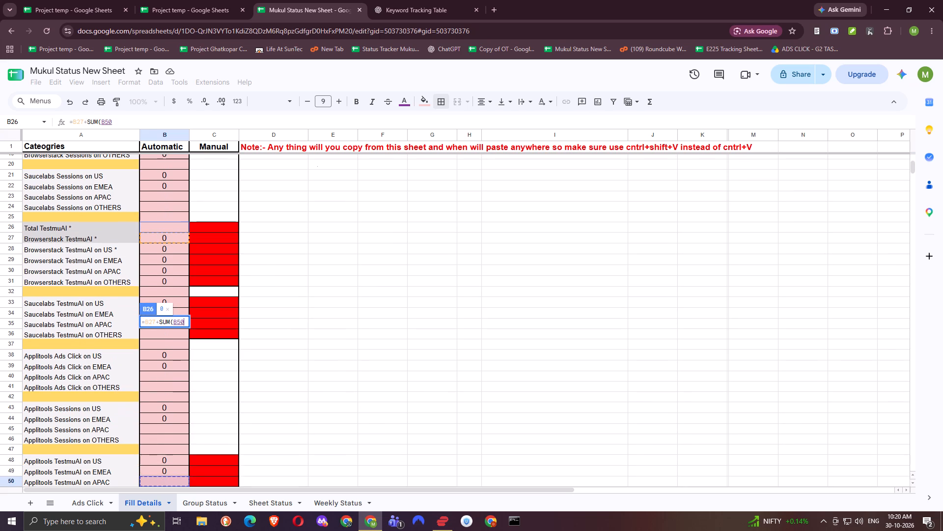
key(Up)
key(Up)
key(shift+Down)
key(shift+Down)
key(shift+Down)
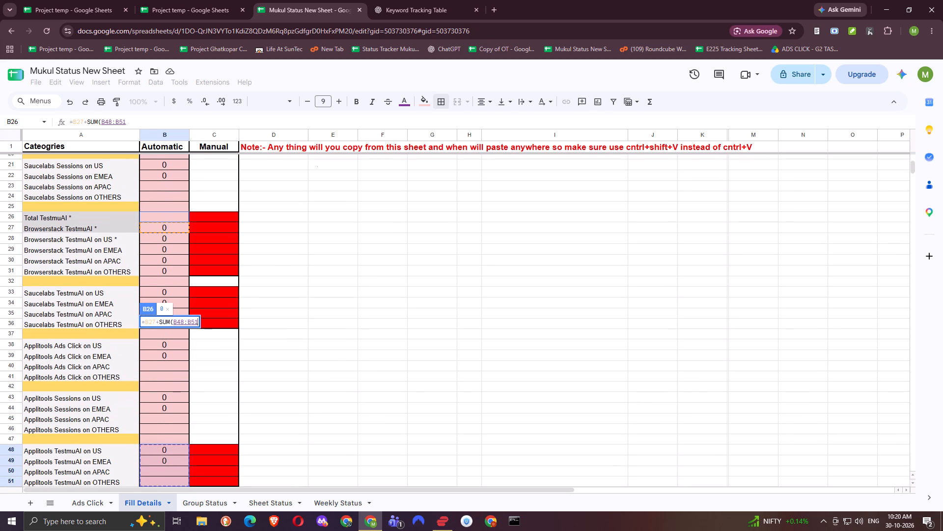
Add the Testrail TestmuAI range B63:B66 as the second range of the SUM in the B26 formula.
key(comma)
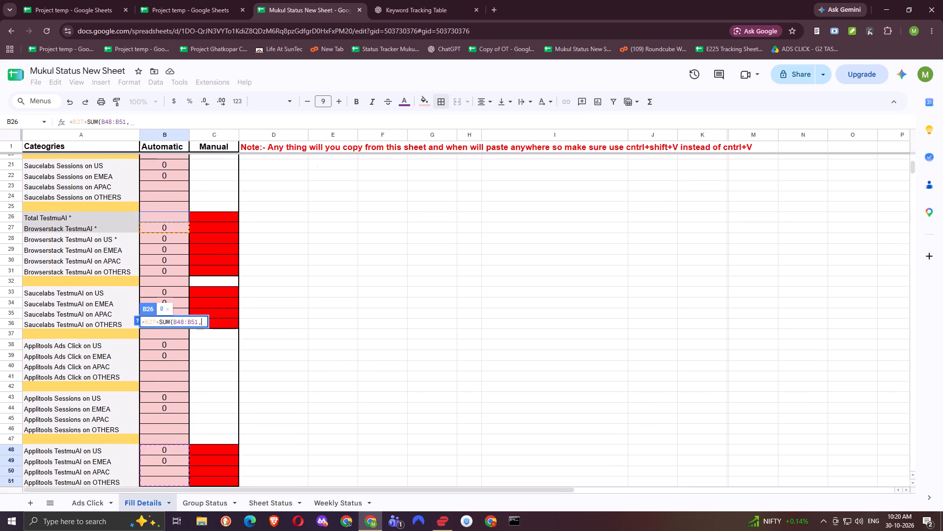
key(Down)
key(Down)
key(Down)
key(Down)
key(Down)
key(Down)
key(Down)
key(Down)
key(Down)
key(Down)
key(Down)
key(Down)
key(Down)
key(Down)
key(Down)
key(Down)
key(Down)
key(Down)
key(Down)
key(Down)
key(Down)
key(Down)
key(Down)
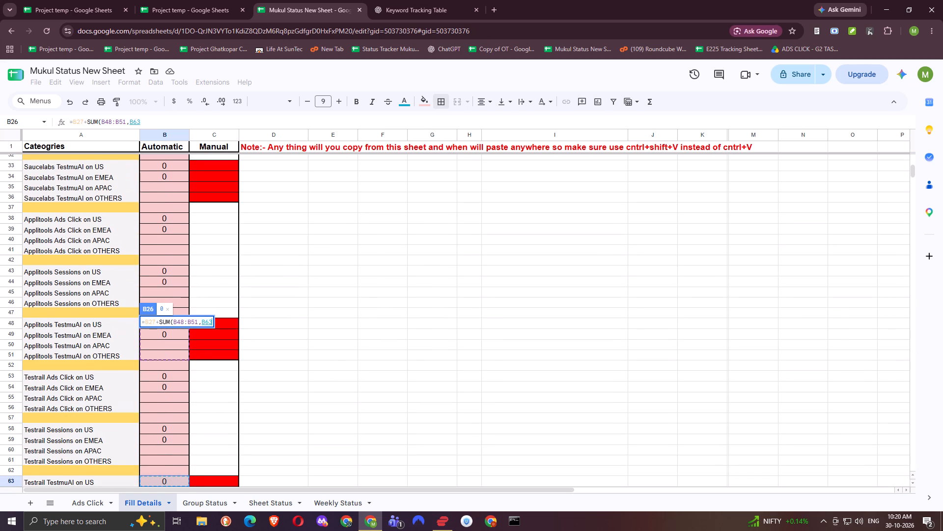
key(Down)
key(Up)
key(shift+Down)
key(shift+Down)
key(shift+Down)
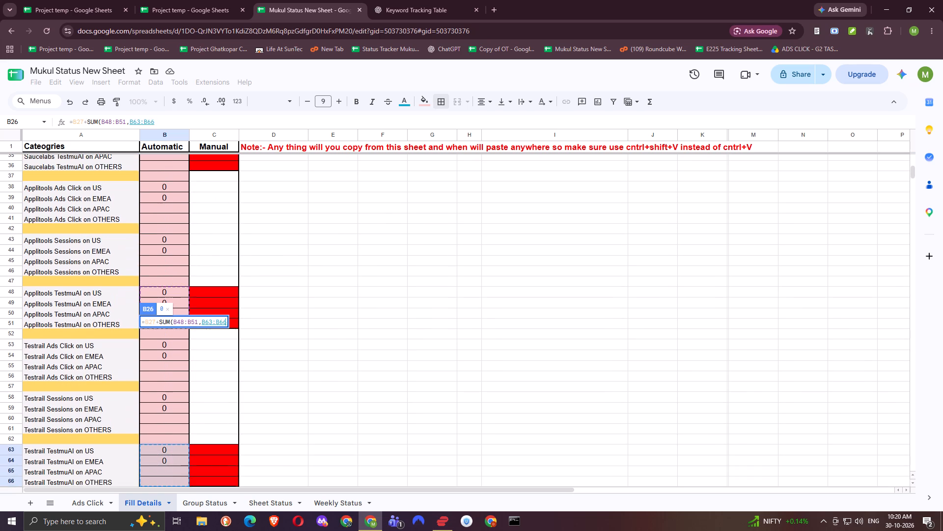
key(shift+Down)
key(shift+Up)
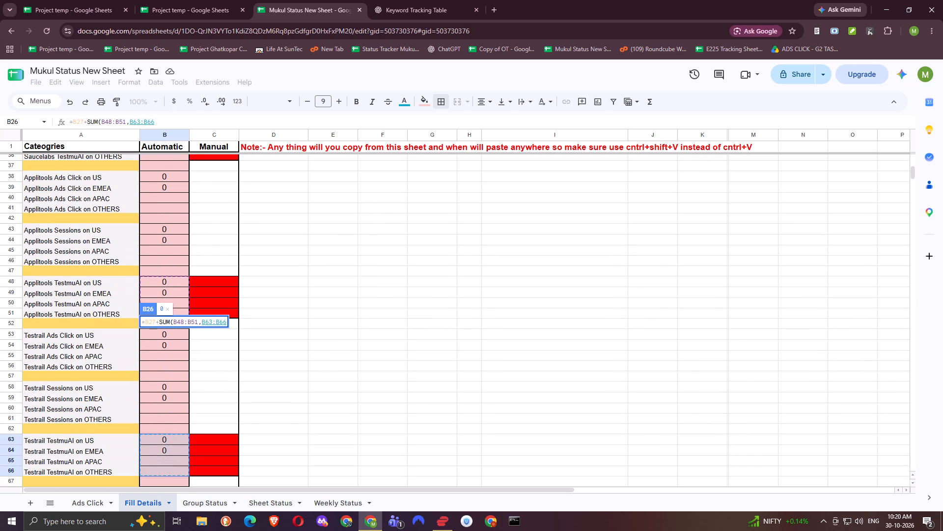
Add the MABL TestmuAI range B78:B81 as the third range of the SUM in the B26 formula.
key(comma)
key(Down)
key(Down)
key(Down)
key(Down)
key(Down)
key(Down)
key(Down)
key(Down)
key(Down)
key(Down)
key(Down)
key(Down)
key(Down)
key(Down)
key(Down)
key(Down)
key(Down)
key(Down)
key(Down)
key(Down)
key(Down)
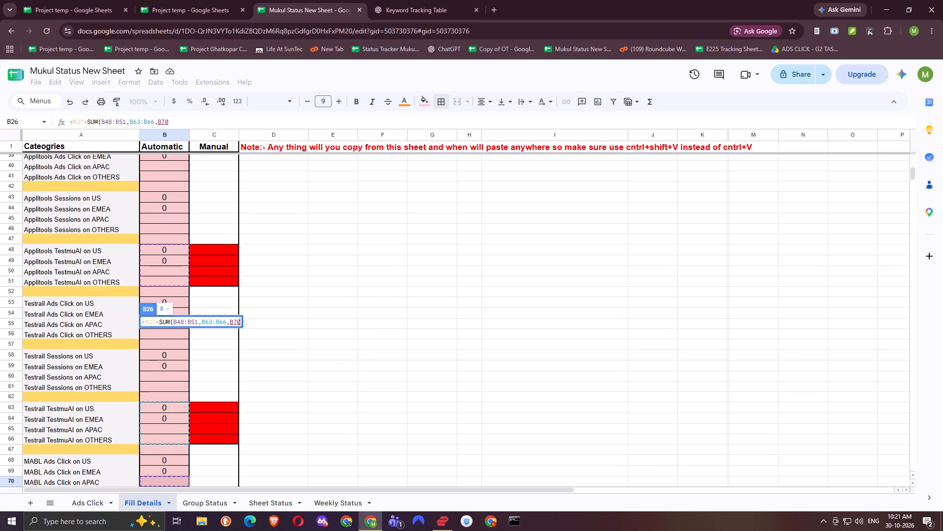
key(Down)
key(Down)
key(Down)
key(Down)
key(Down)
key(Down)
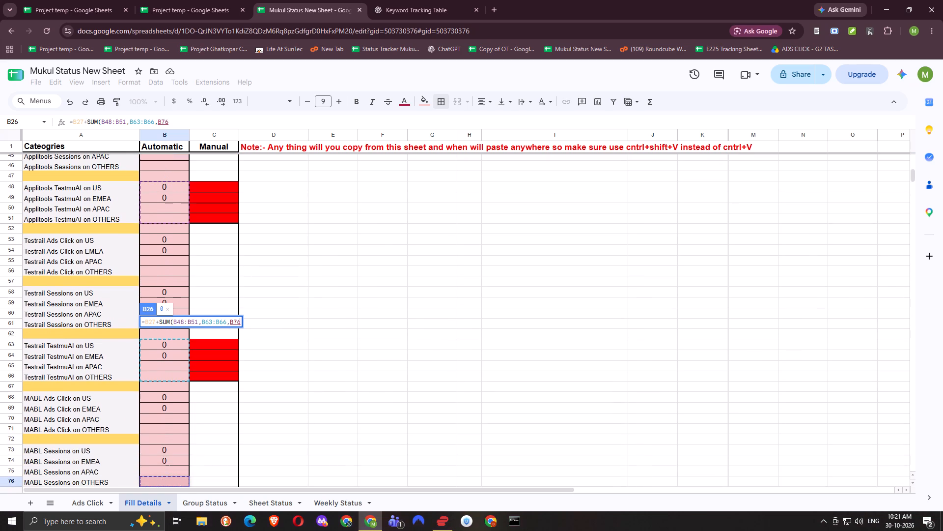
key(Down)
key(Down)
key(shift+Down)
key(shift+Down)
key(shift+Down)
key(shift+Down)
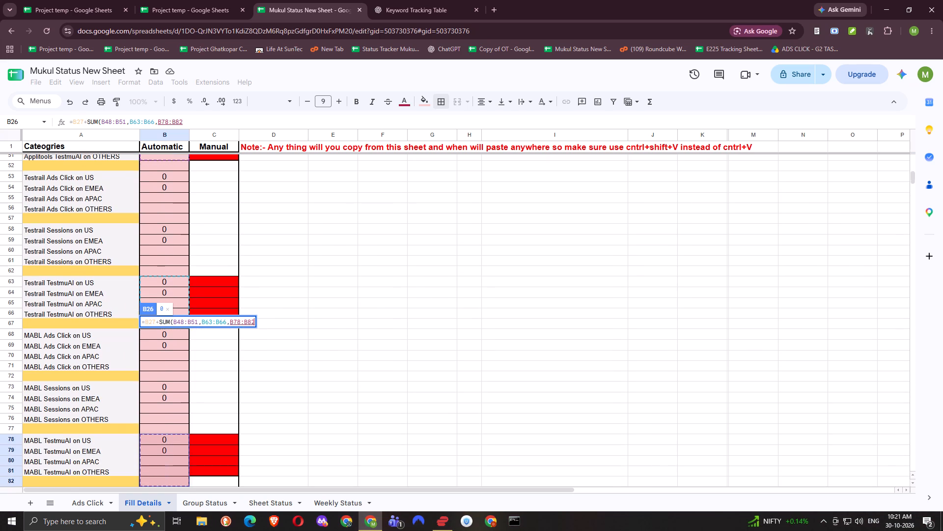
key(shift+Up)
Add the Testrigor TestmuAI range B93:B96 as the fourth range of the SUM in the B26 formula.
key(comma)
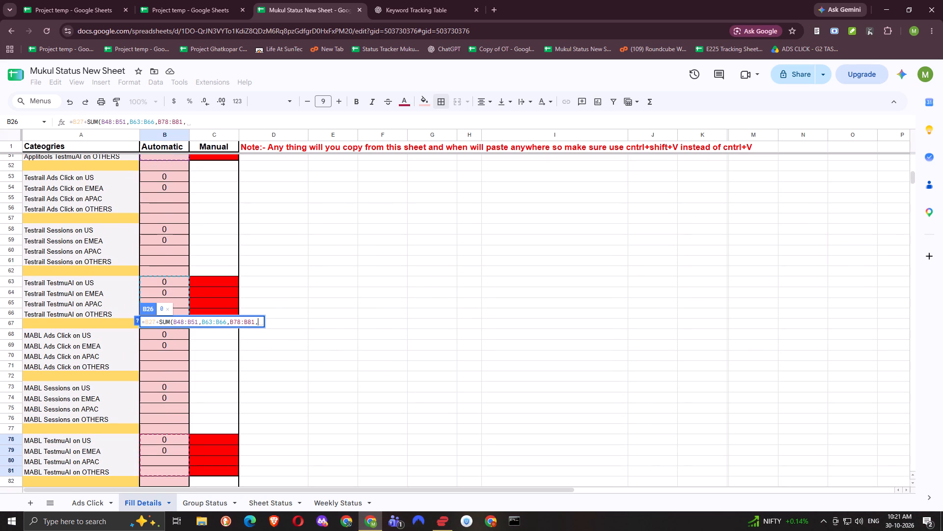
key(Down)
key(Down)
key(Down)
key(Down)
key(Down)
key(Down)
key(Down)
key(Down)
key(Down)
key(Down)
key(Down)
key(Down)
key(Down)
key(Down)
key(Down)
key(Down)
key(Down)
key(Down)
key(Down)
key(Down)
key(Down)
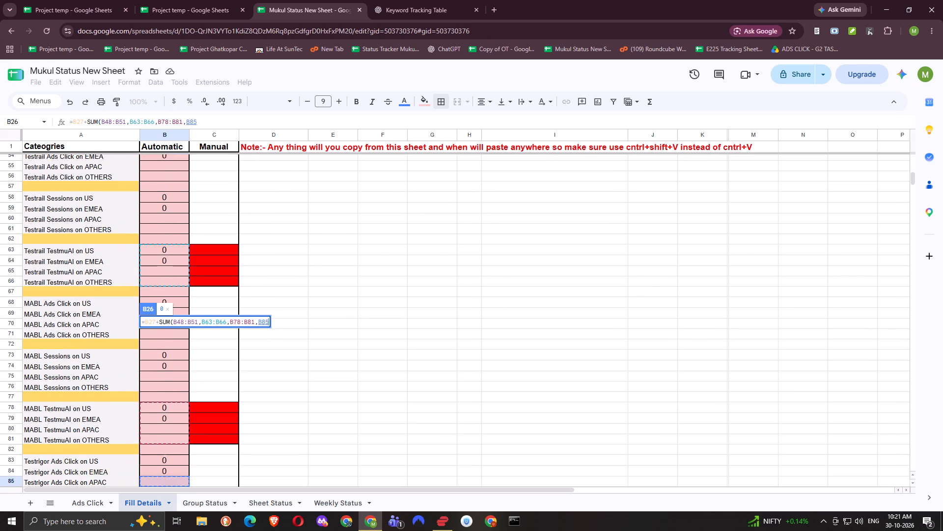
key(Down)
key(Down)
key(Down)
key(Down)
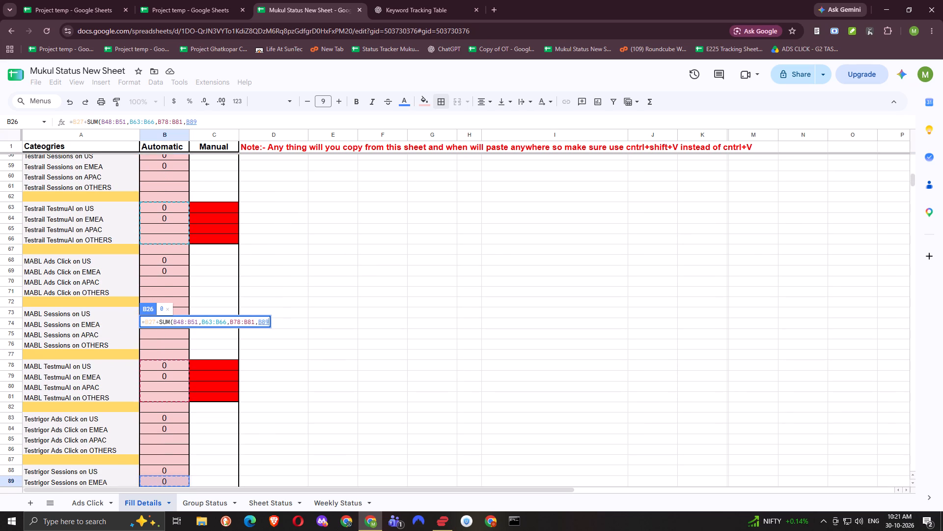
key(Down)
key(Down)
key(Down)
key(Down)
key(Down)
key(Down)
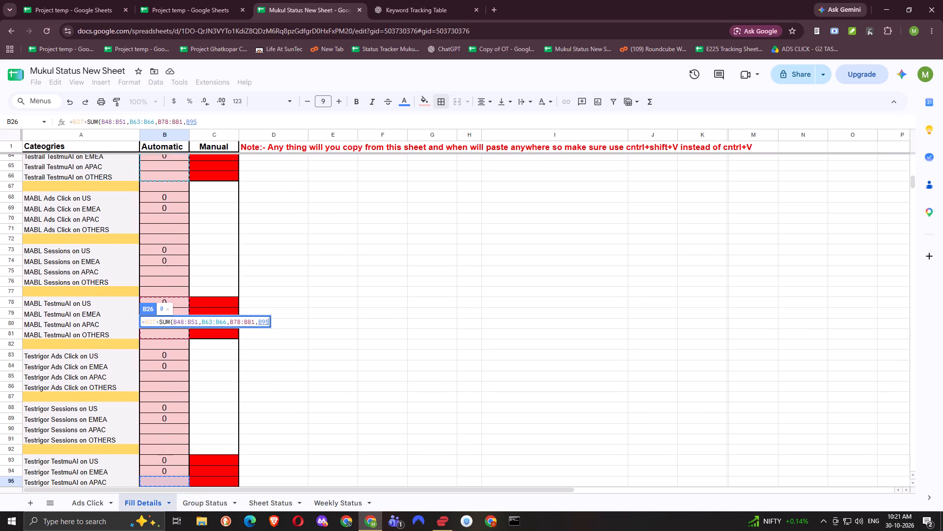
key(Down)
key(Down)
key(Up)
key(Up)
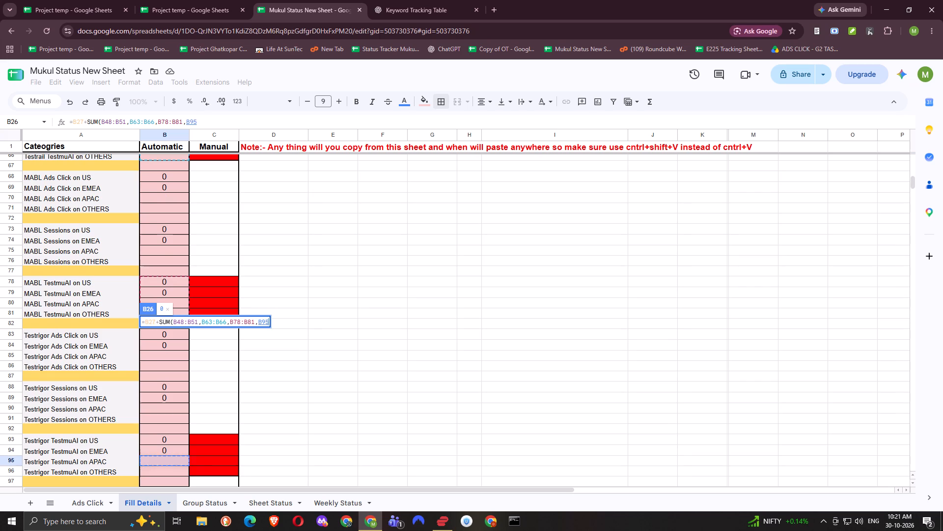
key(Up)
key(Up)
key(shift+Down)
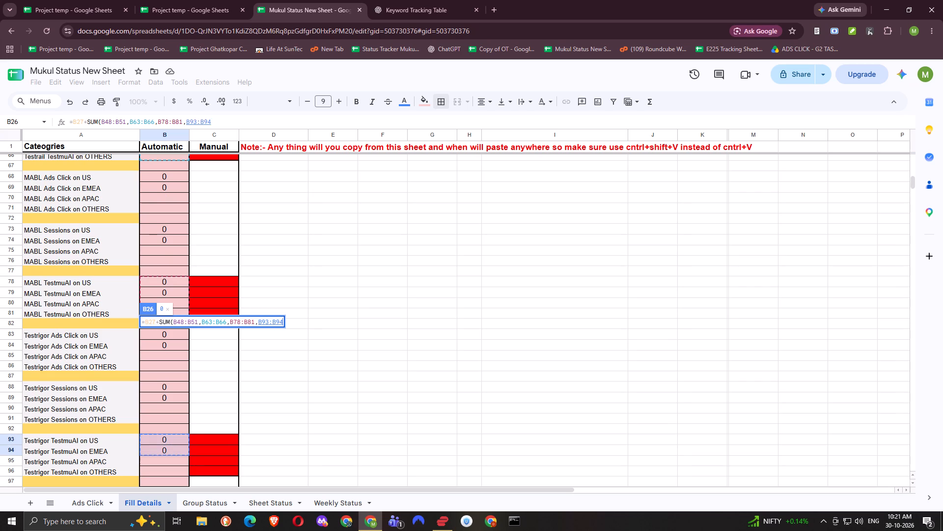
key(shift+Down)
key(shift+Down)
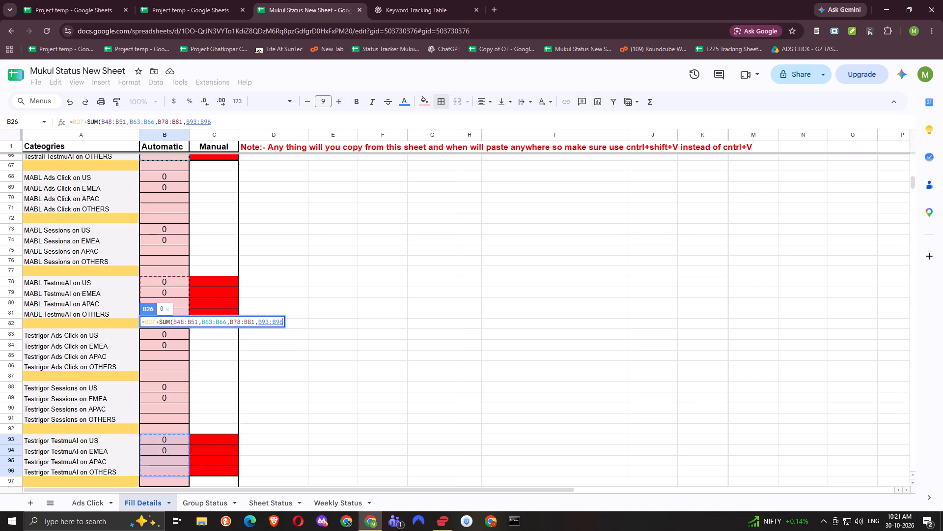
Add the Zephyr TestmuAI range B108:B111 as the fifth range of the SUM in the B26 formula.
key(comma)
key(Down)
key(Down)
key(Down)
key(Down)
key(Down)
key(Down)
key(Down)
key(Down)
key(Down)
key(Down)
key(Down)
key(Down)
key(Down)
key(Down)
key(Down)
key(Down)
key(Down)
key(Down)
key(Down)
key(Down)
key(Down)
key(Down)
key(Down)
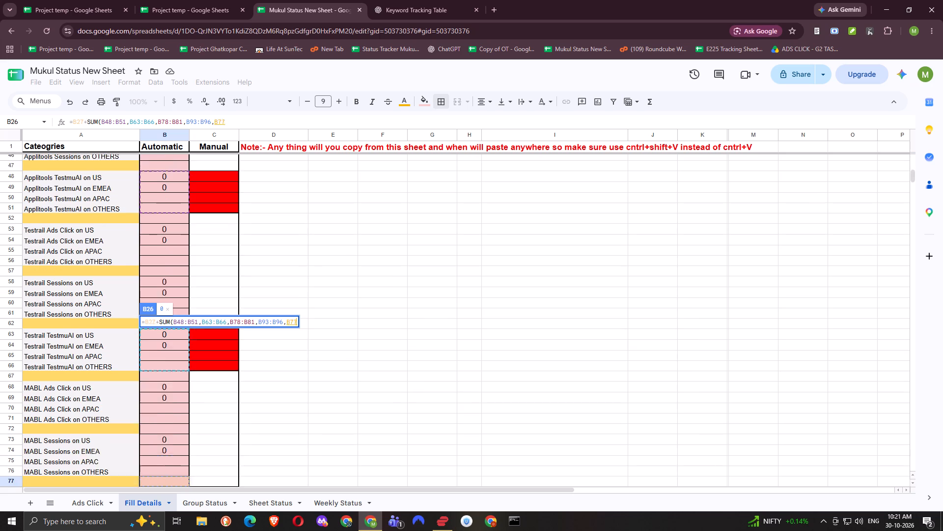
key(Down)
key(Down)
key(Down)
key(Down)
key(Down)
key(Down)
key(Down)
key(Down)
key(Down)
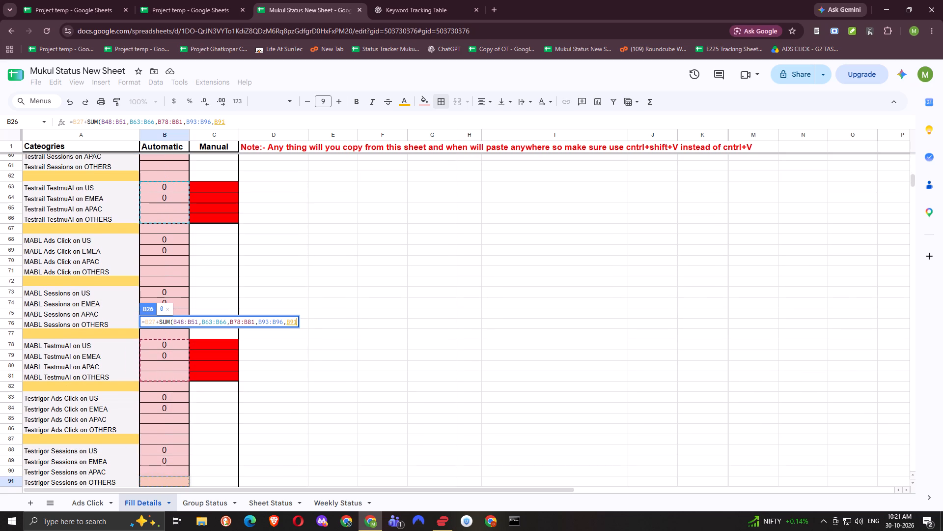
key(Down)
key(Down)
key(Down)
key(Down)
key(Down)
key(Down)
key(Down)
key(Down)
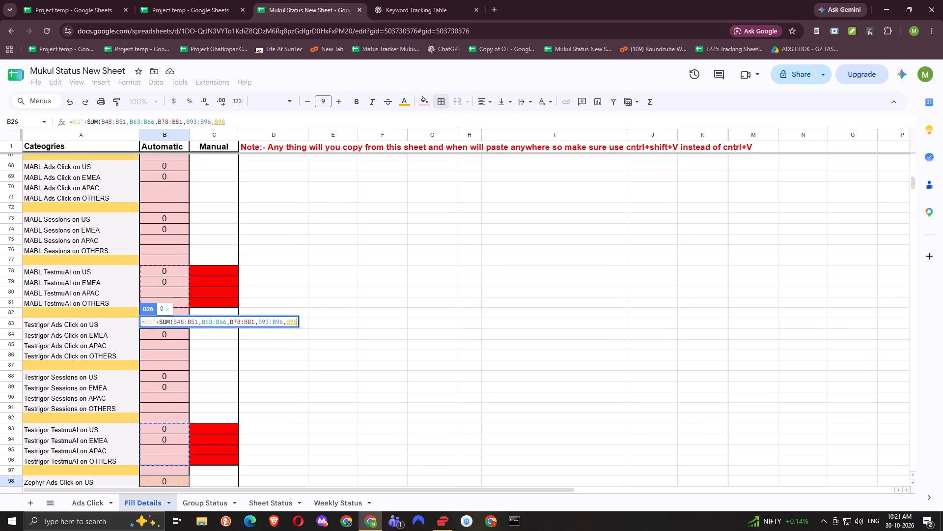
key(Down)
key(Down)
key(Down)
key(Down)
key(Down)
key(Down)
key(Down)
key(Down)
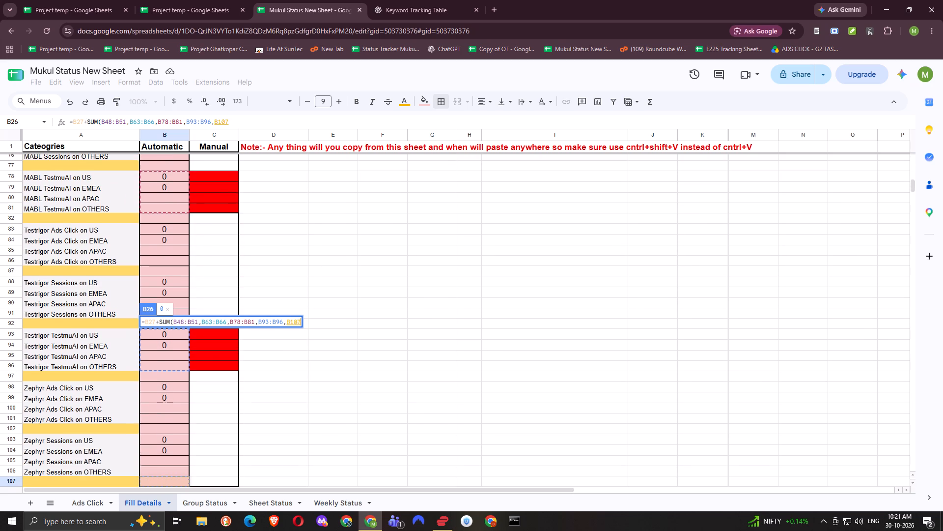
key(Down)
key(Down)
key(Up)
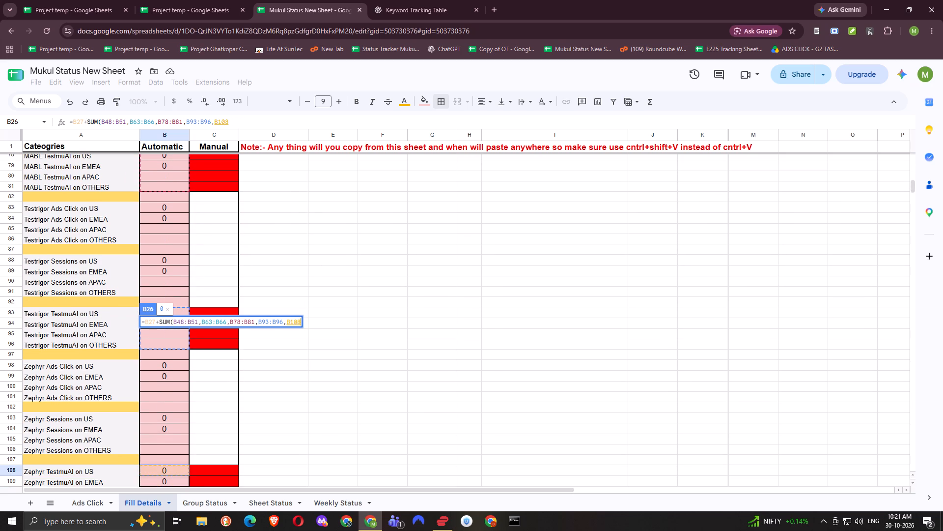
key(shift+Down)
key(shift+Down)
key(shift+Down)
Add the App Automate TestmuAI cell B115 as the next argument of the SUM in the B26 formula.
key(comma)
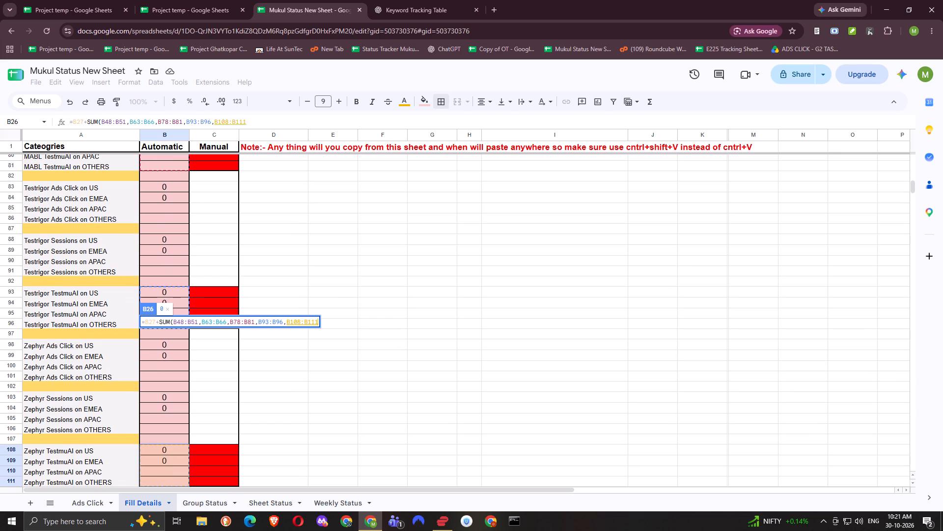
key(Down)
key(Down)
key(Down)
key(Down)
key(Down)
key(Down)
key(Down)
key(Down)
key(Down)
key(Down)
key(Down)
key(Down)
key(Down)
key(Down)
key(Down)
key(Down)
key(Down)
key(Down)
key(Down)
key(Down)
key(Down)
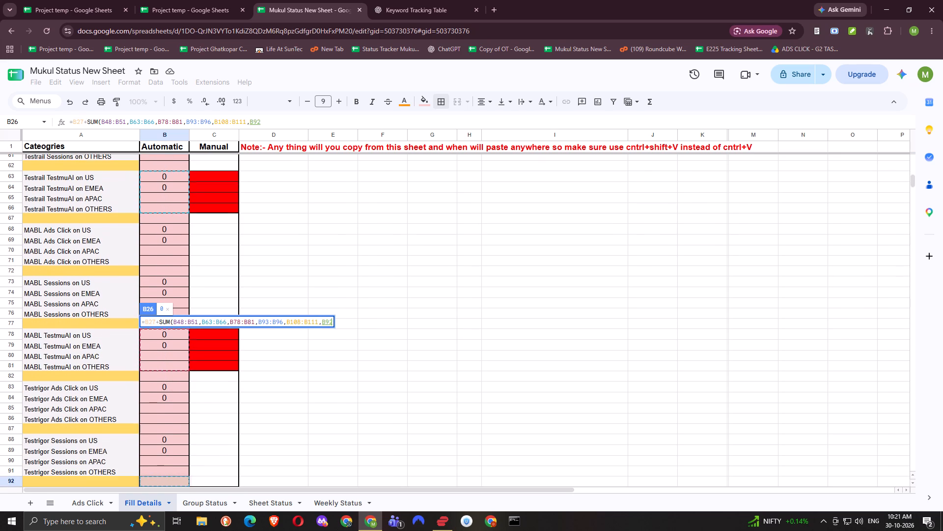
key(Down)
key(Down)
key(Down)
key(Down)
key(Down)
key(Down)
key(Down)
key(Down)
key(Down)
key(Down)
key(Down)
key(Down)
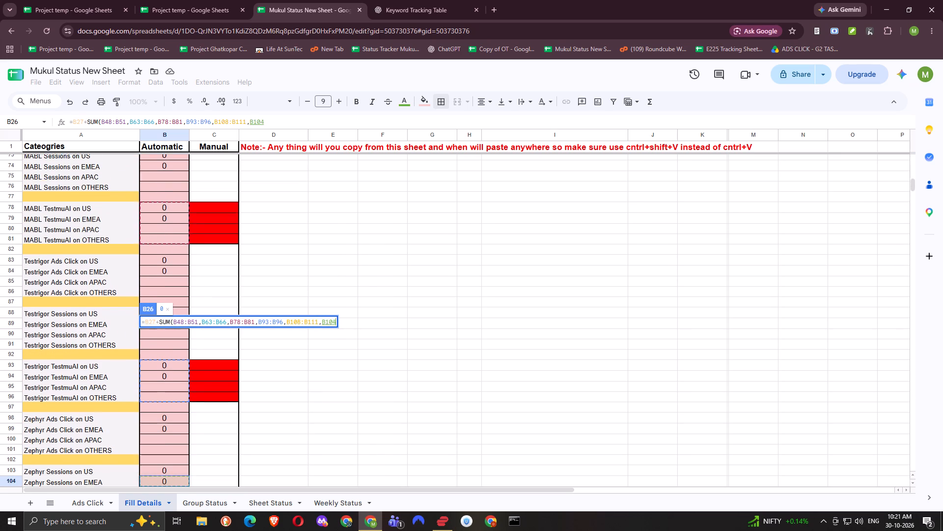
key(Down)
key(Down)
key(Down)
key(Down)
key(Down)
key(Down)
key(Down)
key(Down)
key(Down)
key(Down)
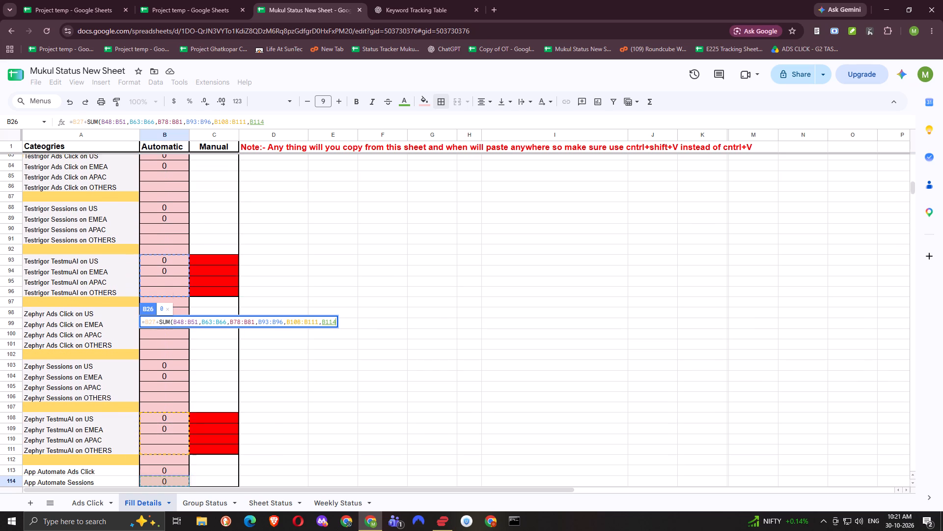
key(Down)
key(Down)
key(Down)
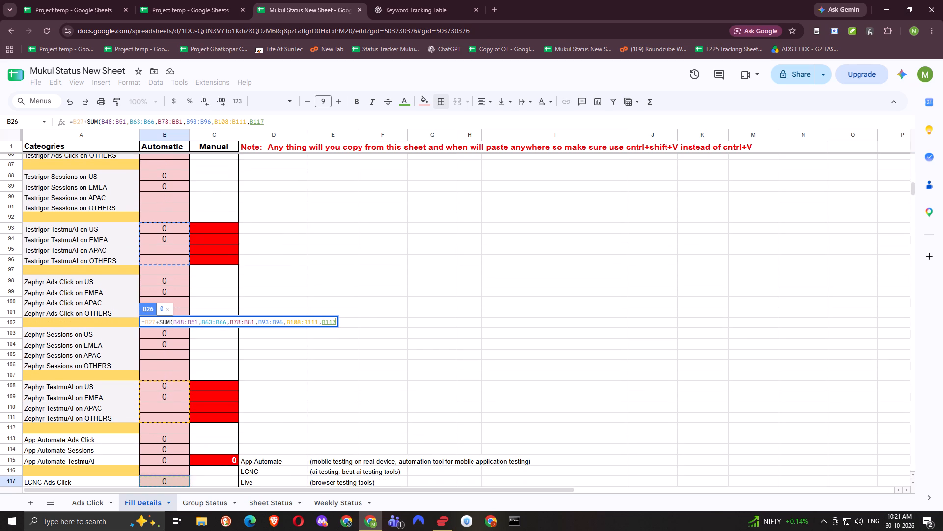
key(Up)
key(Up)
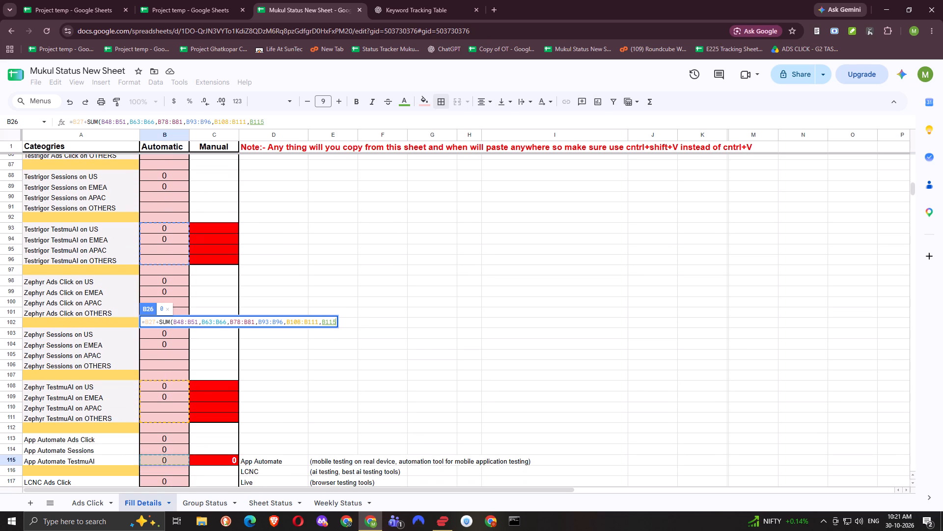
Add the LCNC, Live and Live Browser TestmuAI cells B119, B123 and B127 to the SUM and commit the B26 formula.
key(comma)
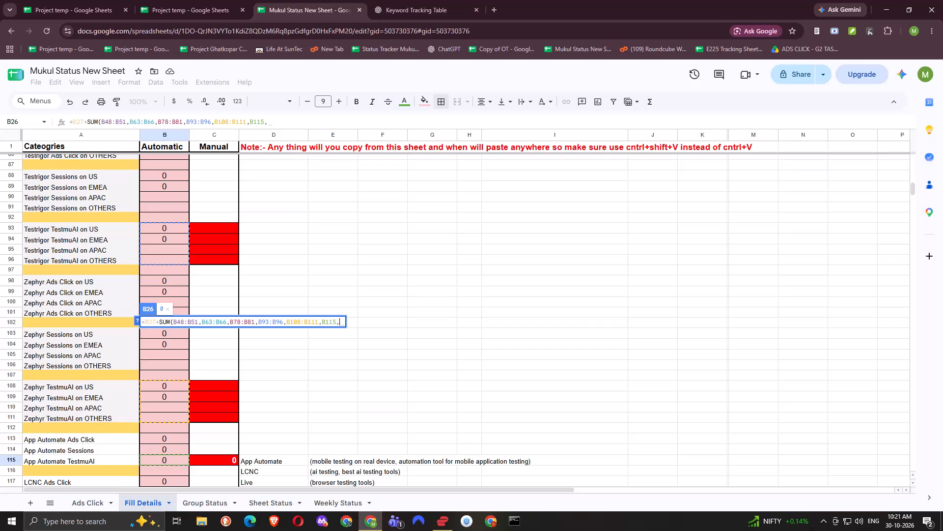
scroll(217, 383, down, 2)
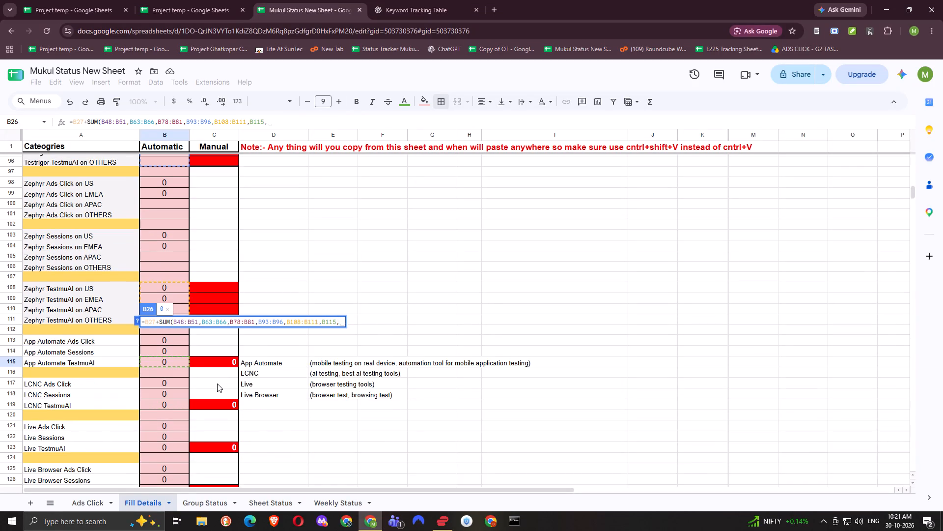
scroll(217, 383, down, 1)
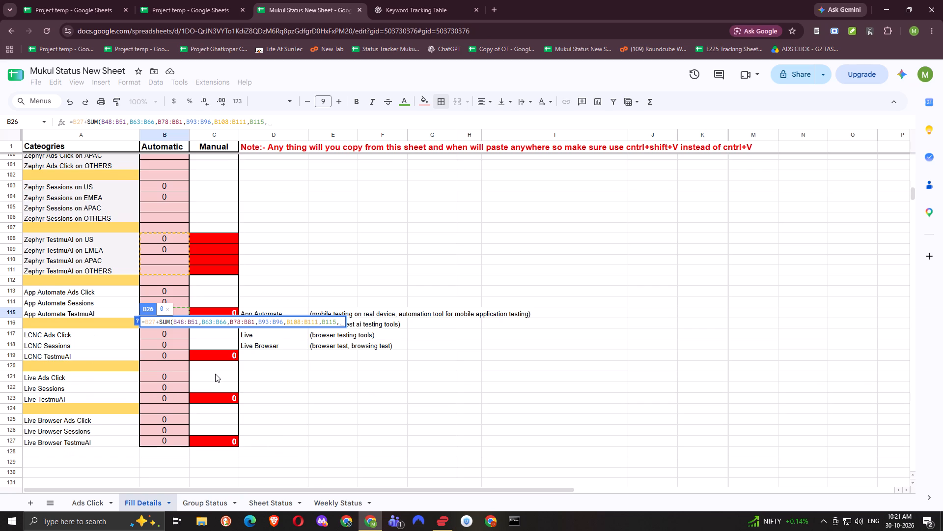
key(b)
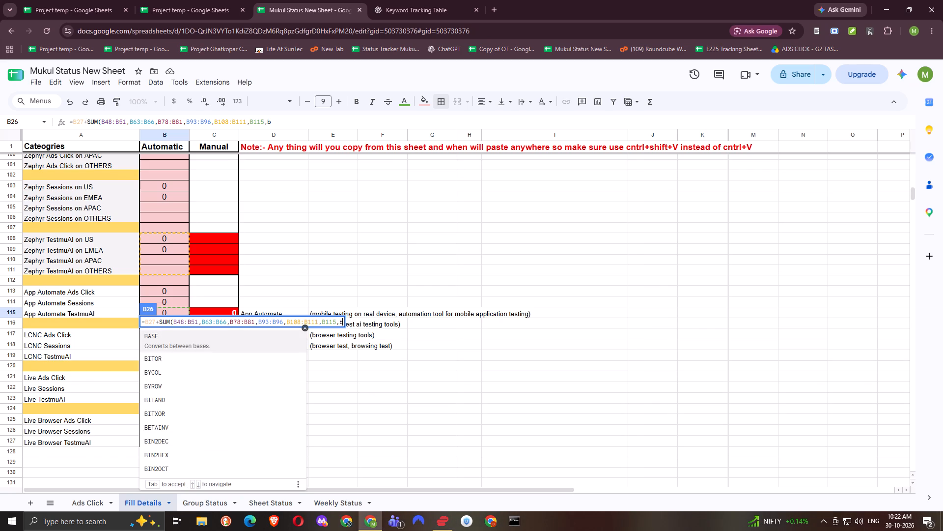
key(BackSpace)
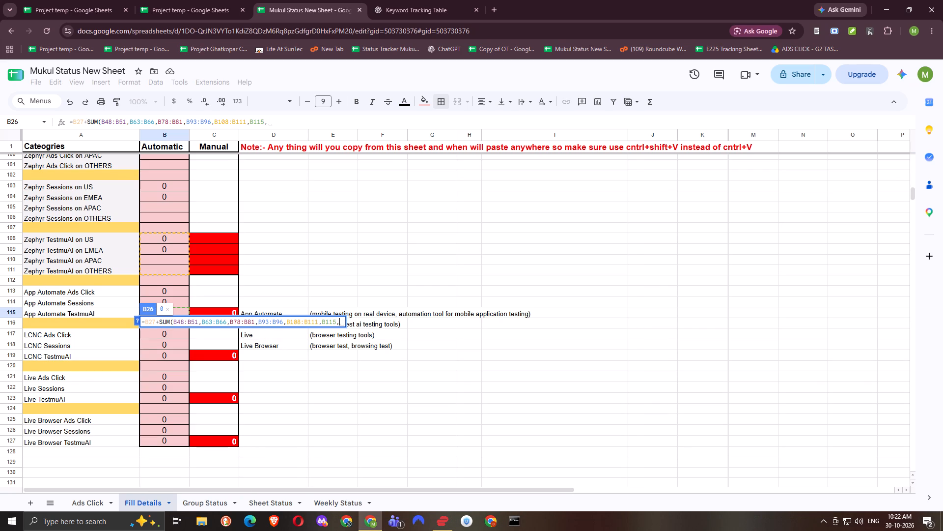
key(b)
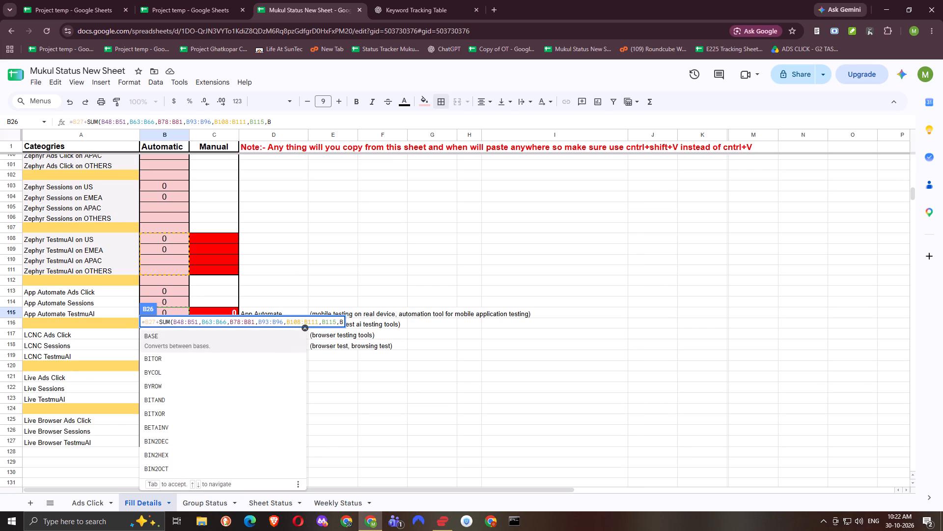
text(119)
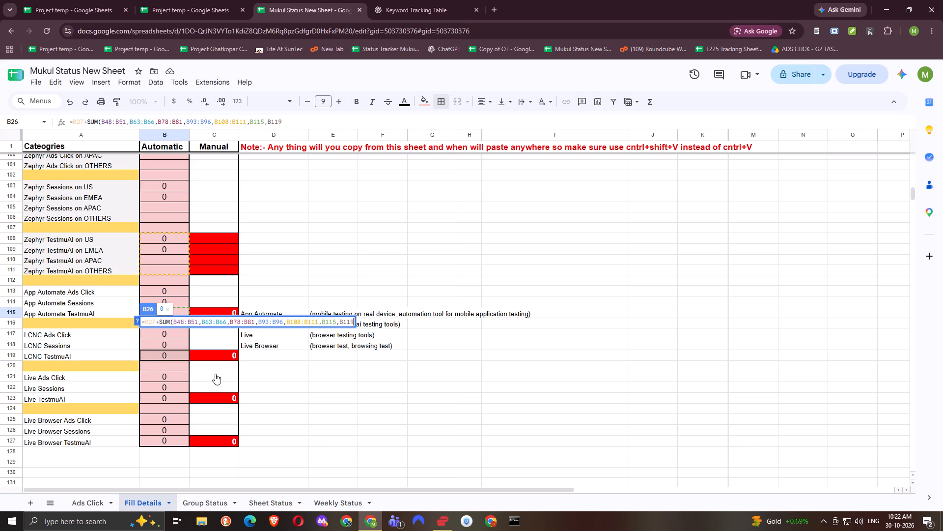
key(comma)
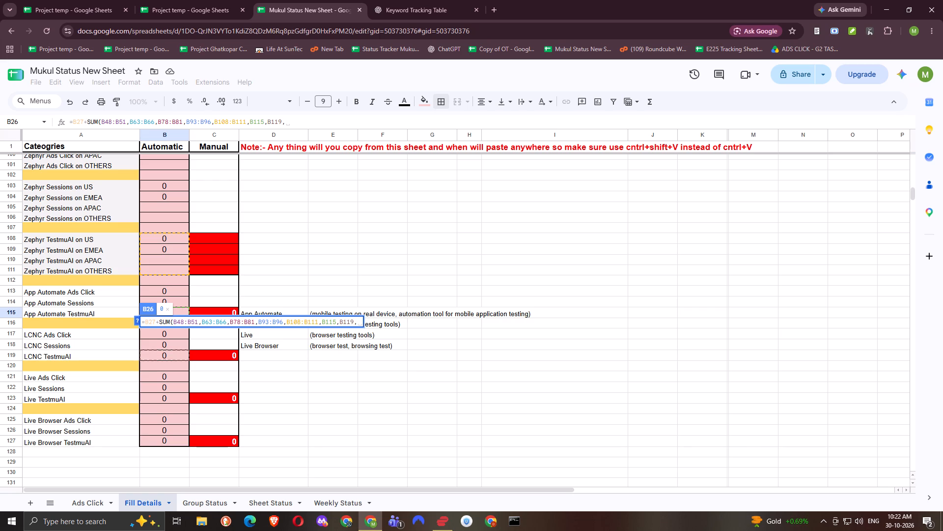
key(b)
text(123)
key(comma)
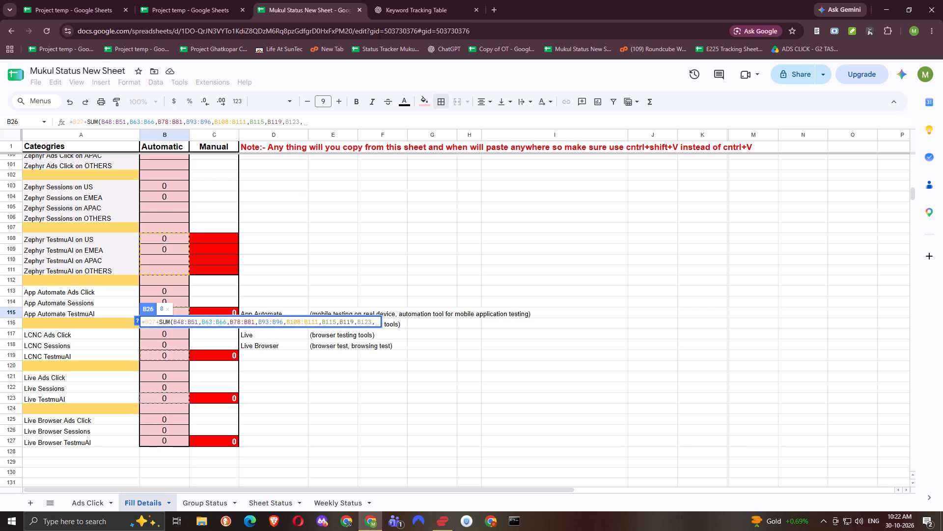
text(B127)
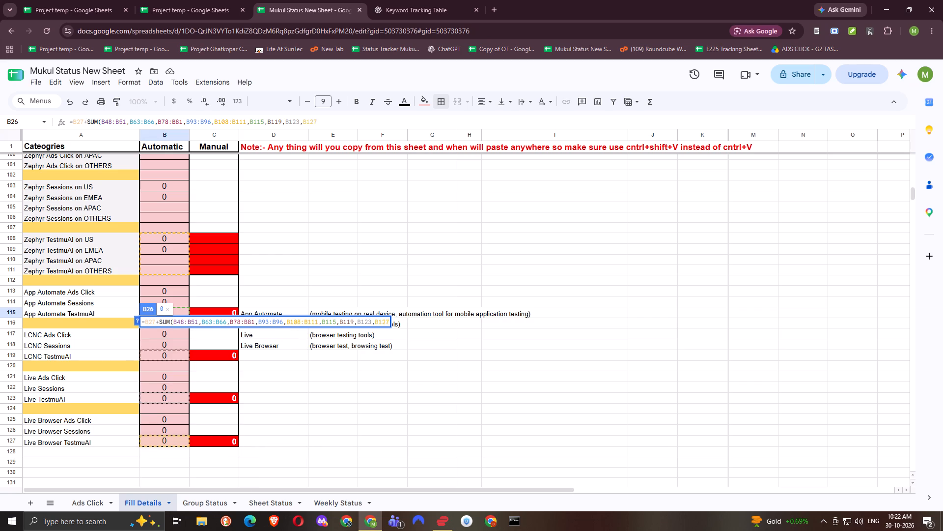
key(Return)
Inspect the Total Ads formula in B2 and review the Automatic column through the Live Browser rows.
scroll(182, 305, up, 4)
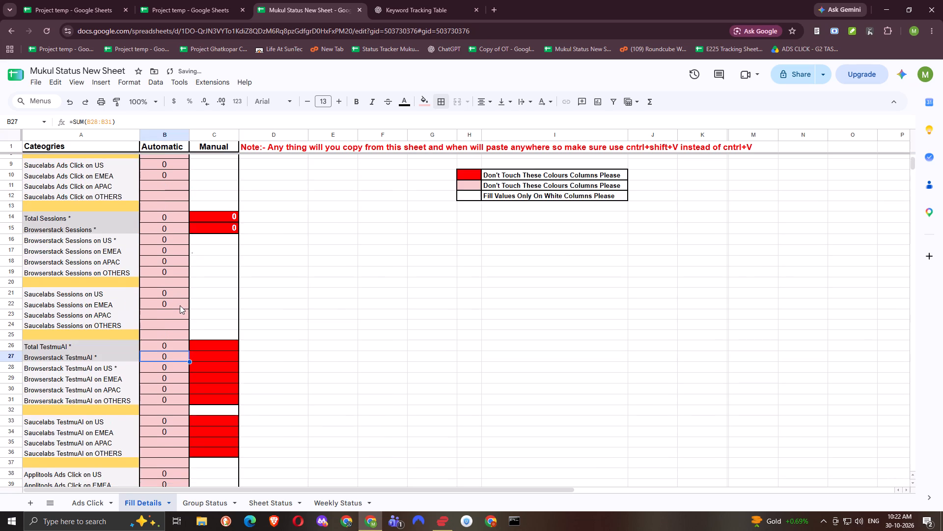
scroll(180, 305, up, 4)
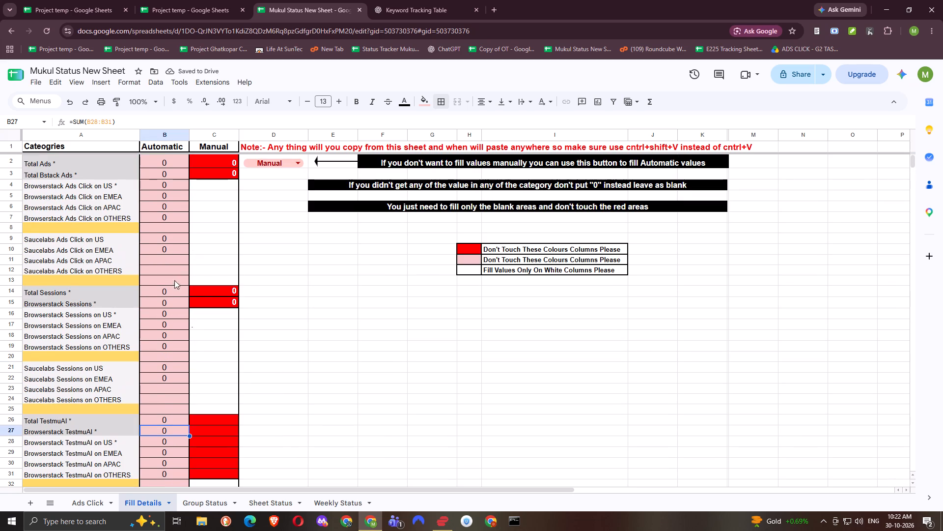
click(172, 166)
double_click(172, 166)
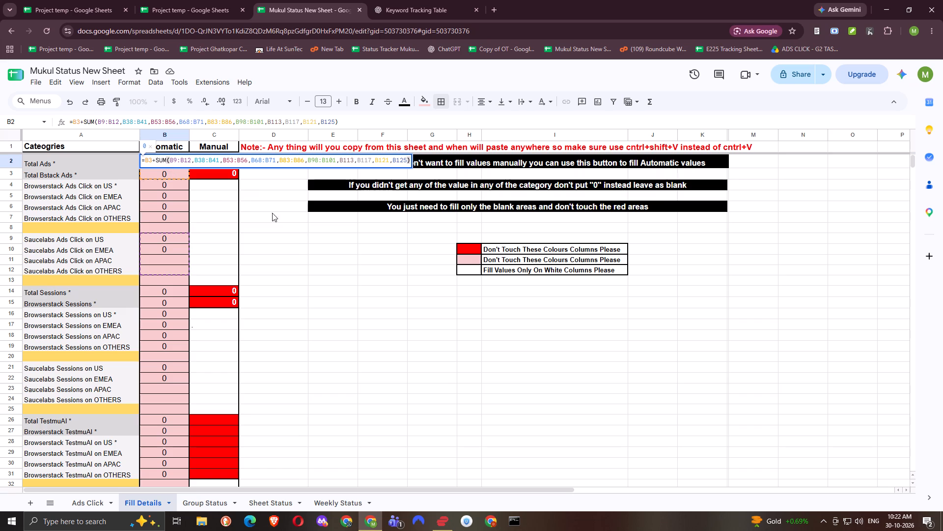
click(293, 213)
scroll(278, 242, down, 1)
scroll(263, 285, down, 2)
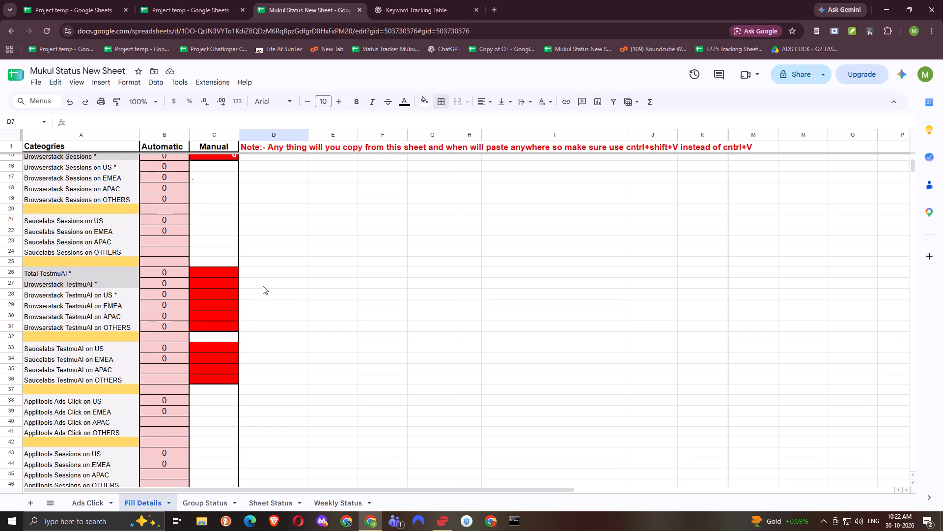
scroll(262, 286, down, 9)
scroll(261, 286, up, 1)
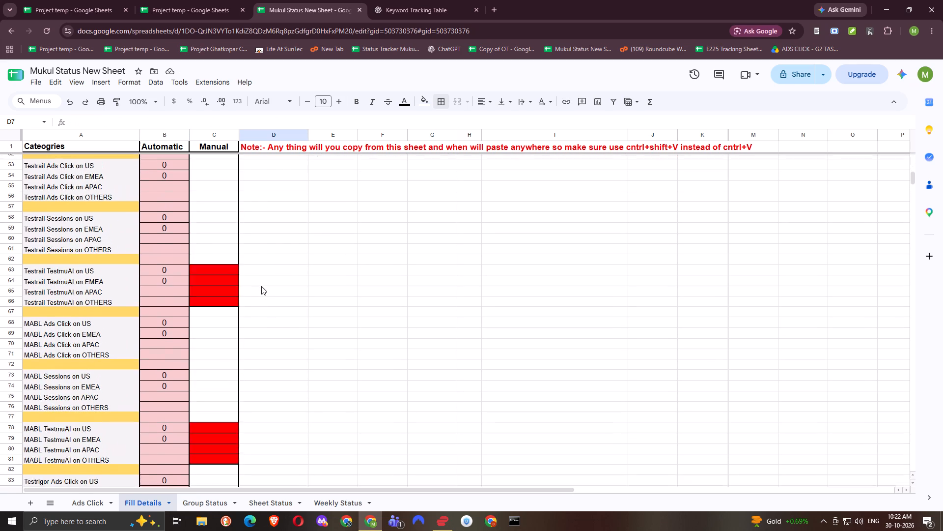
scroll(261, 286, up, 2)
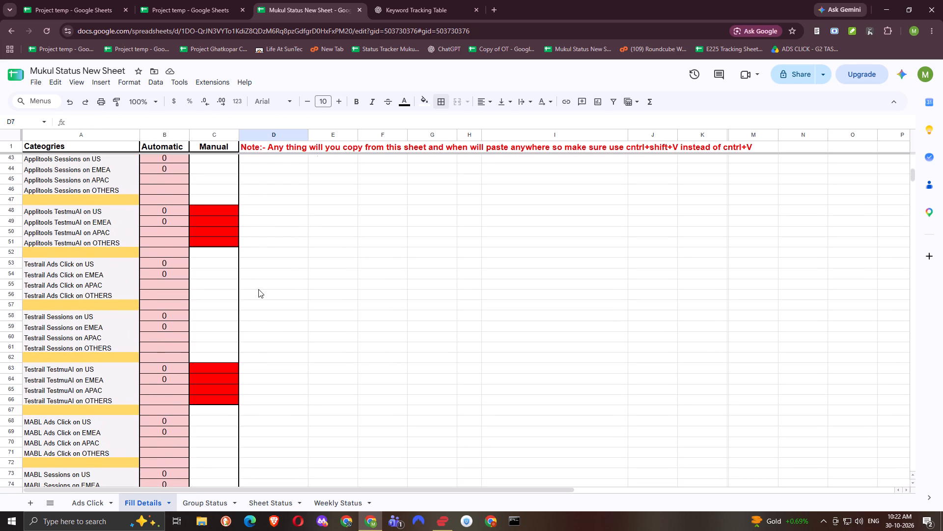
scroll(258, 289, up, 3)
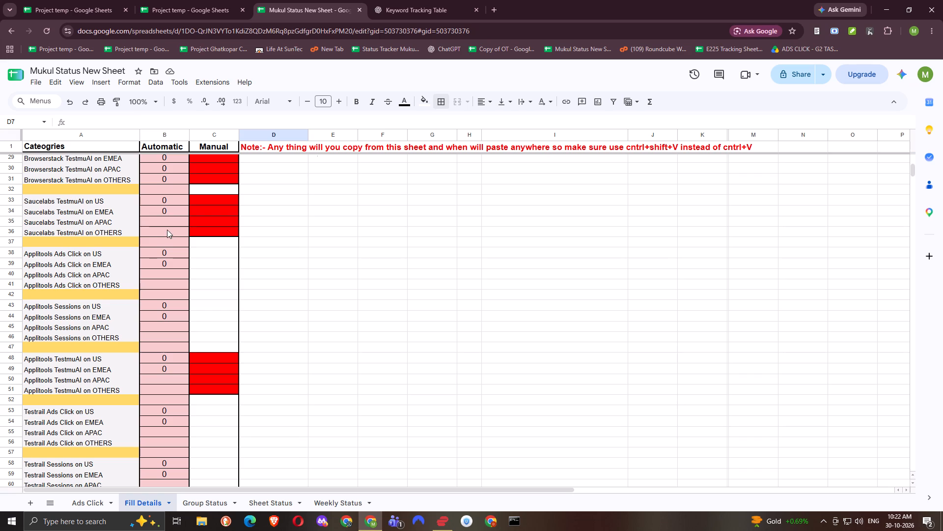
click(167, 225)
click(168, 236)
scroll(237, 264, down, 10)
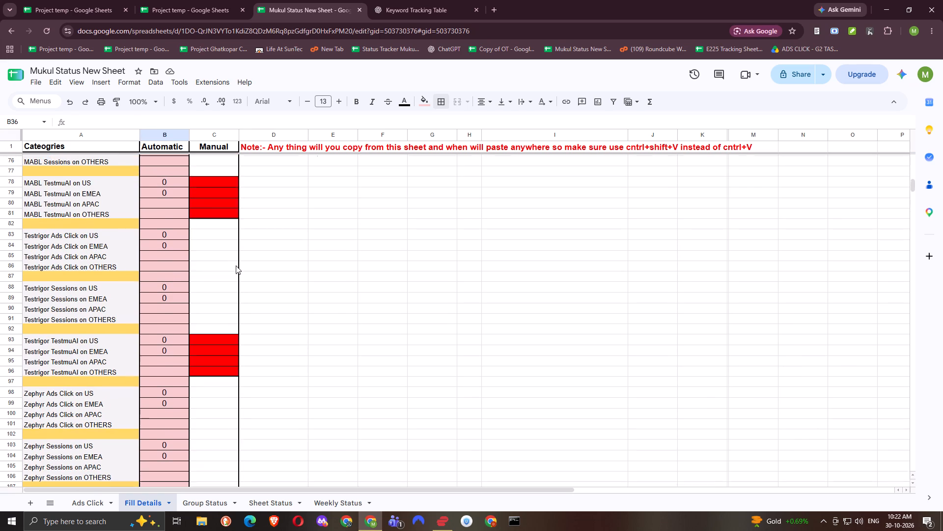
scroll(234, 266, down, 7)
Switch to the Ads Click sheet and select the Browserstack USA cell H2 under Ads Click.
click(89, 501)
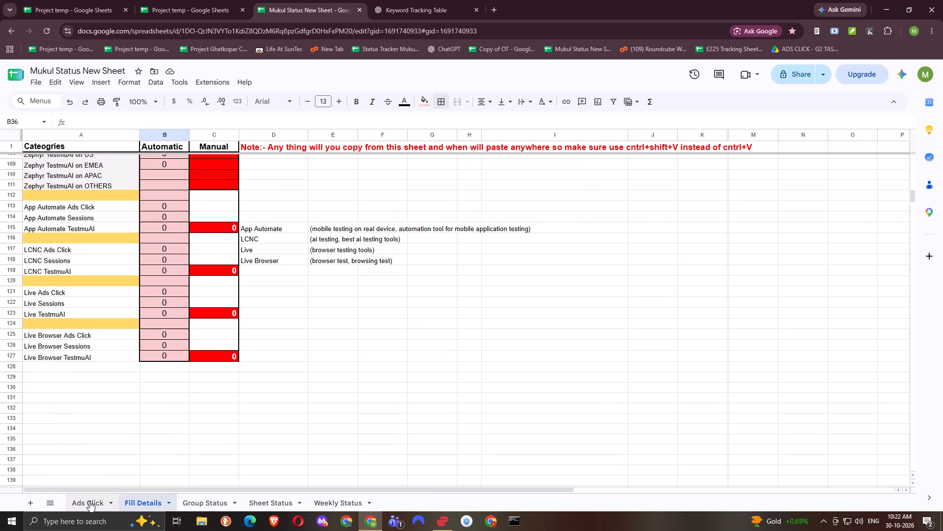
scroll(563, 270, up, 5)
click(506, 164)
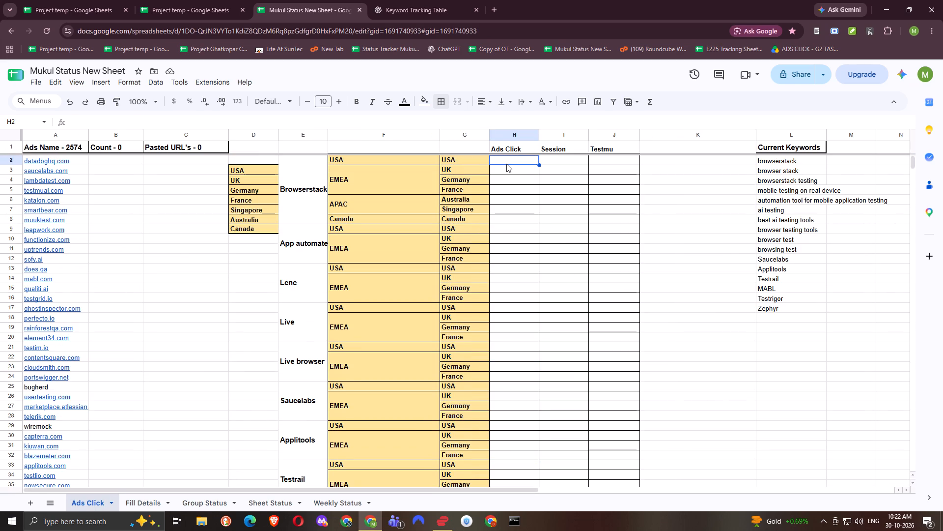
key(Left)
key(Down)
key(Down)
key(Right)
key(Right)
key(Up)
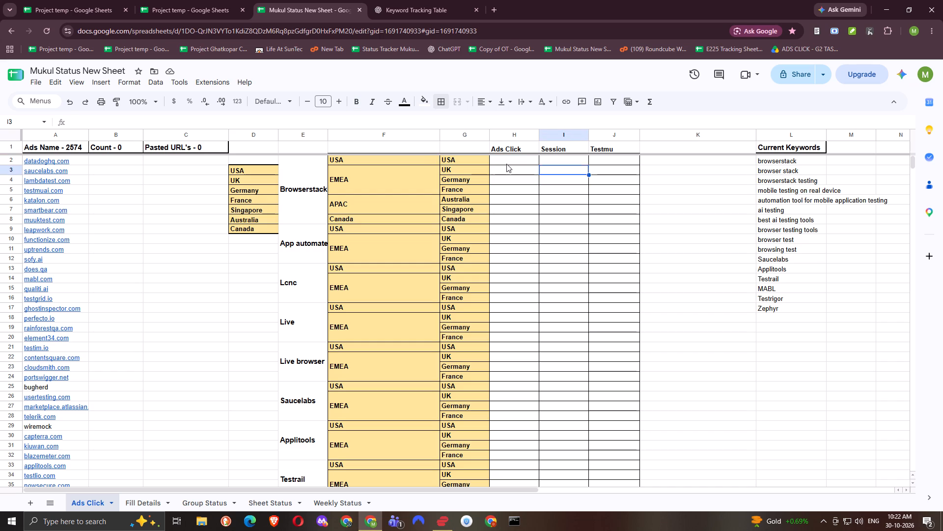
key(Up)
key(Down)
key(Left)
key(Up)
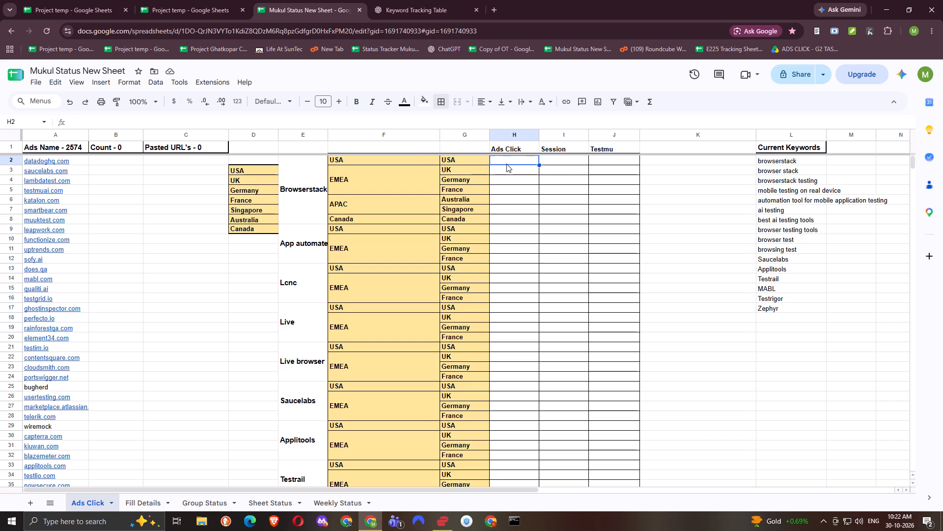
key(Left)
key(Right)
Enter the Browserstack Ads Click values 4, 1, 2, 2, 2 in H2:H6, for USA through Australia.
key(Return)
key(Left)
key(Left)
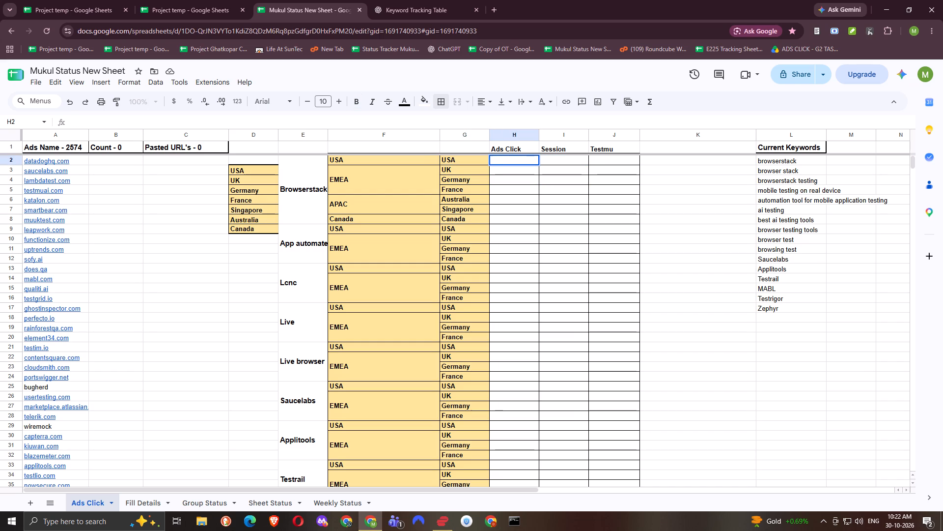
key(4)
key(Return)
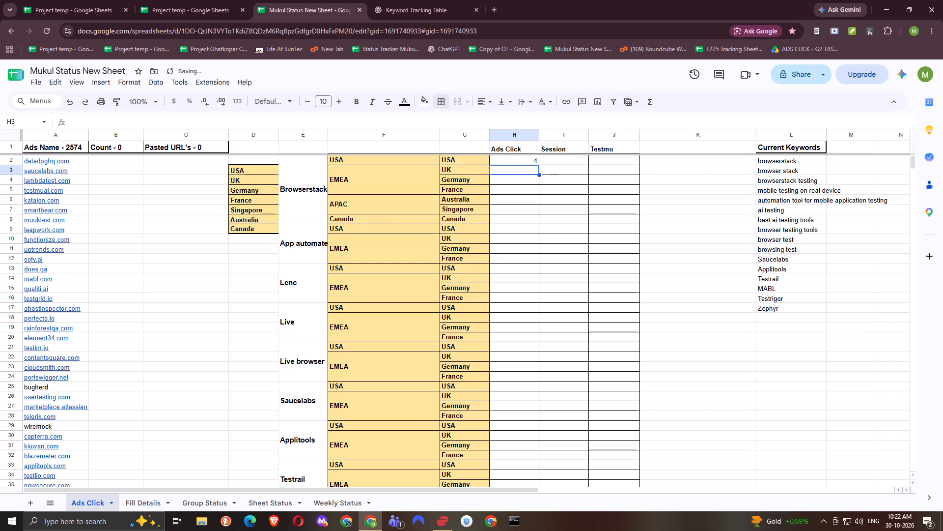
key(1)
key(Down)
key(2)
key(Down)
key(1)
key(Down)
key(2)
key(Up)
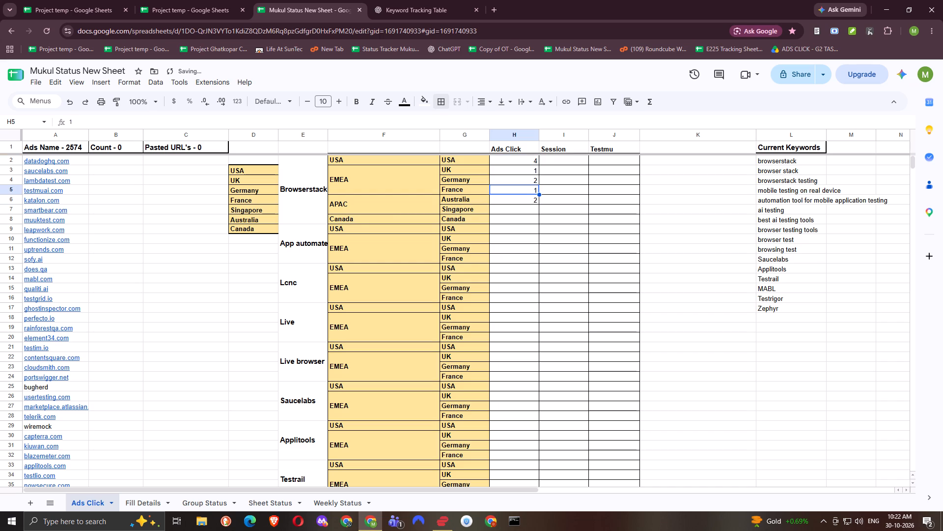
key(2)
key(Down)
Enter the App automate Ads Click values 11, 2, 2, 2 in H9:H12, leaving Browserstack Singapore and Canada blank.
key(Down)
key(Down)
key(Down)
text(11)
key(Down)
key(2)
key(Down)
key(2)
key(Down)
key(2)
key(Down)
Enter the Lcnc Ads Click values 1, 12, 1, 1 in H13:H16, for USA, UK, Germany and France.
key(1)
key(Down)
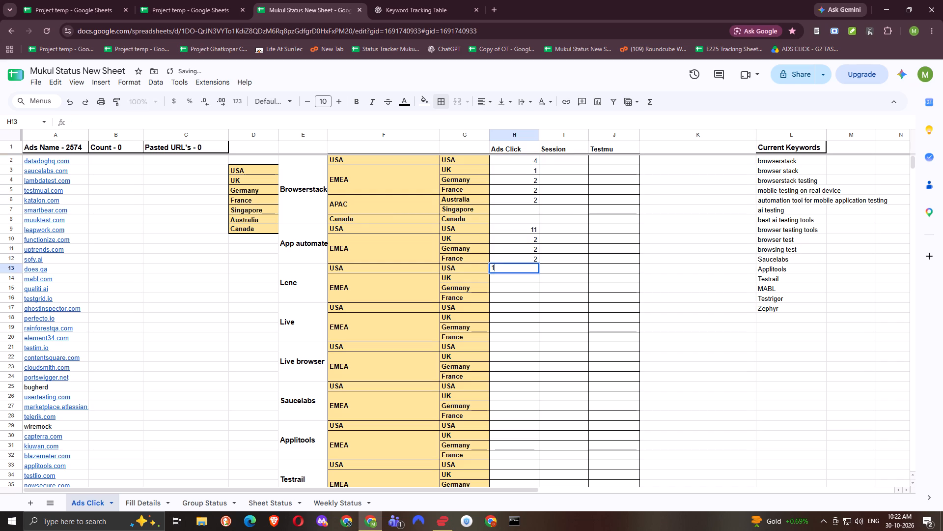
text(12)
key(Down)
key(1)
key(Down)
key(1)
key(Down)
Enter the Live Ads Click values 2, 21, 2, 2 in H17:H20, for USA, UK, Germany and France.
key(2)
key(Down)
text(21)
key(Down)
key(2)
key(Down)
key(2)
key(Down)
Enter the Live browser Ads Click values 1, 1, 11, 1 in H21:H24, for USA, UK, Germany and France.
key(1)
key(Down)
key(1)
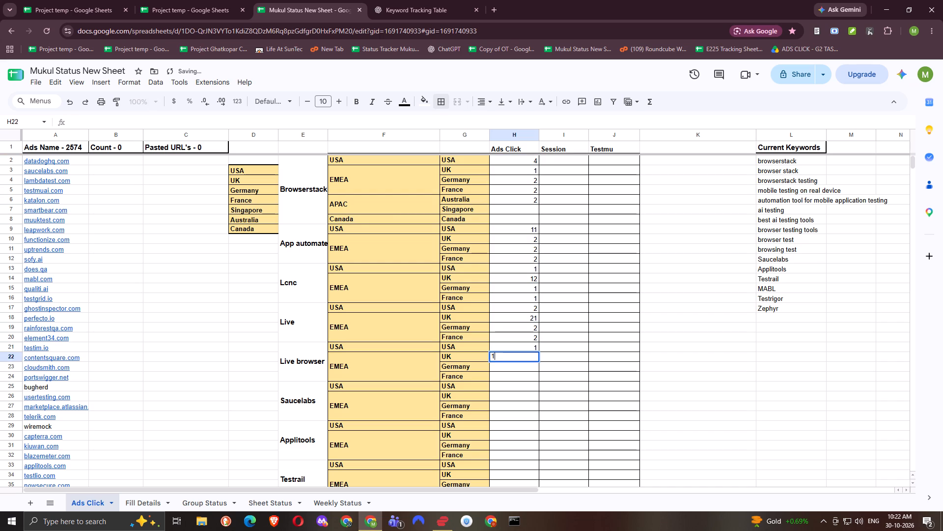
key(Down)
text(11)
key(Down)
key(1)
key(Down)
Enter 1 in each Saucelabs Ads Click cell, H25:H28, for USA, UK, Germany and France.
key(1)
key(Down)
key(1)
key(Down)
key(1)
key(Down)
key(1)
key(Down)
Enter the Applitools Ads Click values 1, 2, 2, 4 in H29:H32, for USA, UK, Germany and France.
key(1)
key(Down)
key(2)
key(Down)
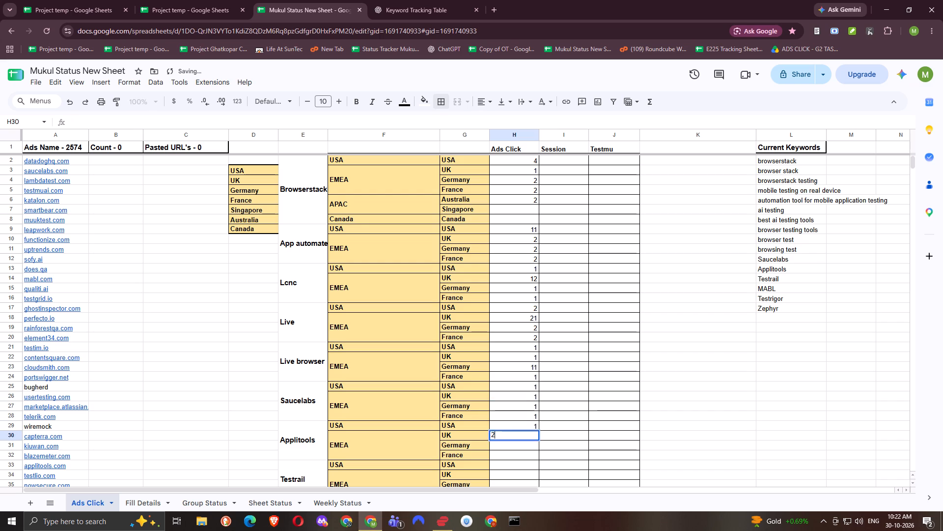
key(2)
key(Down)
key(4)
key(Down)
Enter the Testrail Ads Click values 2, 2, 1, 1 in H33:H36, for USA, UK, Germany and France.
key(2)
key(Down)
key(2)
key(Down)
key(1)
key(Down)
key(1)
key(Down)
Enter the MABL Ads Click values 1, 2, 1, 2 in H37:H40, for USA, UK, Germany and France.
key(1)
key(Down)
key(2)
key(Down)
key(1)
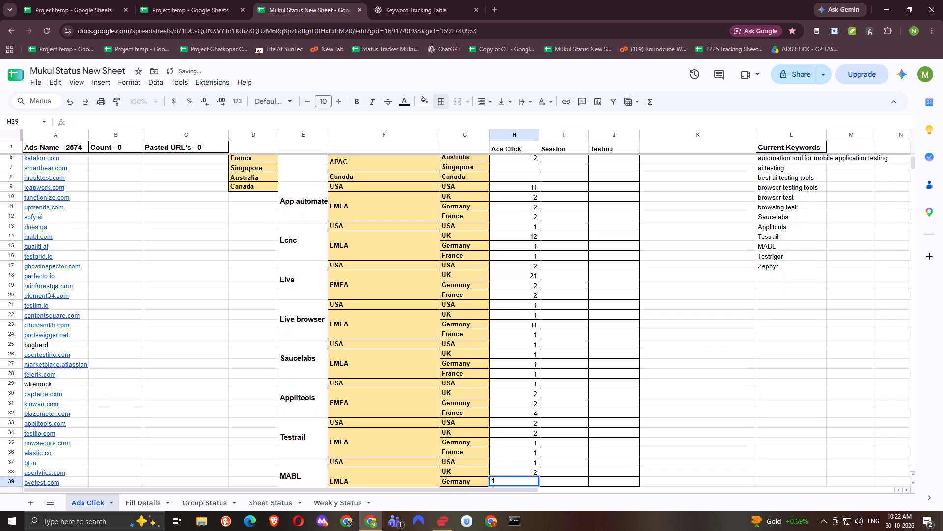
key(Down)
key(2)
key(Down)
Enter the Testrigor Ads Click values 2, 1, 4, 12 in H41:H44, for USA, UK, Germany and France.
key(2)
key(Down)
key(1)
key(Down)
key(4)
key(Down)
text(12)
key(Down)
Enter 1 in each Zephyr Ads Click cell, H45:H48, for USA, UK, Germany and France.
key(1)
key(Down)
key(1)
key(Down)
key(1)
key(Down)
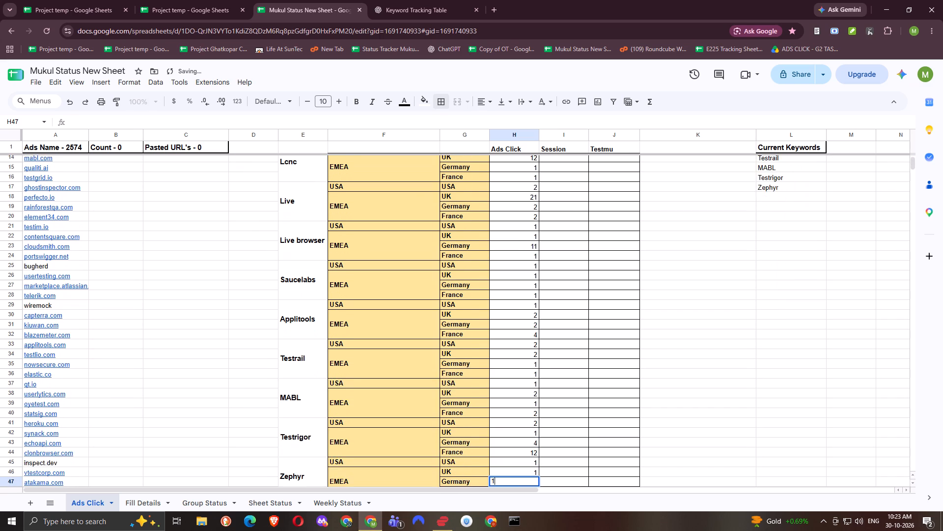
key(1)
key(Down)
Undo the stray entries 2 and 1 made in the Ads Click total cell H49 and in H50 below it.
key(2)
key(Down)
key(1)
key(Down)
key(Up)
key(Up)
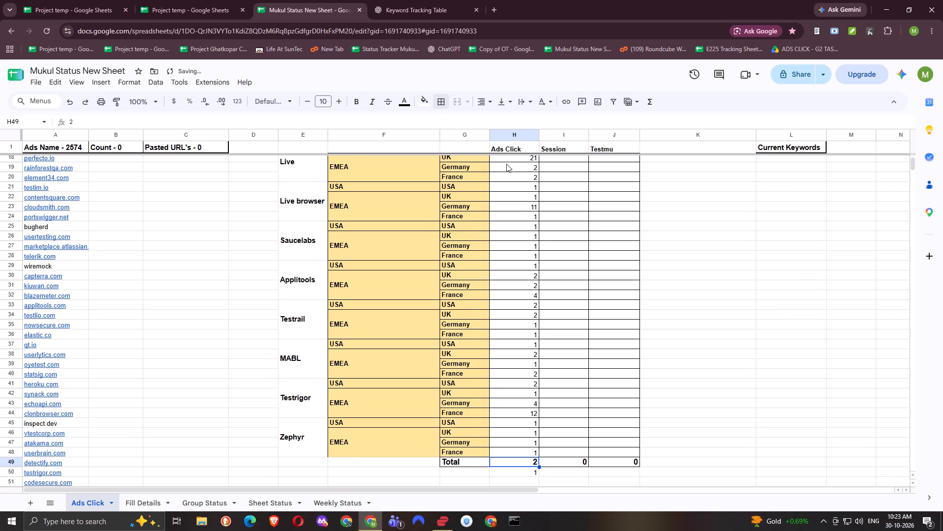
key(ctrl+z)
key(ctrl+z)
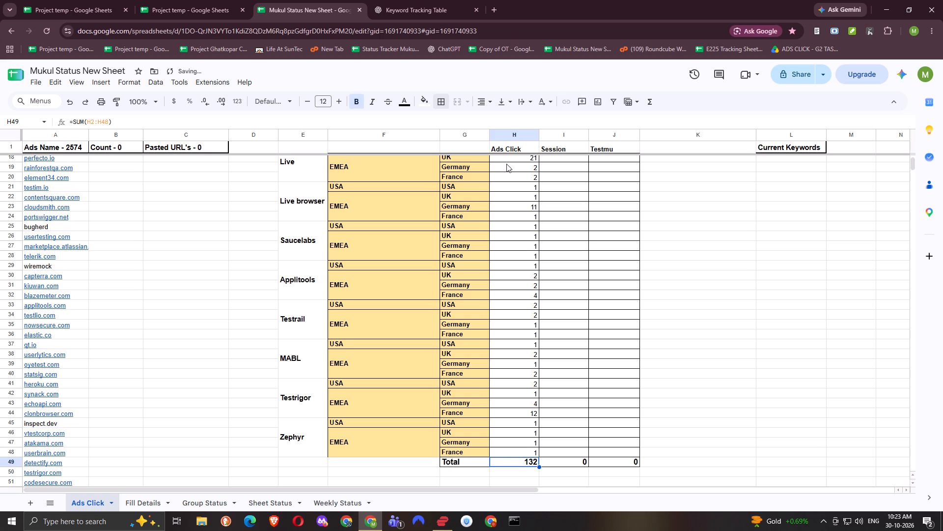
Copy the Ads Click values H9:H48 and paste them into the Session column starting at I2.
key(Up)
key(Right)
key(Left)
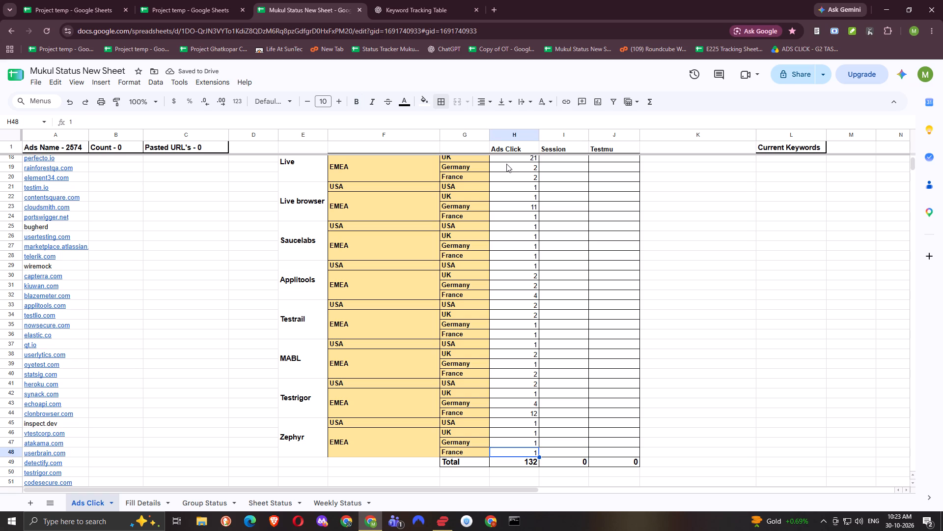
key(Right)
key(Left)
key(ctrl+shift+Up)
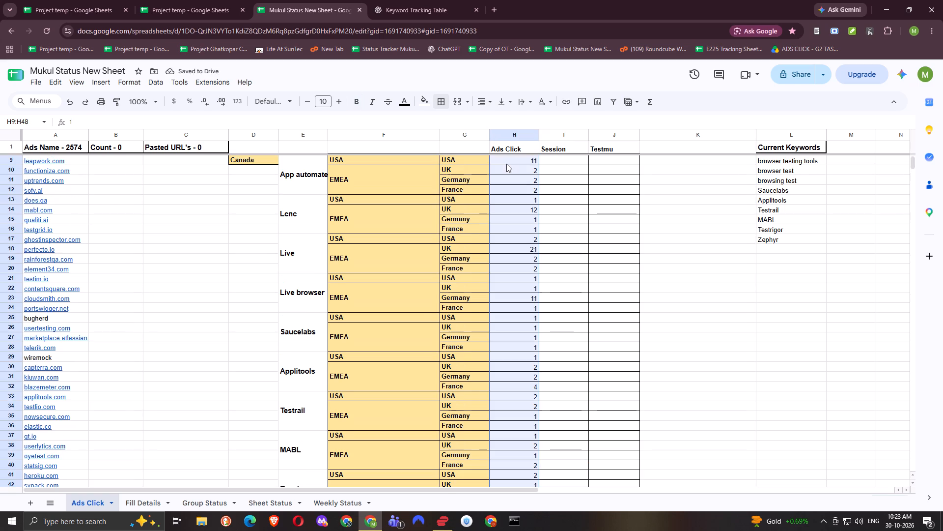
key(ctrl+c)
key(Right)
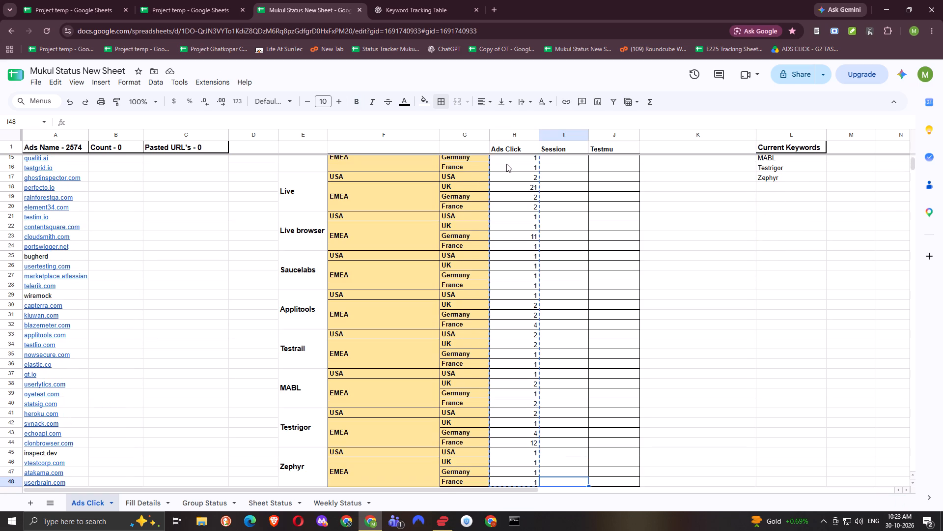
key(ctrl+Up)
key(Down)
key(ctrl+v)
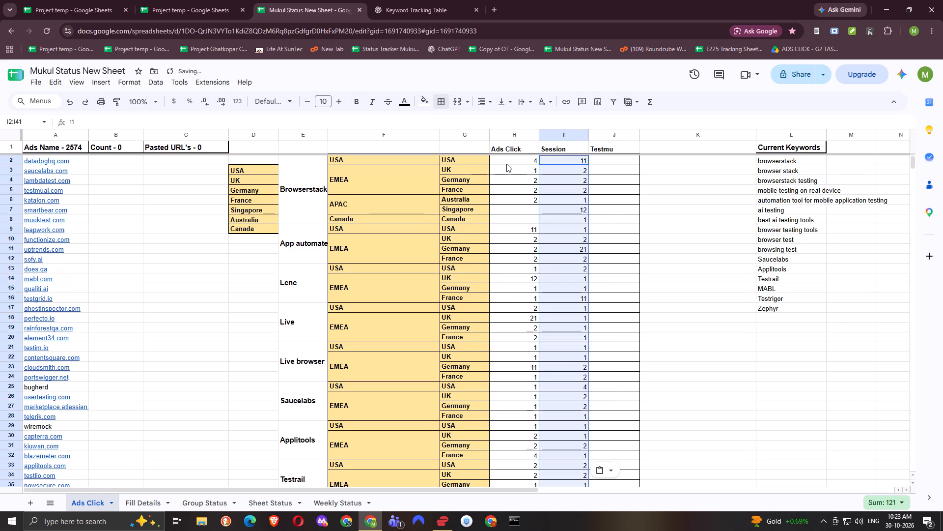
Set the Browserstack Session values I2:I8 to 4, 2, 5, 2, 4, 2, 5 and the App automate USA cell I9 to 2.
key(Down)
key(Up)
key(4)
key(Down)
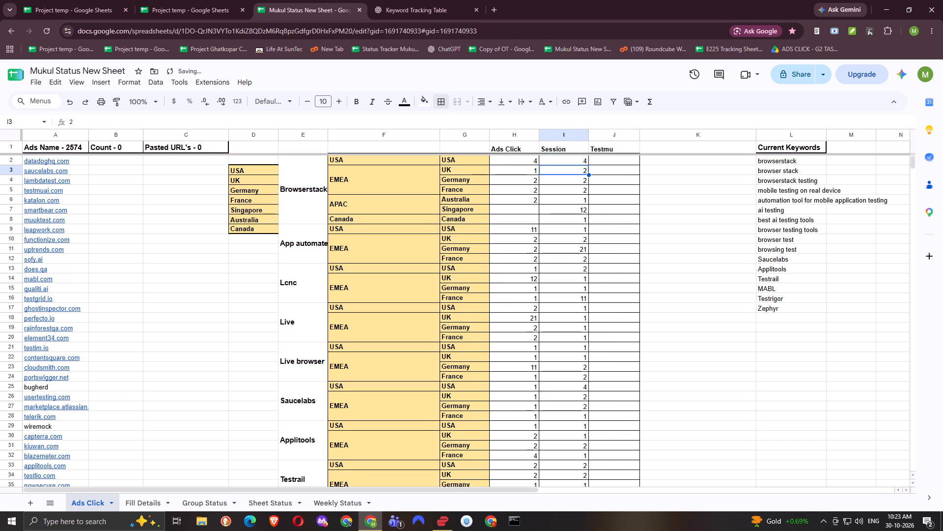
key(2)
key(Down)
key(5)
key(Down)
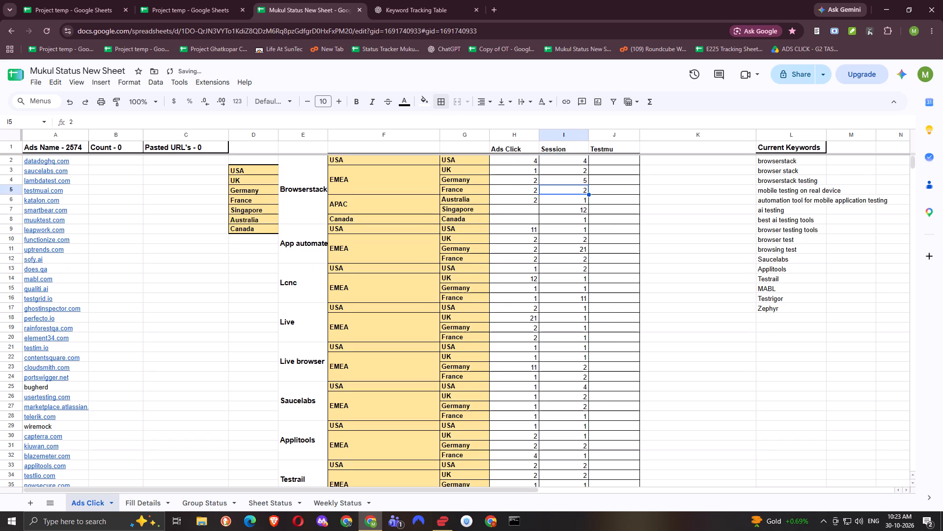
key(2)
key(Down)
key(4)
key(Down)
key(2)
key(Down)
key(5)
key(Down)
key(2)
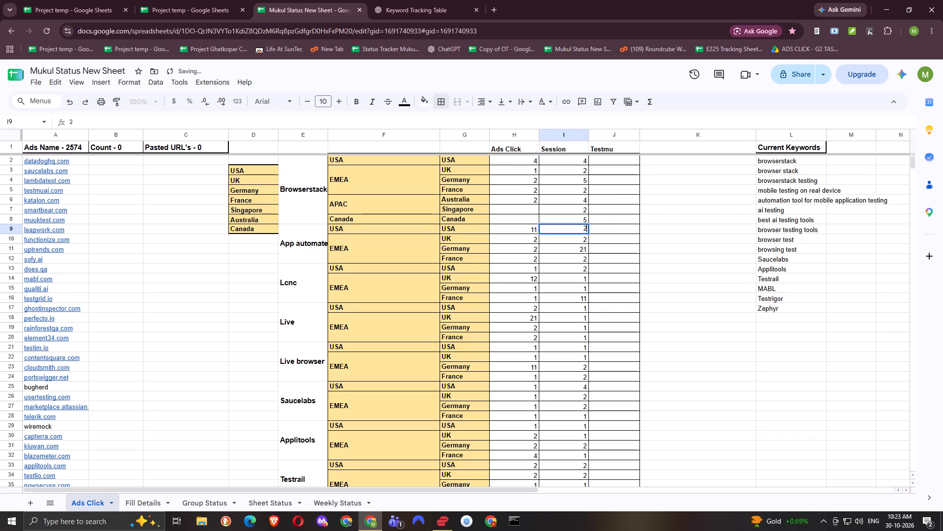
key(Up)
Fill the blank Browserstack Ads Click cells with 4 for Singapore (H7) and 1 for Canada (H8).
key(Left)
key(Up)
text(42)
key(BackSpace)
key(Down)
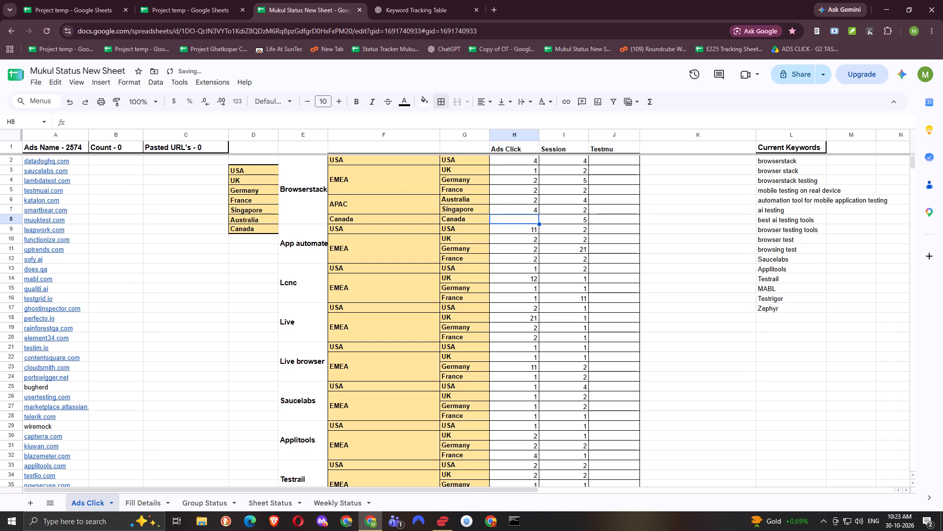
key(1)
key(Right)
Enter 1 in each Testmu cell from J2 through J21.
key(Right)
key(Up)
key(Up)
key(Up)
key(Up)
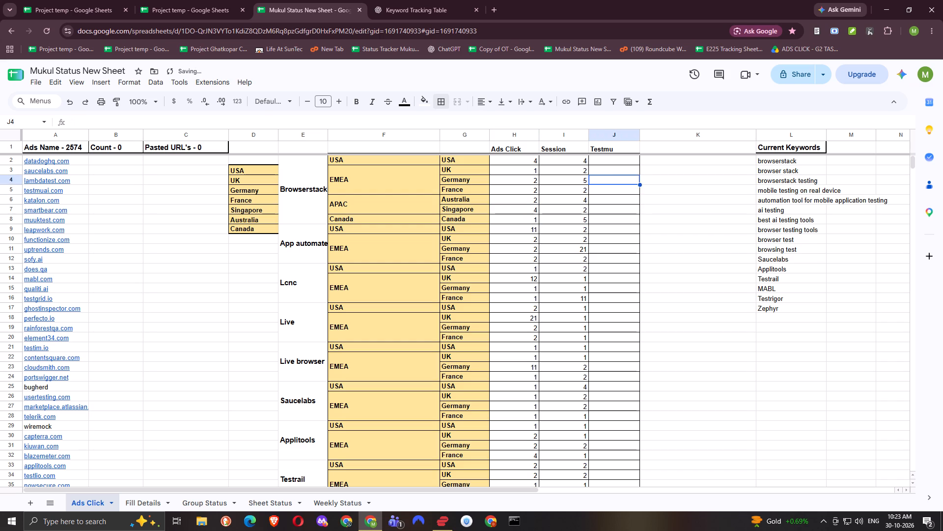
key(Up)
key(Up)
key(1)
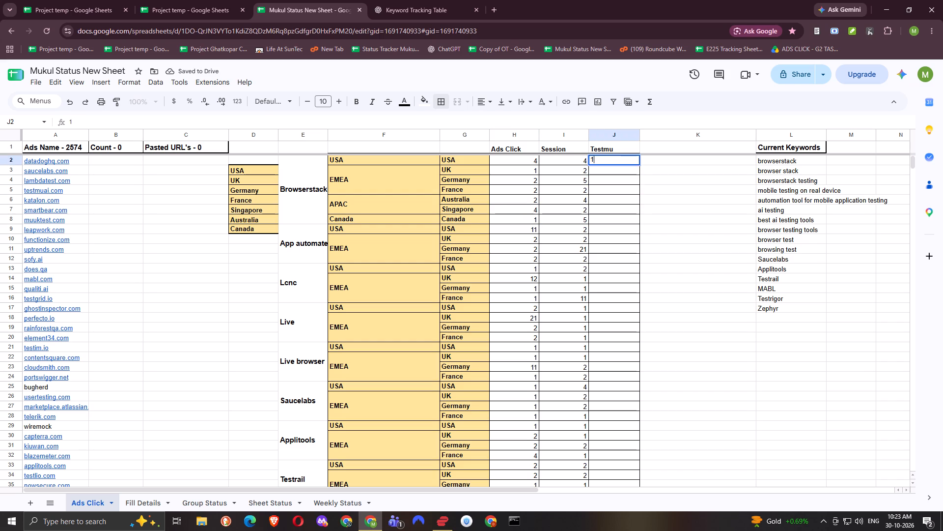
key(Down)
key(1)
key(Down)
key(1)
key(Down)
key(1)
key(Down)
key(1)
key(Down)
key(1)
key(Down)
key(1)
key(Down)
key(1)
key(Down)
key(1)
key(Down)
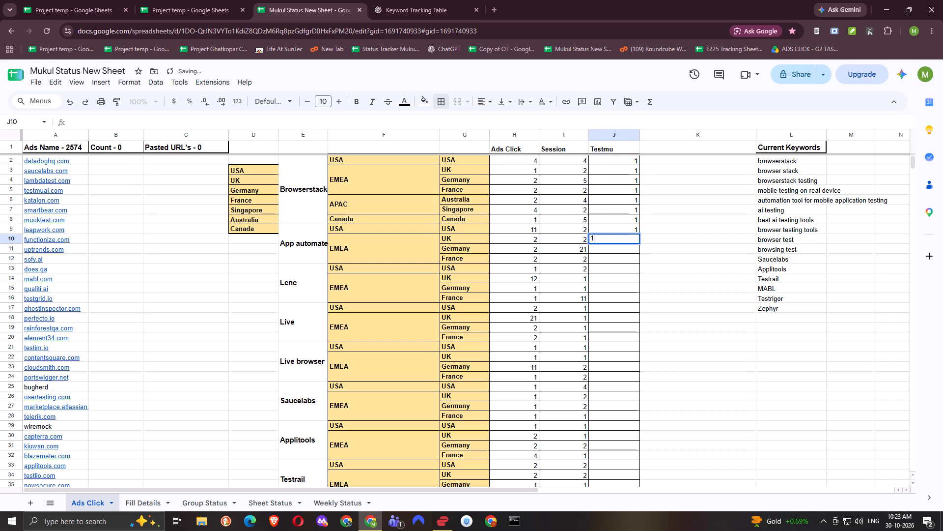
key(1)
key(Down)
key(1)
key(Down)
key(1)
key(Down)
key(1)
key(Down)
key(1)
key(Down)
key(1)
key(Down)
key(1)
key(Down)
key(1)
key(Down)
key(1)
key(Down)
key(1)
key(Down)
key(1)
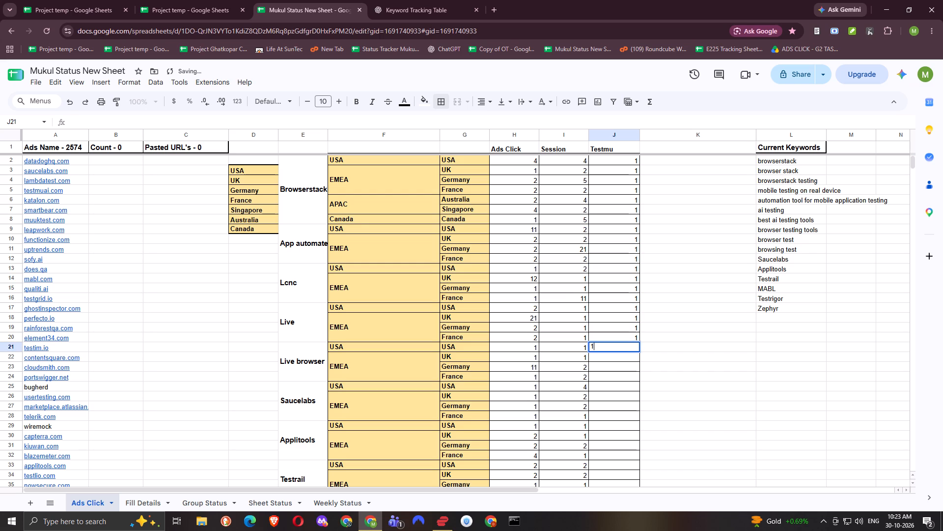
key(Down)
Fill the Testmu value in J21 down through J48, leaving out the Total row.
key(Up)
key(ctrl+shift+Down)
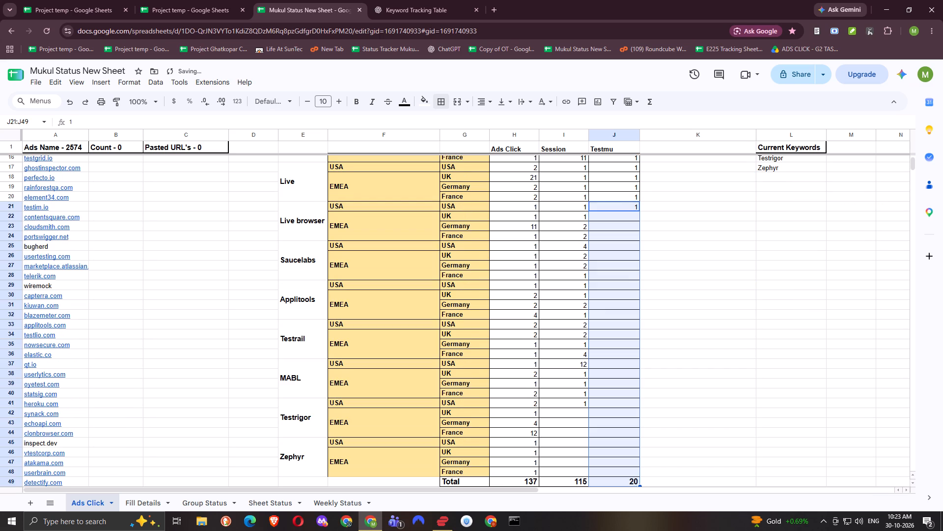
key(shift+Up)
key(ctrl+d)
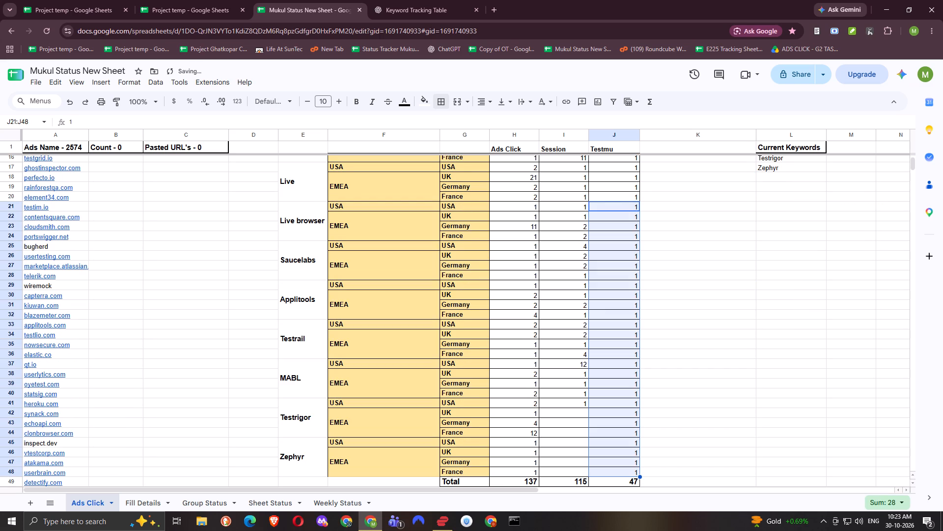
key(Down)
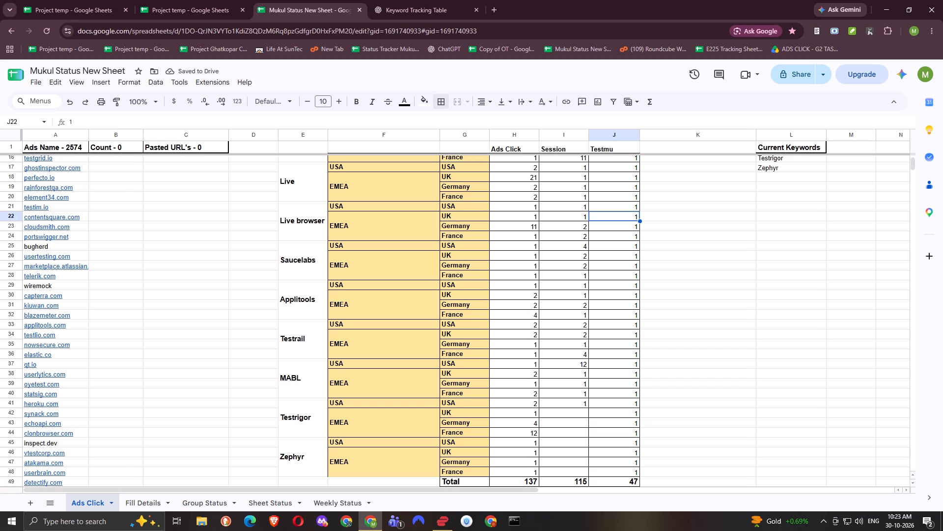
Check which Ads Click cell feeds the Zephyr Sessions on US formula (B103) in the Fill Details sheet.
key(alt+Down)
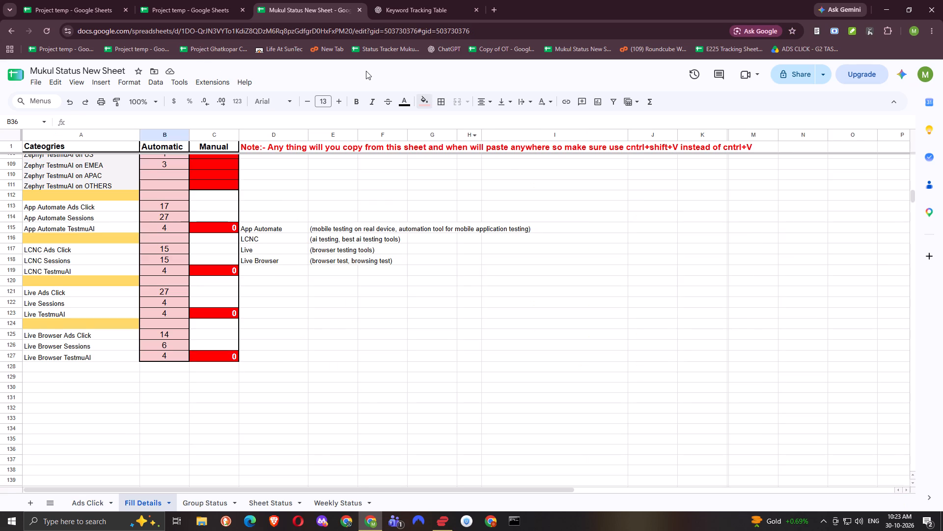
scroll(247, 309, up, 1)
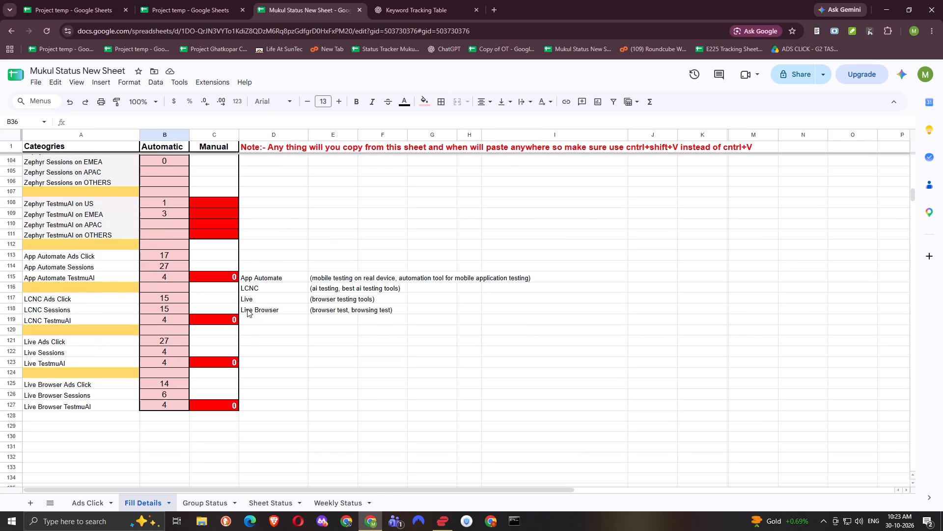
scroll(247, 309, up, 2)
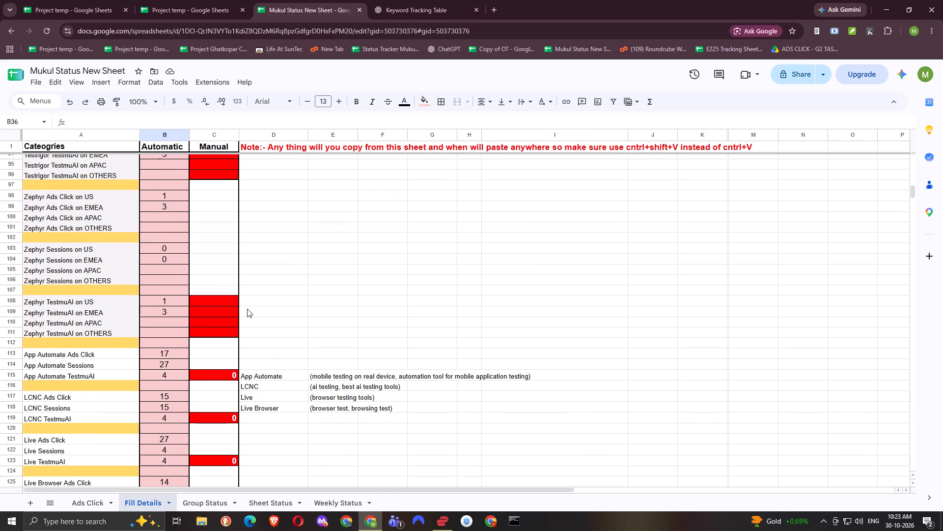
click(176, 251)
double_click(176, 251)
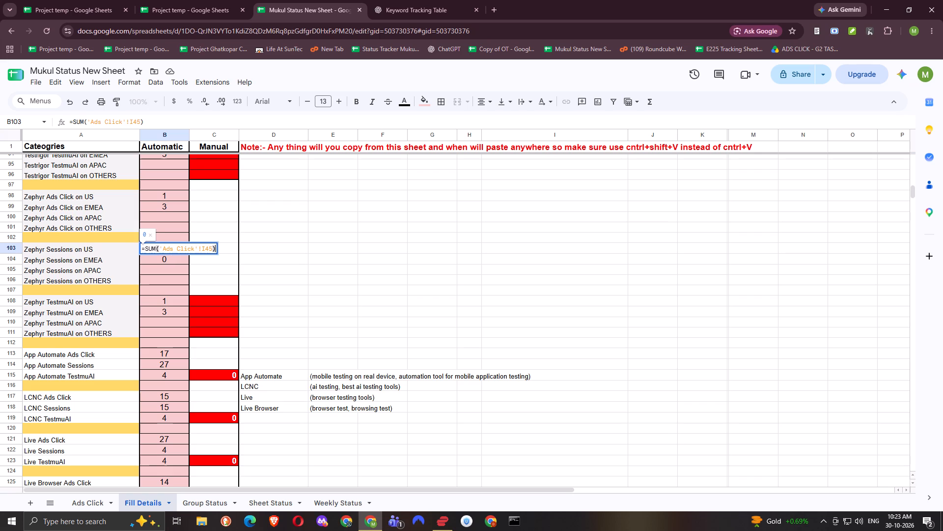
In the Ads Click sheet, copy Session values I37:I41 and paste them into the blank cells starting at I42.
click(106, 500)
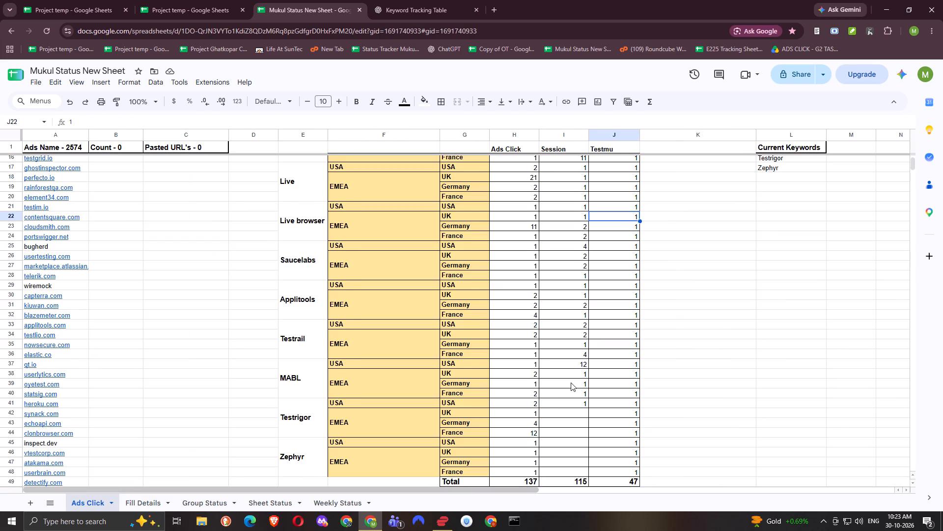
scroll(571, 383, down, 2)
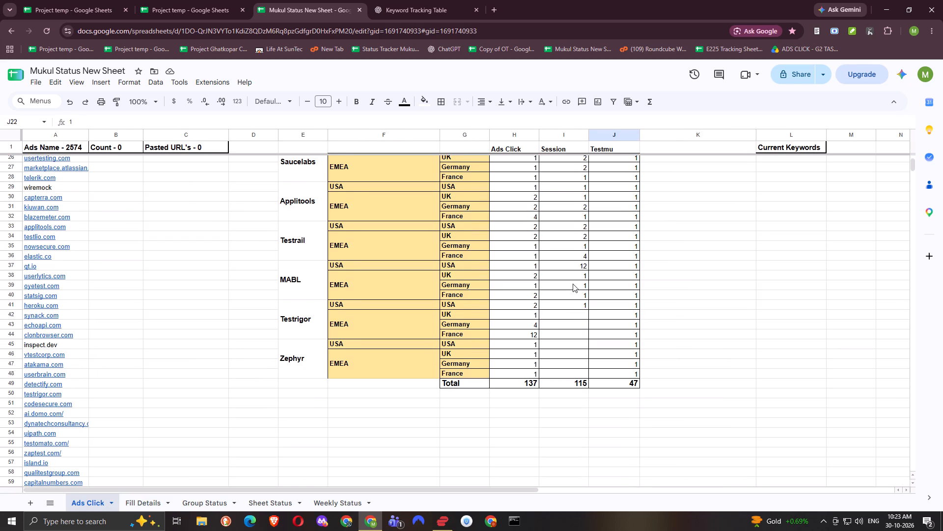
drag(574, 266, 581, 303)
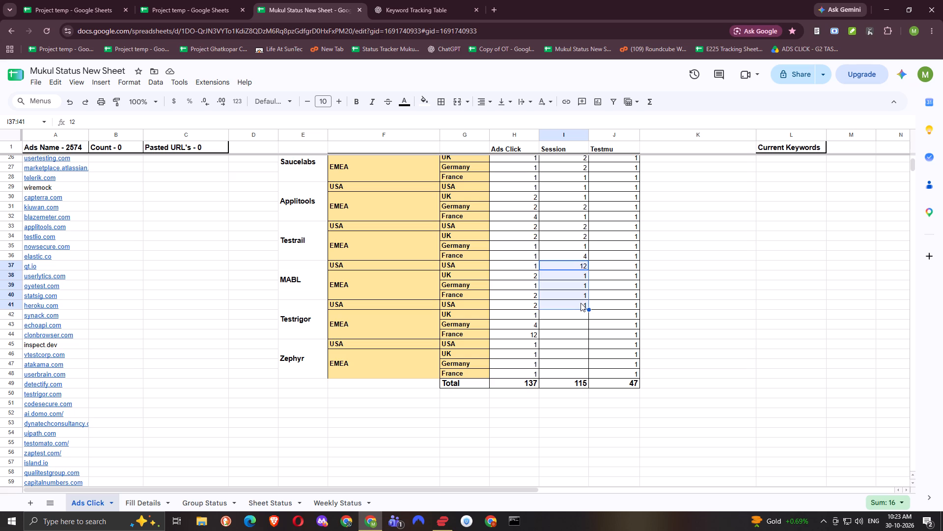
key(ctrl+c)
key(Down)
key(Down)
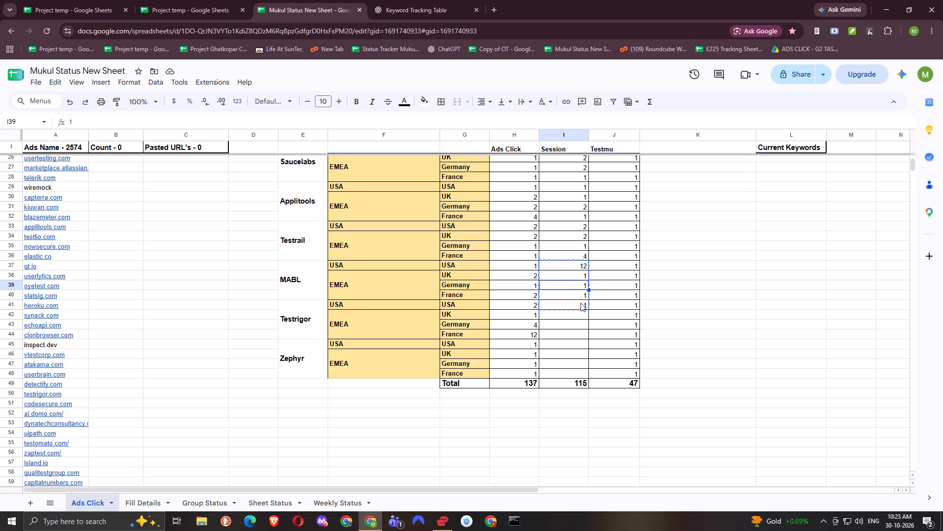
key(Down)
key(Down)
key(Down)
key(ctrl+v)
Enter 1 in the remaining Zephyr Session cells for Germany (I47) and France (I48).
key(Down)
key(Down)
key(Down)
key(Down)
key(Down)
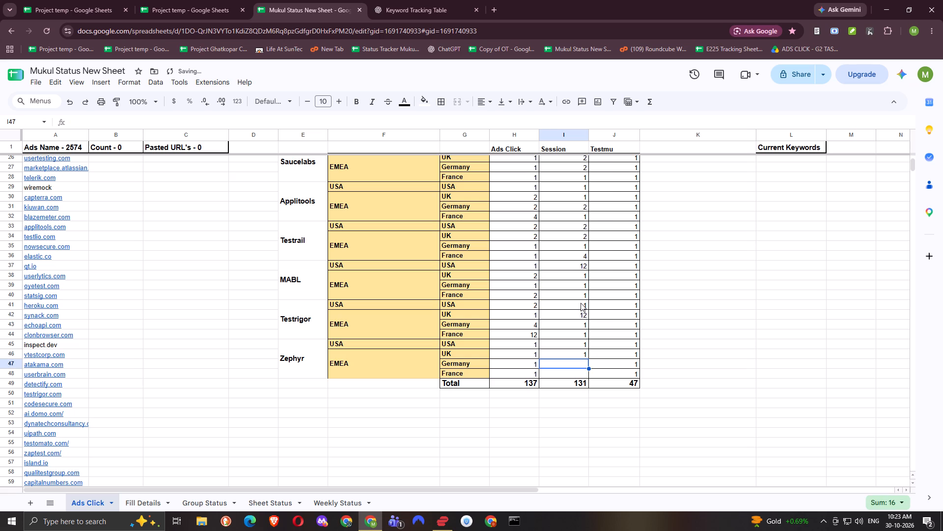
key(1)
key(Down)
key(1)
key(Up)
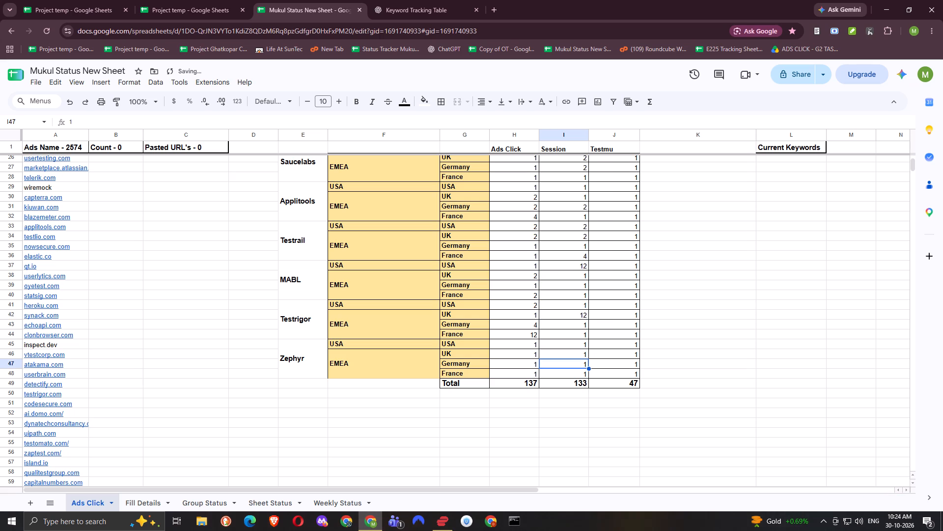
Review the Automatic values in Fill Details from Zephyr back to the top, and check the sum of the Browserstack Ads Click rows B4:B7.
click(150, 498)
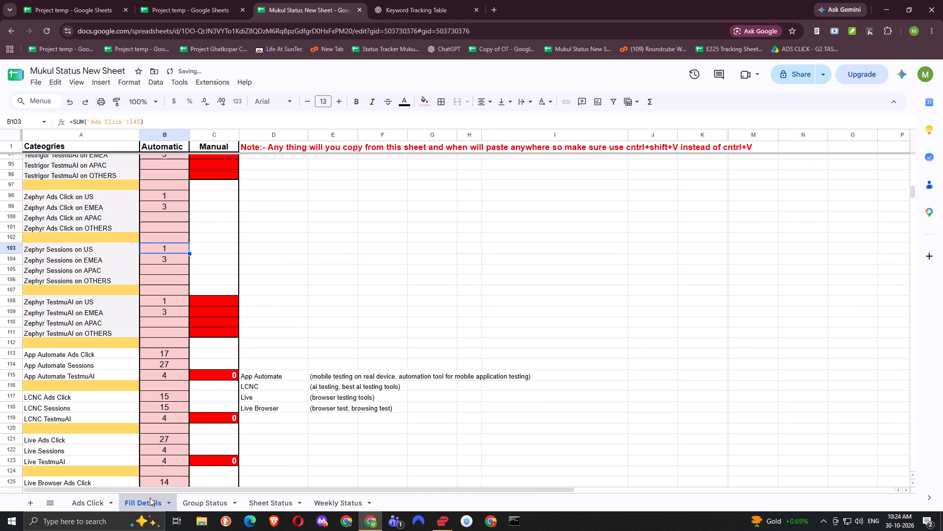
scroll(188, 407, down, 1)
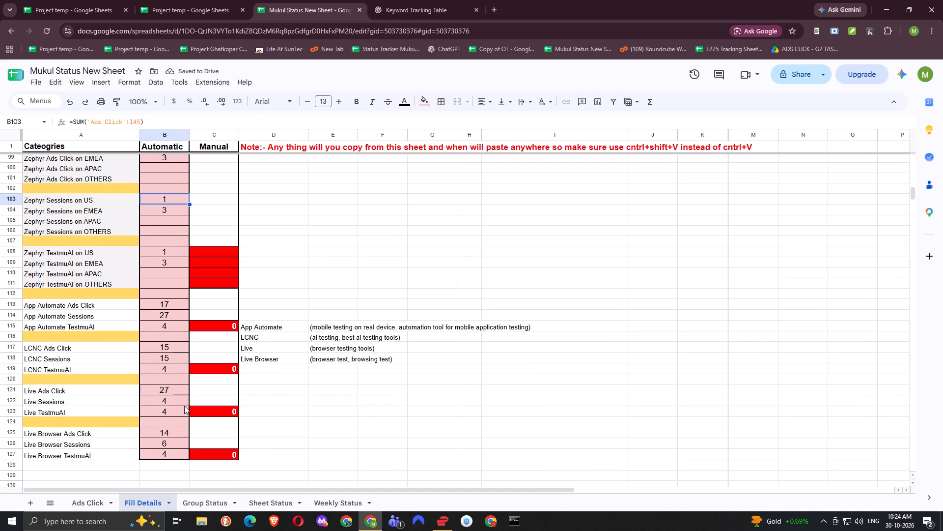
scroll(184, 406, up, 6)
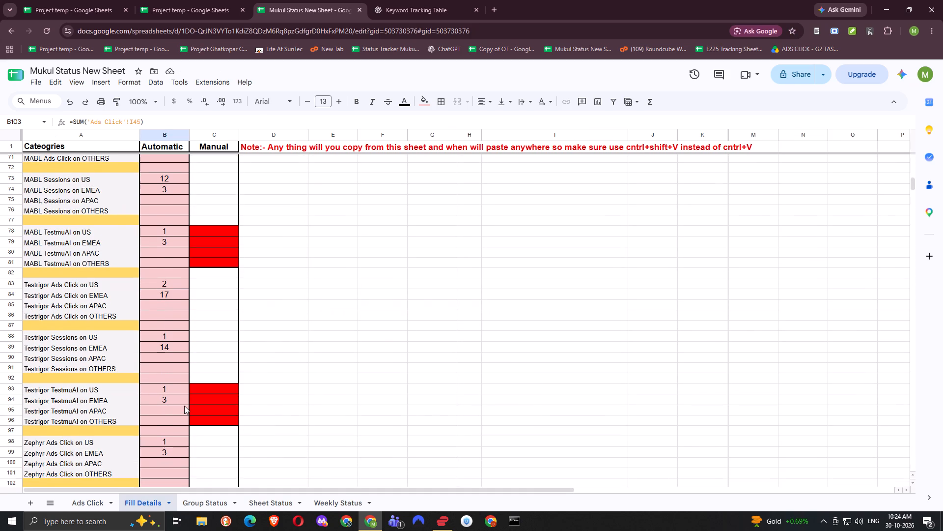
scroll(184, 406, up, 20)
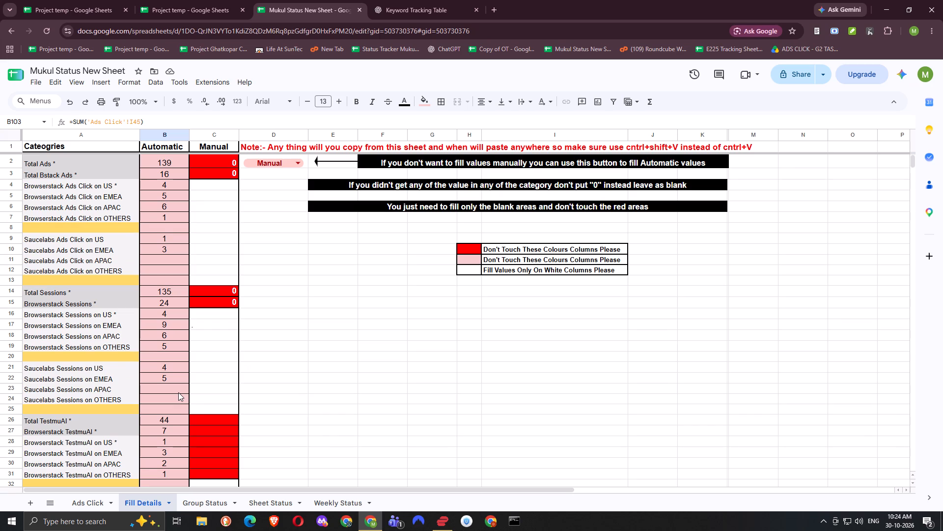
drag(168, 185, 168, 212)
drag(168, 212, 170, 247)
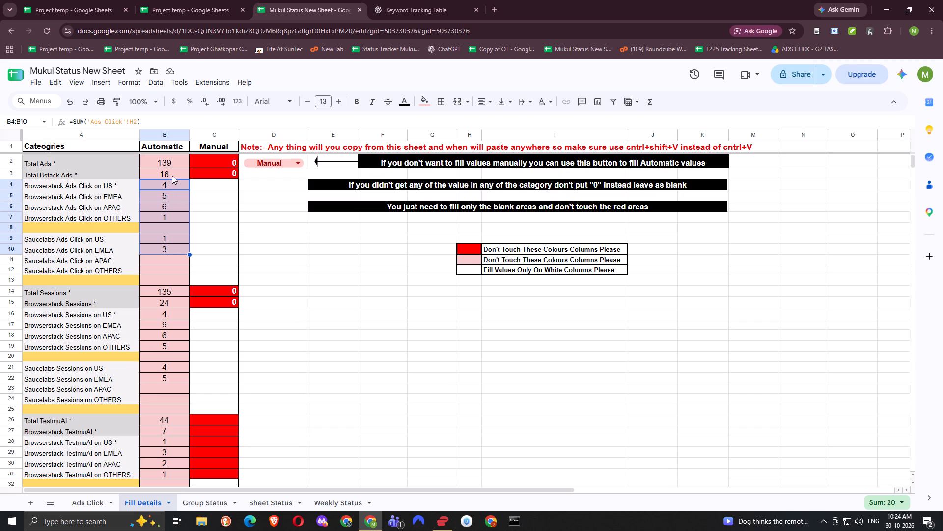
click(201, 189)
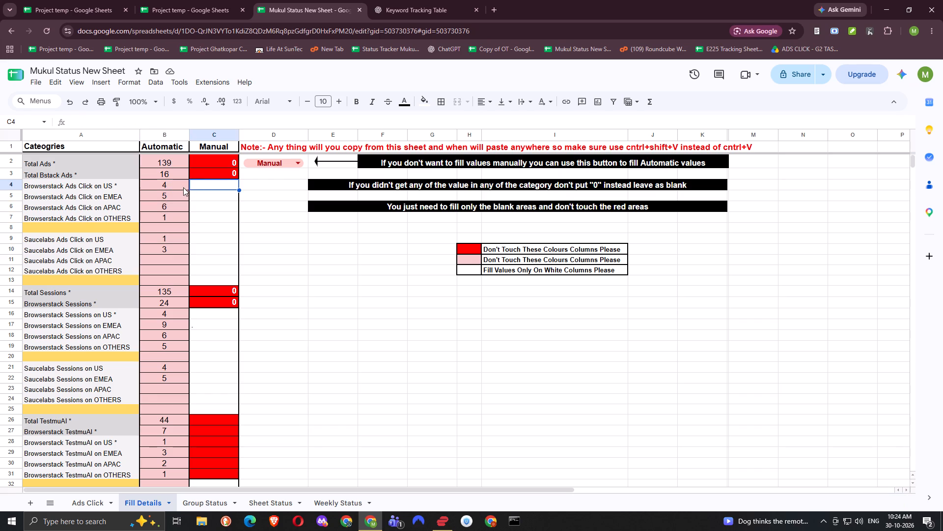
click(179, 186)
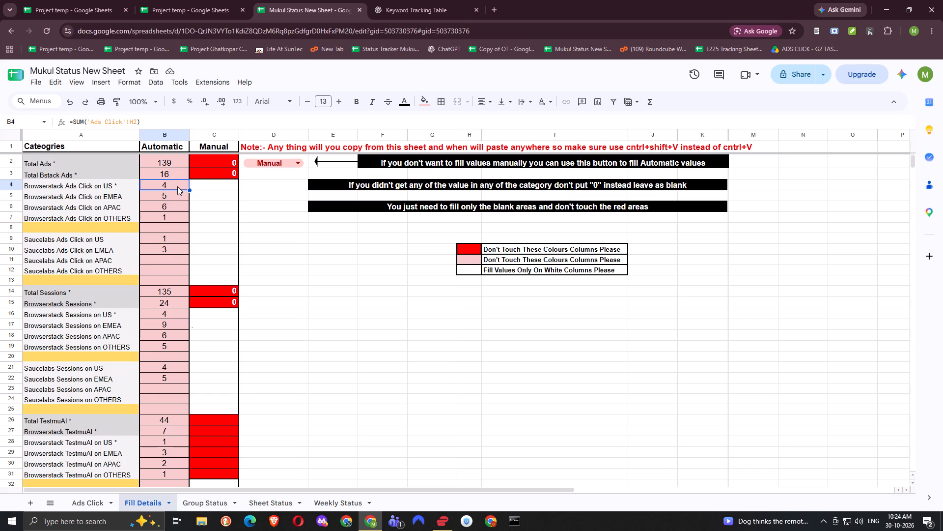
drag(177, 186, 180, 216)
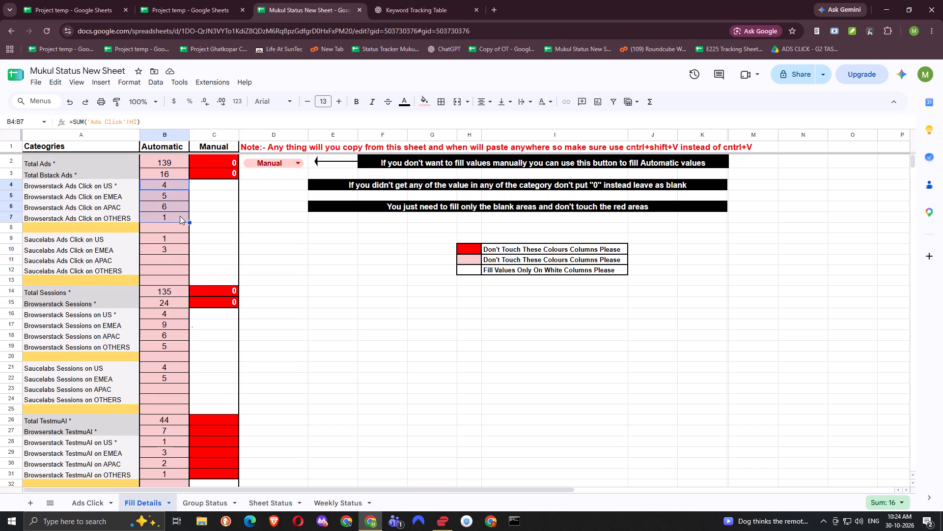
click(200, 190)
Inspect the Browserstack TestmuAI formula in B27 and check the sum of its regional rows B28:B31.
scroll(197, 210, down, 1)
scroll(180, 264, down, 2)
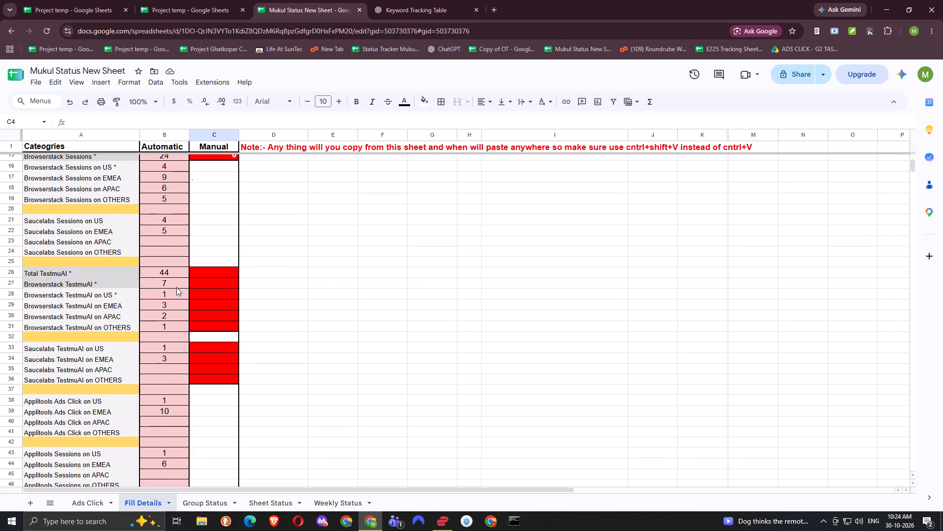
drag(173, 285, 172, 310)
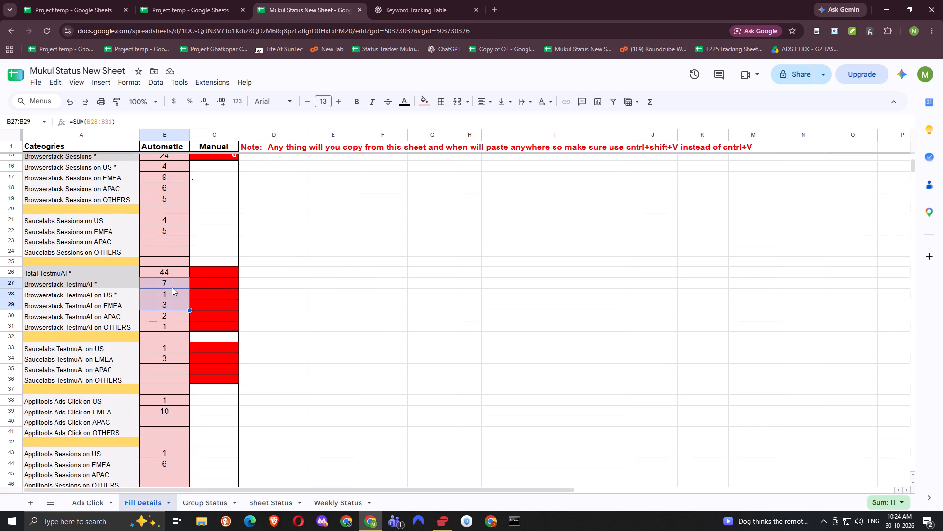
click(172, 283)
double_click(172, 283)
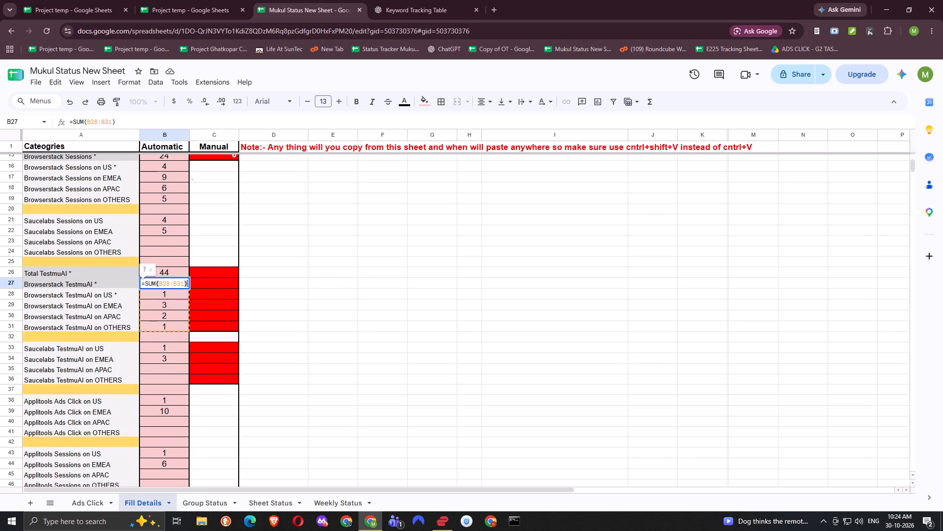
click(355, 285)
drag(171, 292, 173, 325)
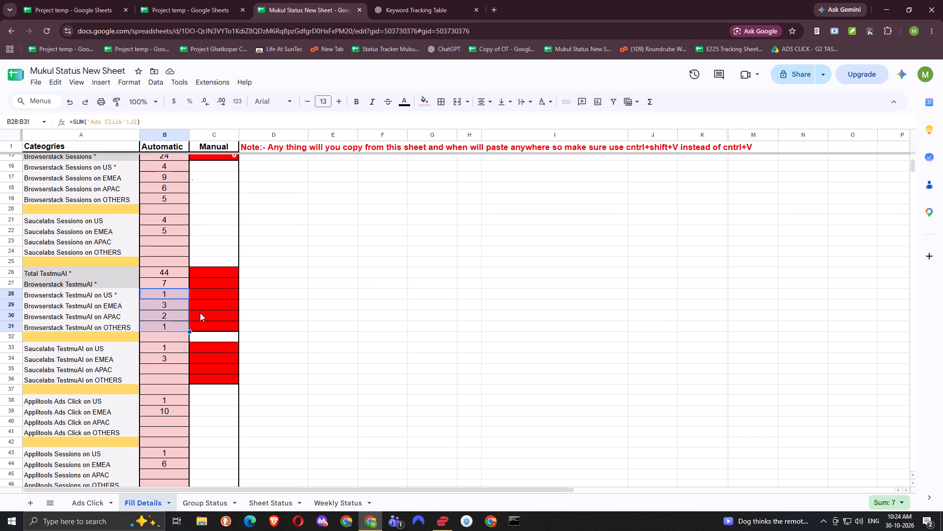
In the Group Status sheet, inspect the formula behind the US All Ad clicks count (B7).
click(208, 498)
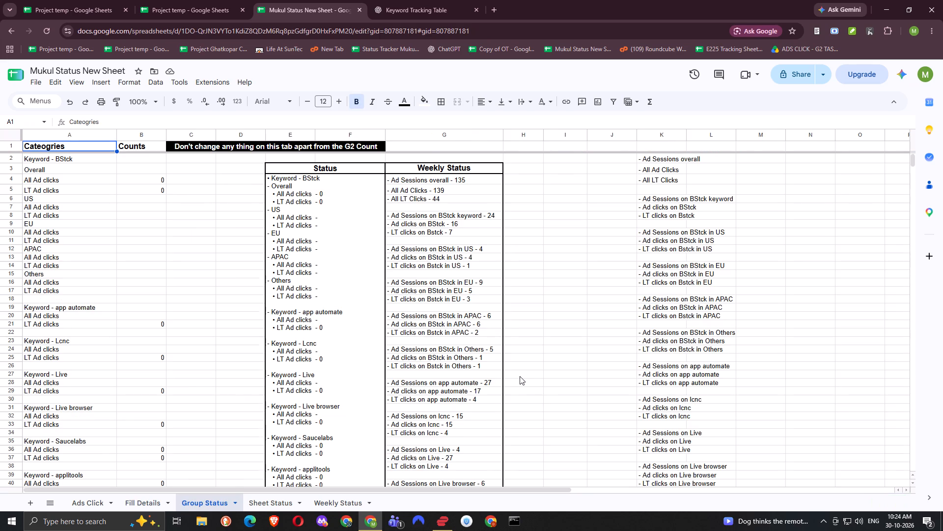
click(363, 347)
click(162, 233)
click(150, 203)
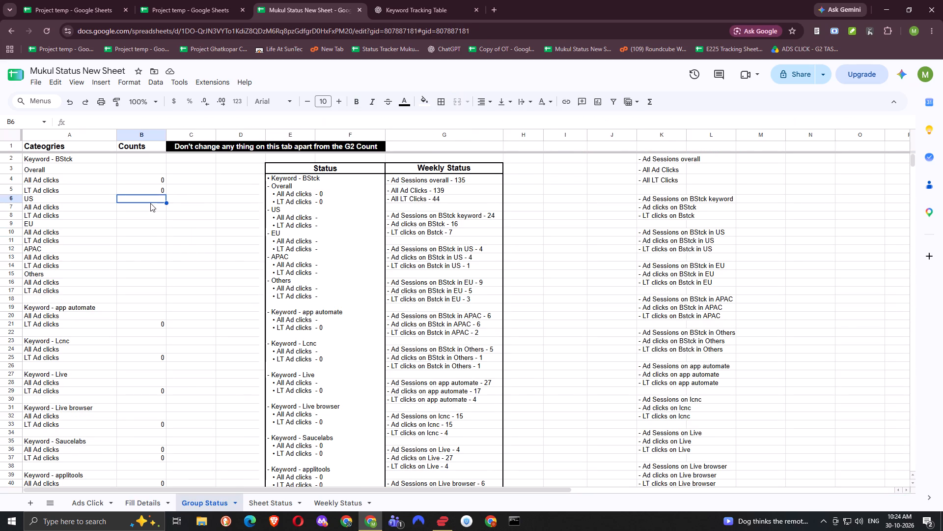
click(149, 170)
click(155, 199)
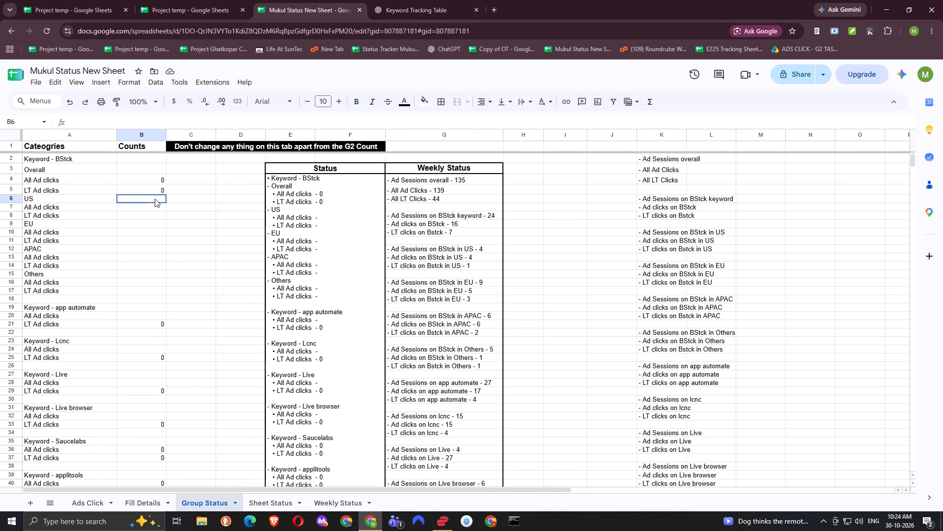
click(156, 209)
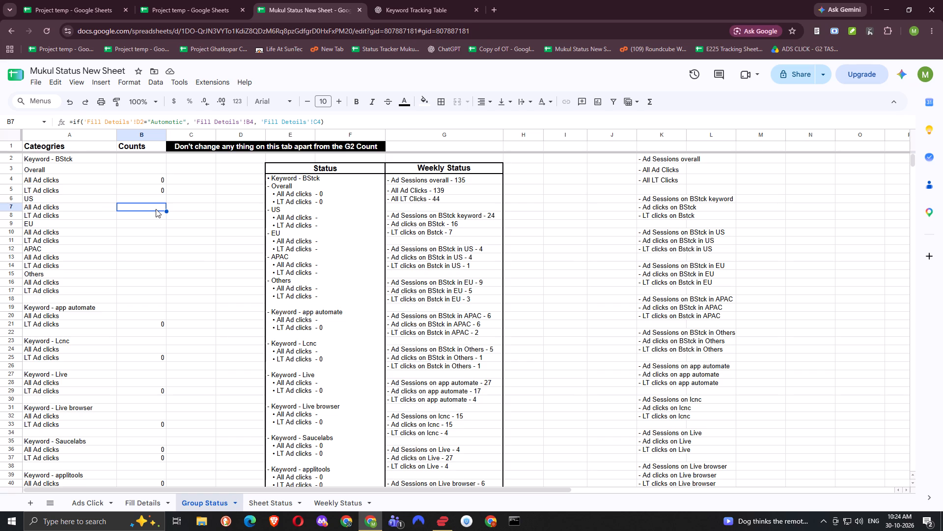
double_click(156, 209)
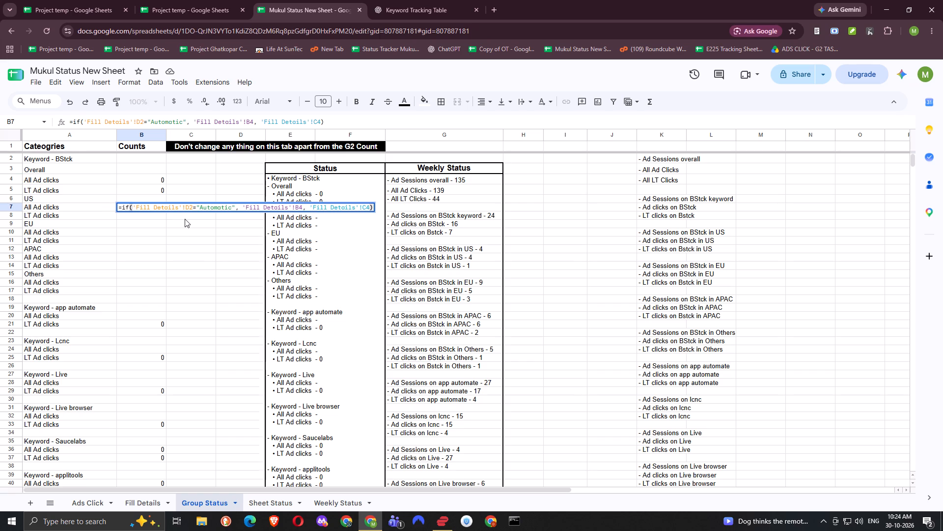
click(195, 234)
Look through the remaining keyword counts in Group Status and inspect the formula of the merged Status text block E4:F59.
scroll(186, 272, down, 3)
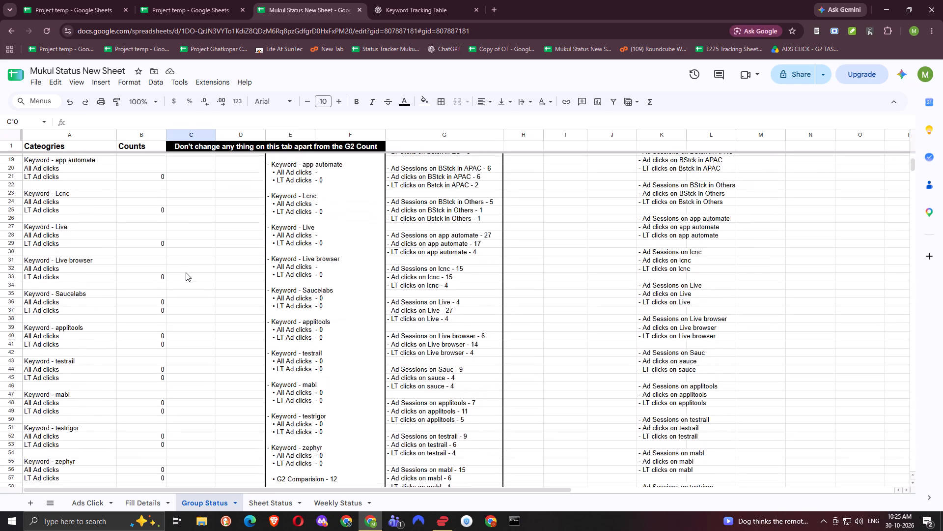
scroll(186, 272, down, 5)
scroll(186, 272, up, 10)
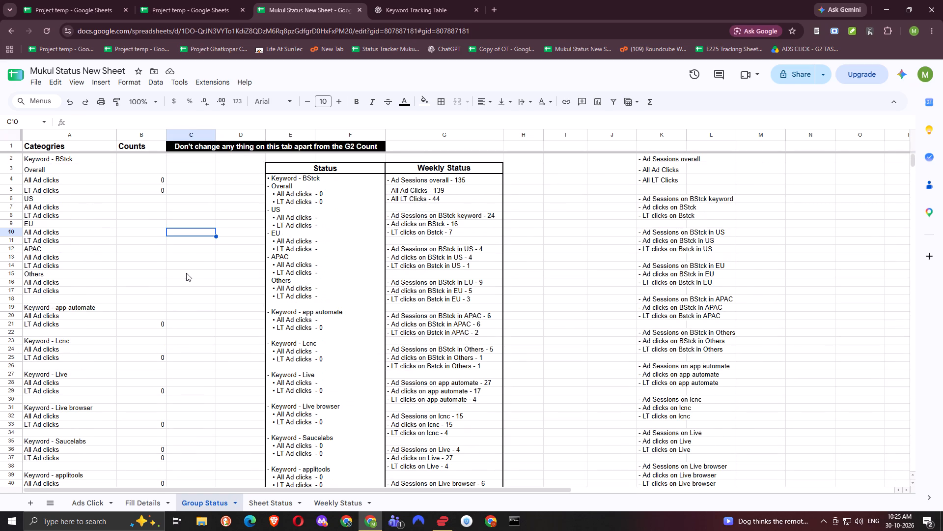
click(357, 258)
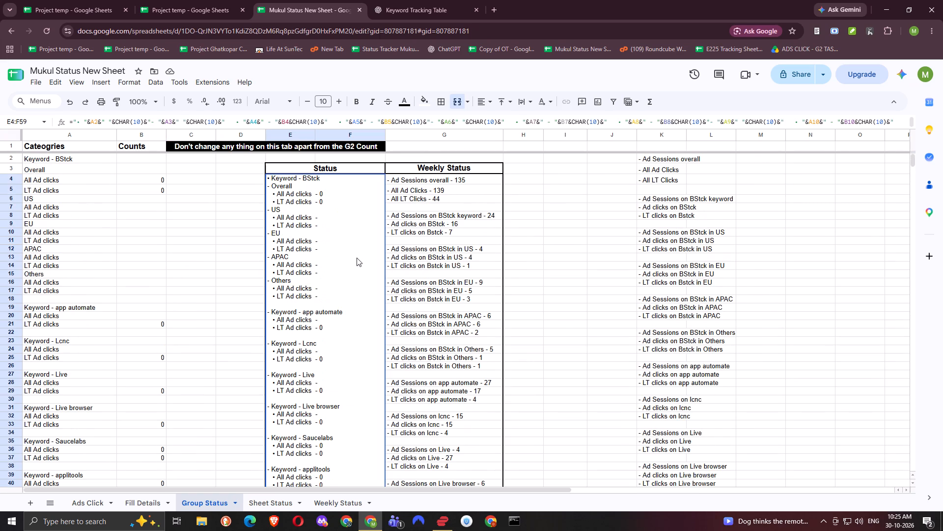
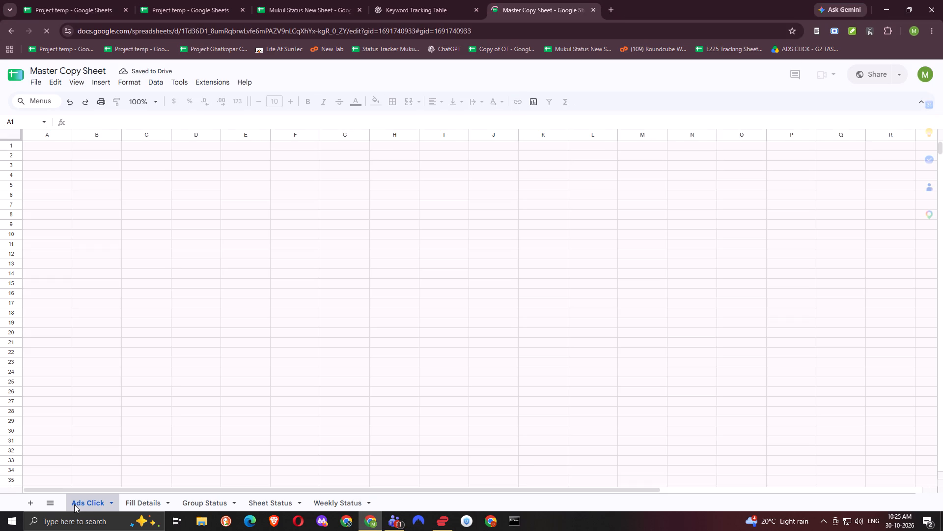
Copy the Group Status counts B2:B59 from Master Copy Sheet and paste them at B2 in the Mukul Status New Sheet's Group Status.
click(74, 504)
click(147, 499)
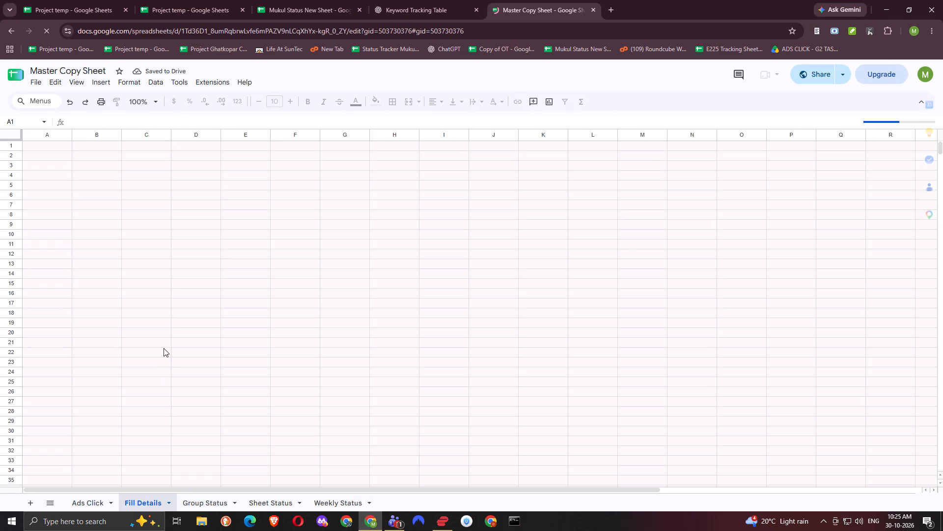
scroll(164, 348, up, 4)
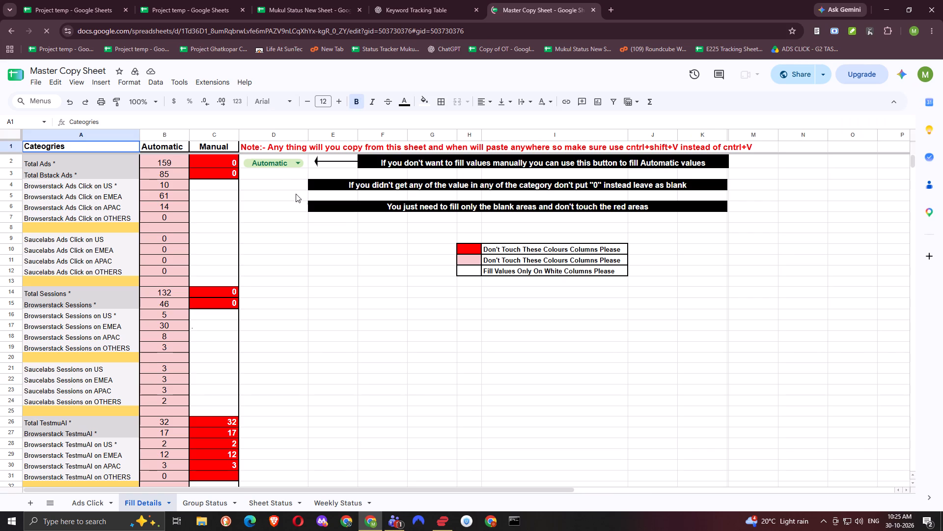
click(210, 501)
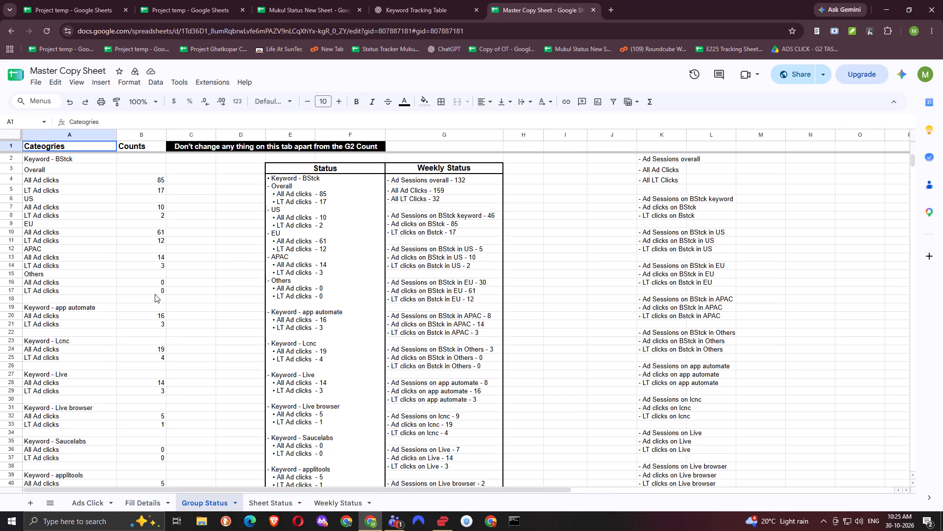
drag(146, 160, 159, 258)
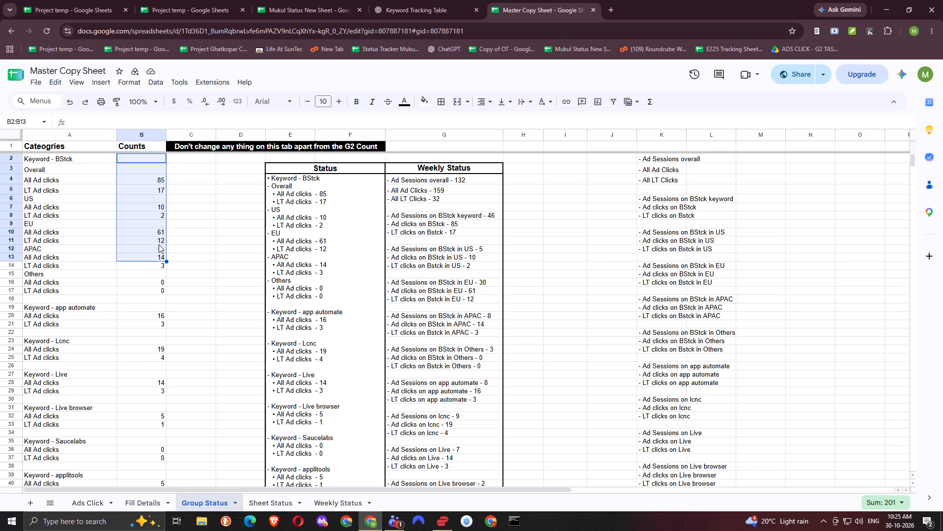
drag(148, 158, 154, 397)
scroll(171, 305, down, 4)
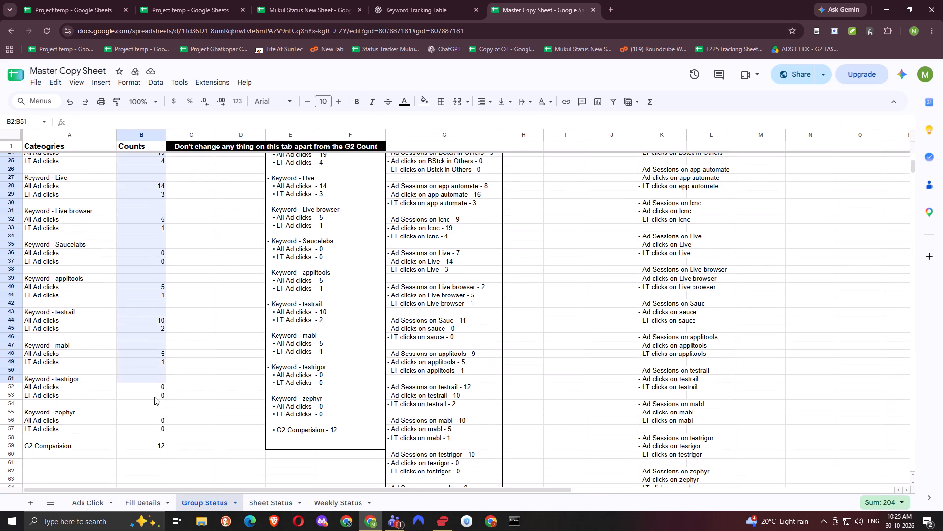
drag(154, 397, 150, 346)
scroll(154, 398, down, 2)
key(ctrl+c)
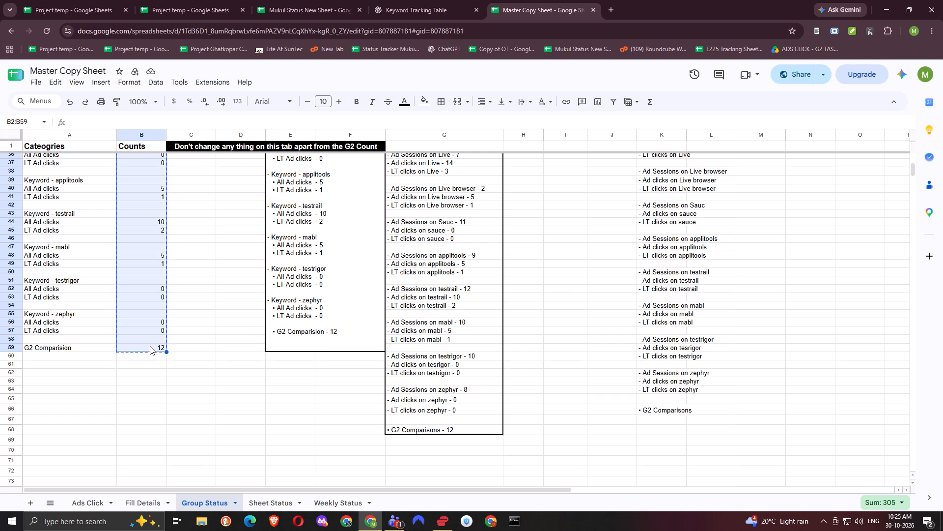
key(ctrl+c)
click(280, 3)
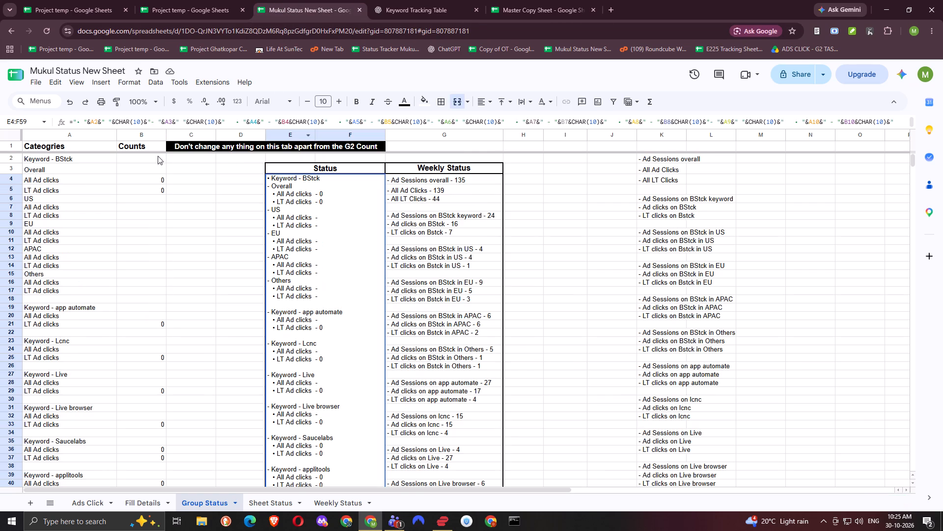
click(151, 156)
key(ctrl+v)
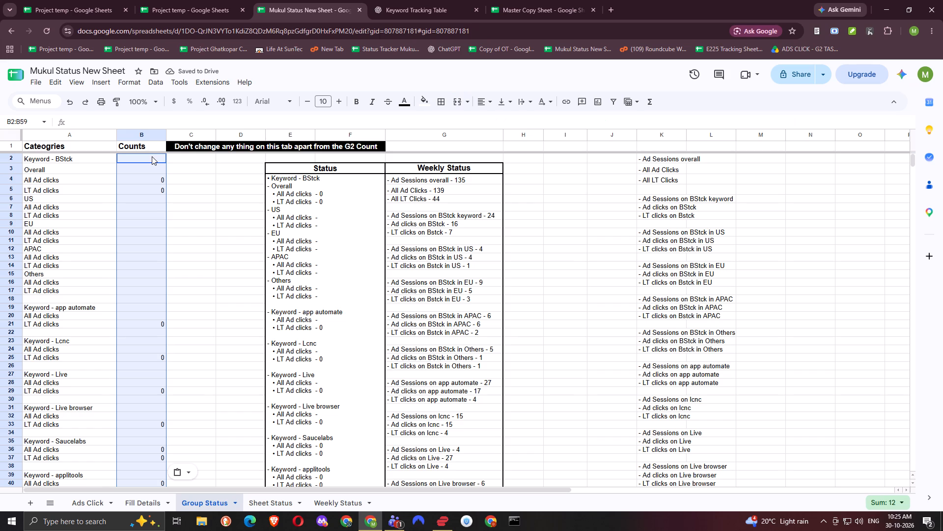
Inspect the formula of the US All Ad clicks count in B7 of Group Status.
click(141, 204)
double_click(141, 207)
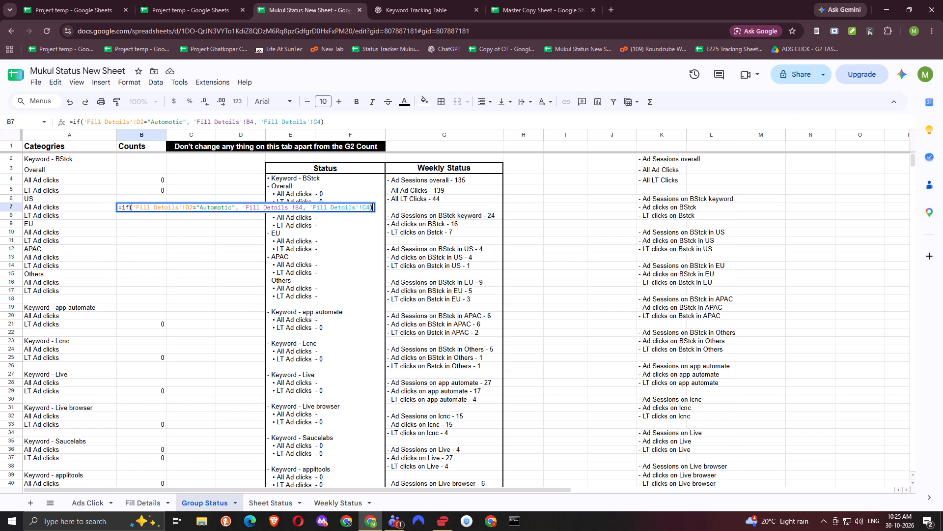
click(142, 208)
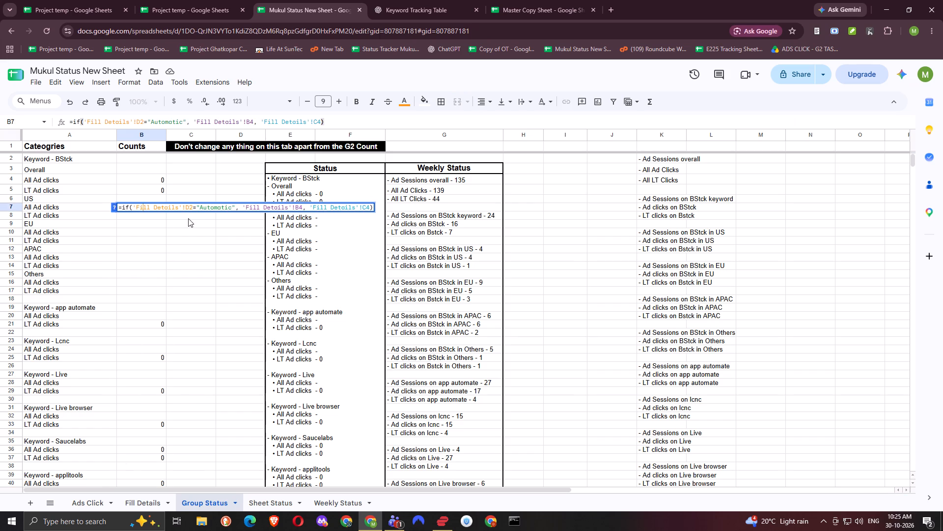
In Fill Details, set the fill mode selector in D2 to Automatic.
click(145, 504)
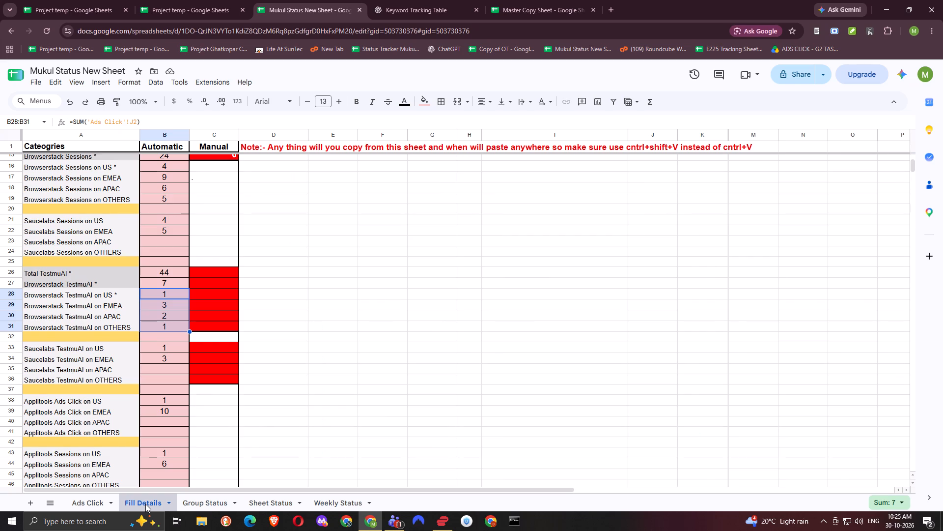
scroll(113, 339, up, 11)
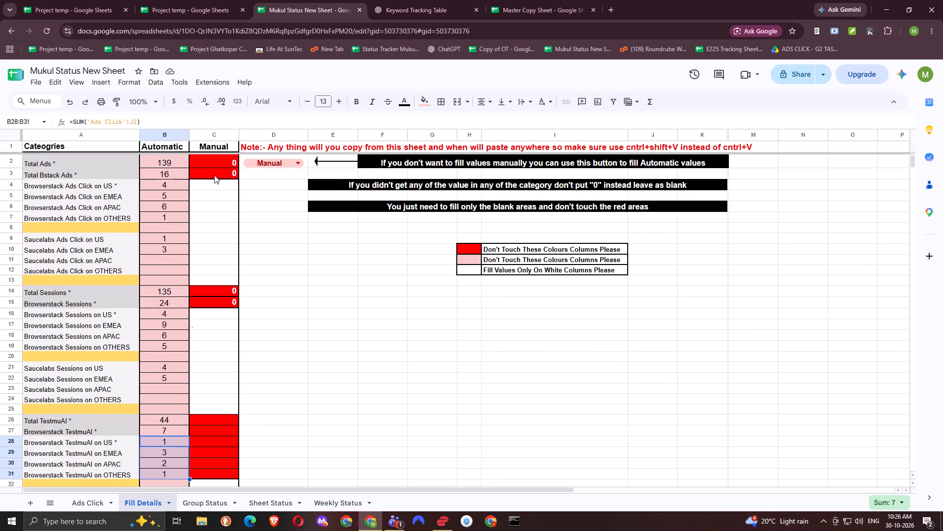
click(214, 172)
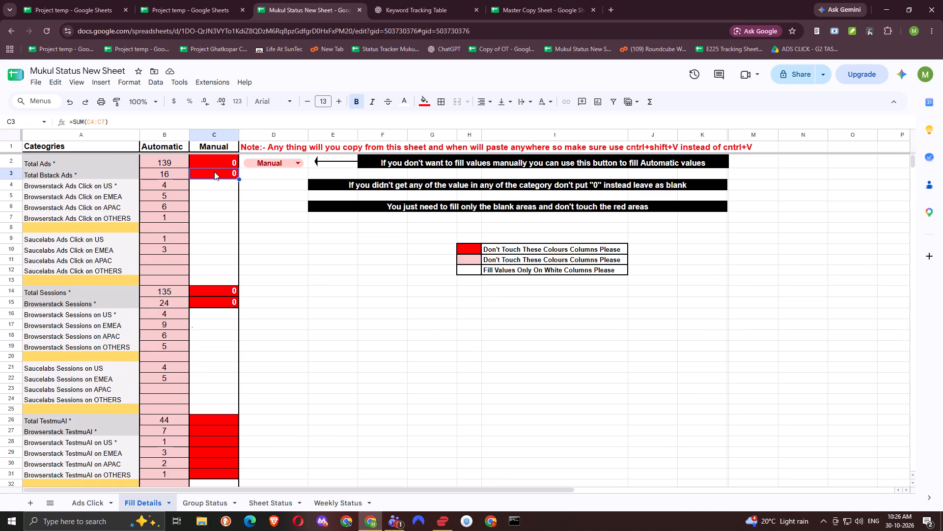
click(258, 164)
click(260, 174)
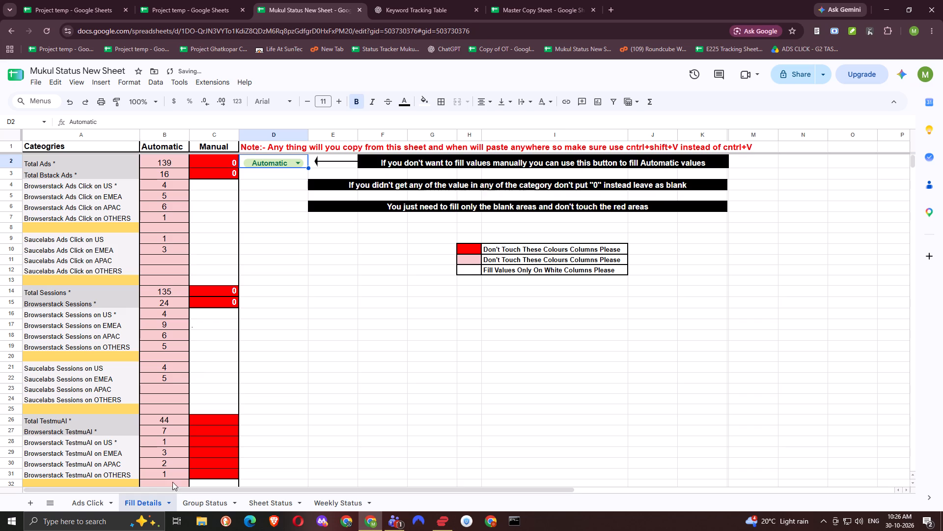
Review the Group Status counts and status text for every keyword, and look at the Ads Click sheet's regional values.
click(199, 501)
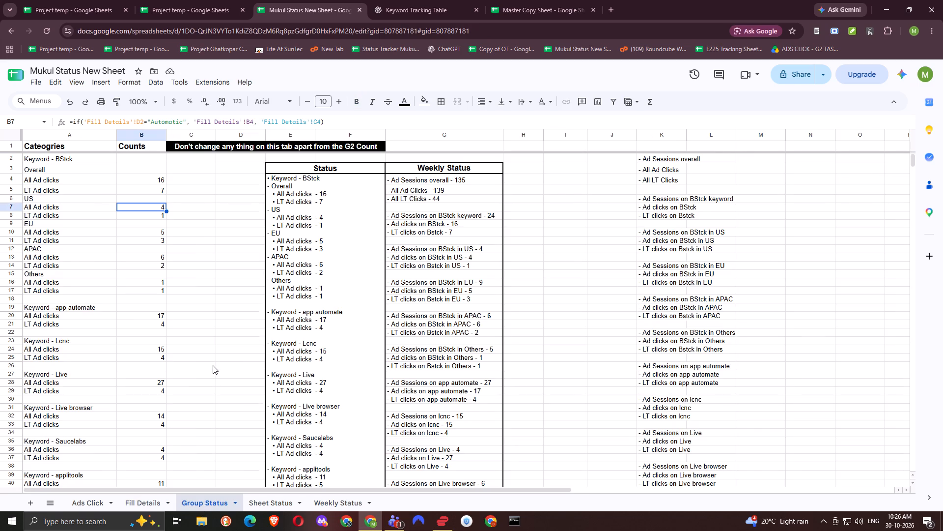
scroll(213, 365, down, 3)
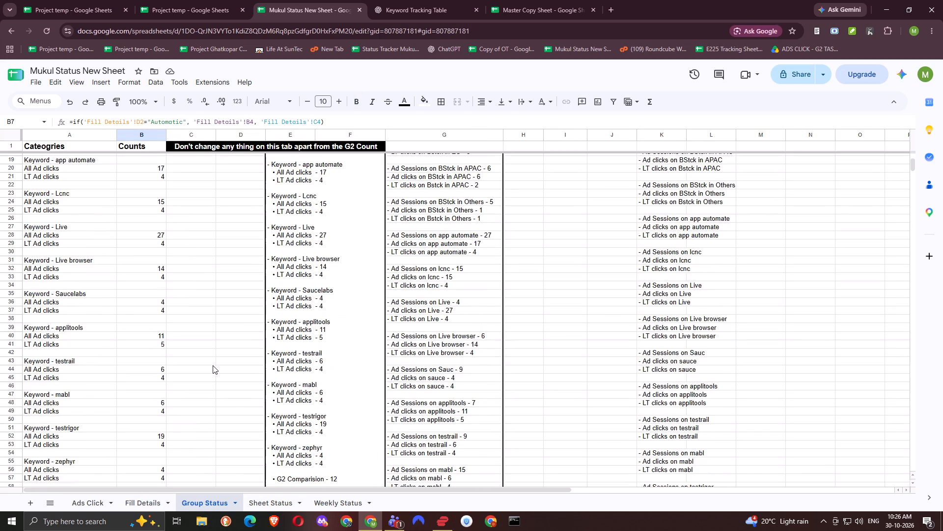
scroll(213, 365, down, 2)
scroll(213, 365, up, 6)
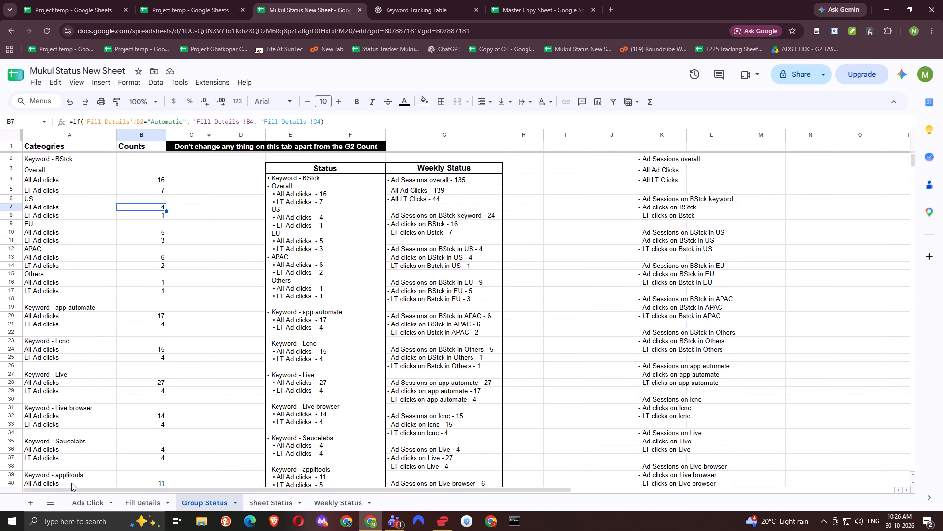
click(81, 496)
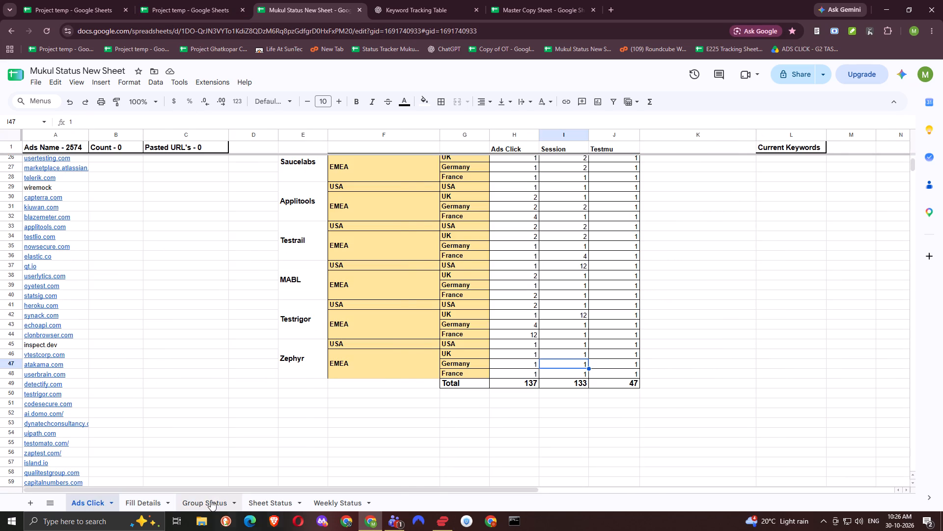
Inspect the Weekly Status formula for All LT Clicks in G6 of Group Status and look for its source in Fill Details.
click(209, 498)
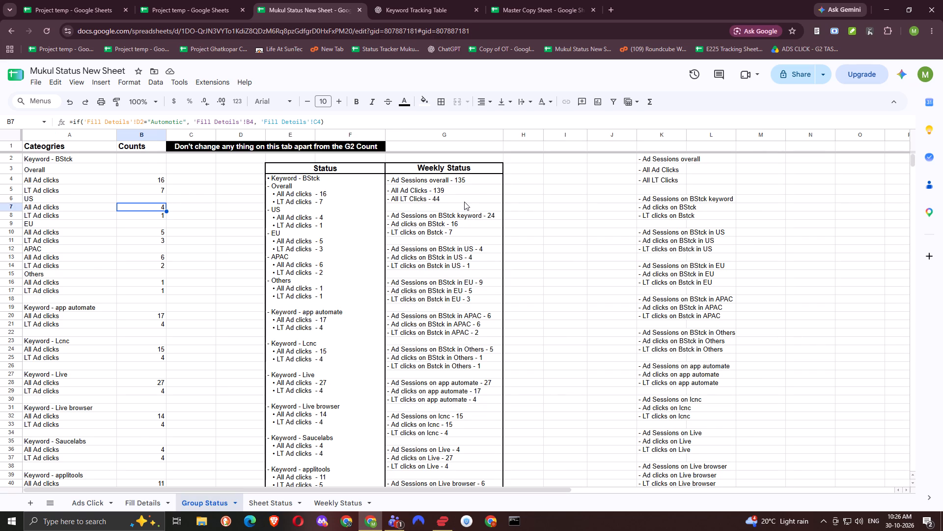
click(464, 202)
double_click(464, 199)
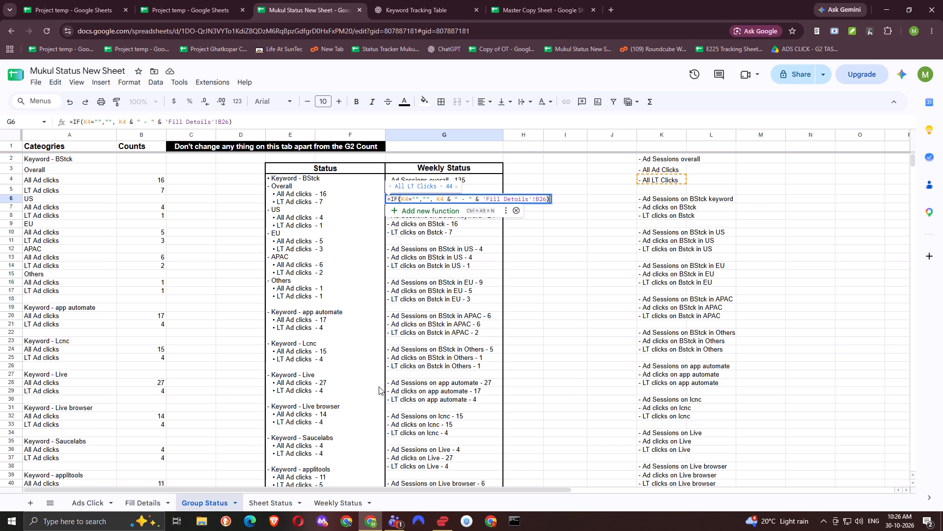
click(145, 500)
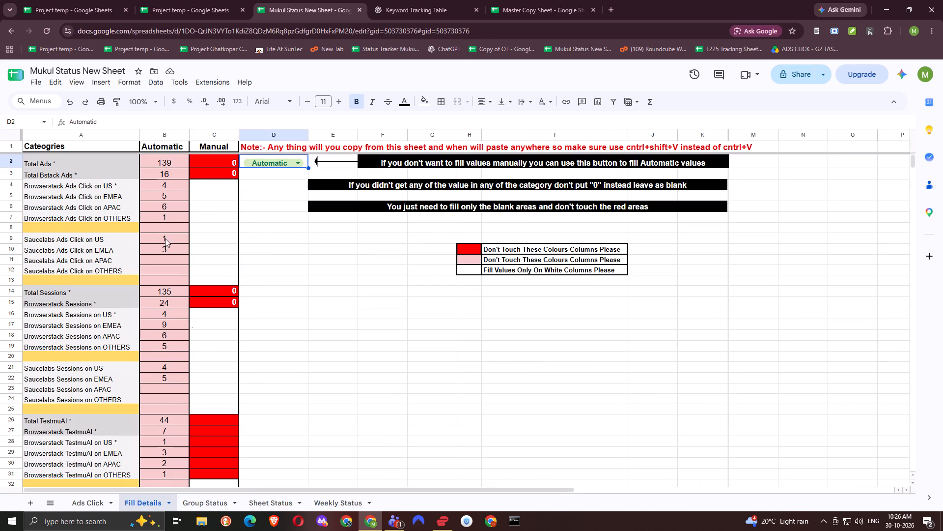
scroll(171, 311, down, 3)
click(194, 501)
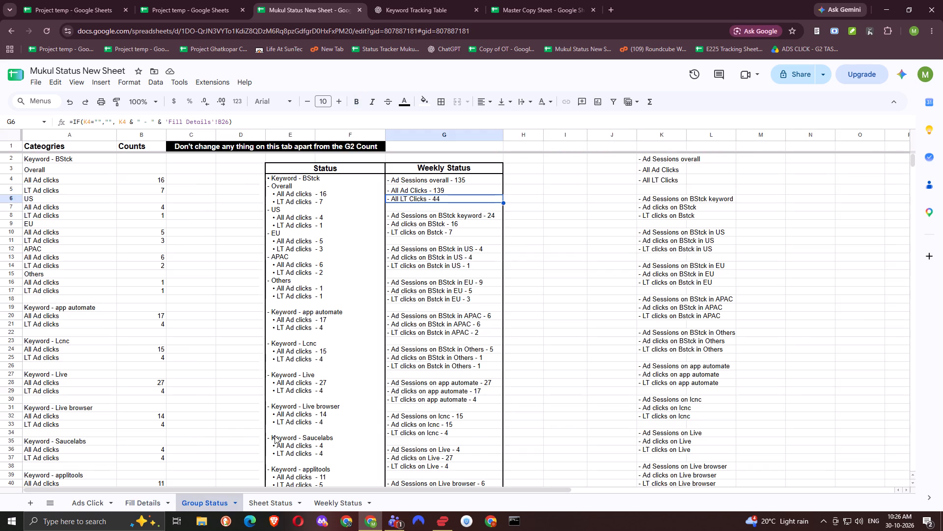
Inspect the Weekly Status formula for All Ad Clicks in G5 and the Total Ads formula in B2 of Fill Details.
click(462, 190)
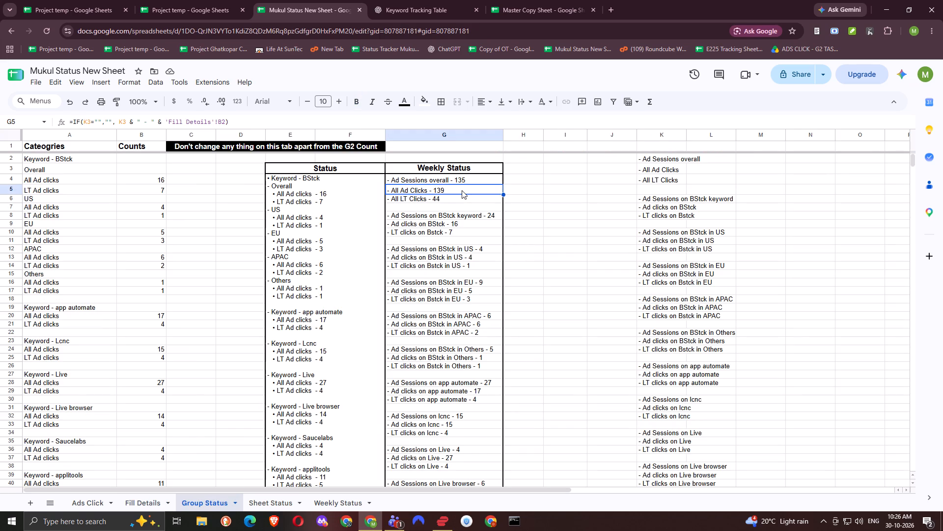
click(162, 510)
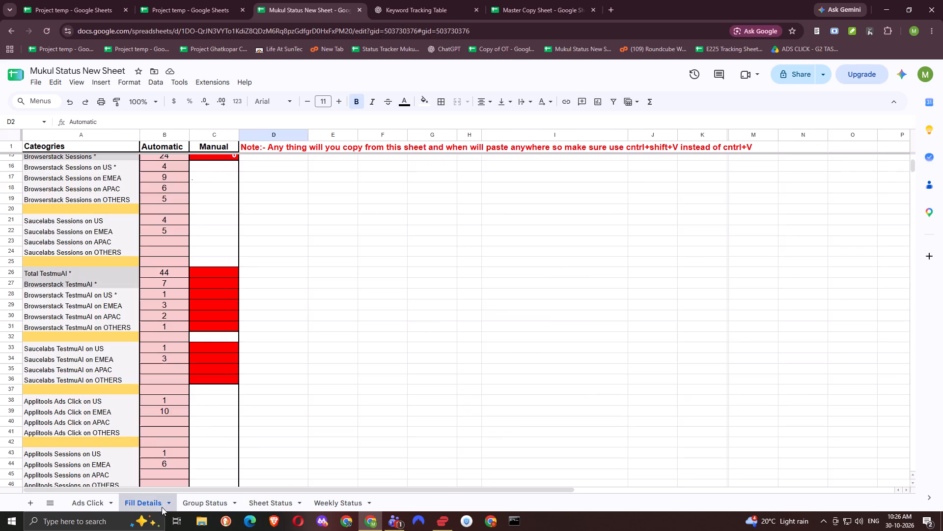
scroll(147, 242, up, 6)
click(178, 161)
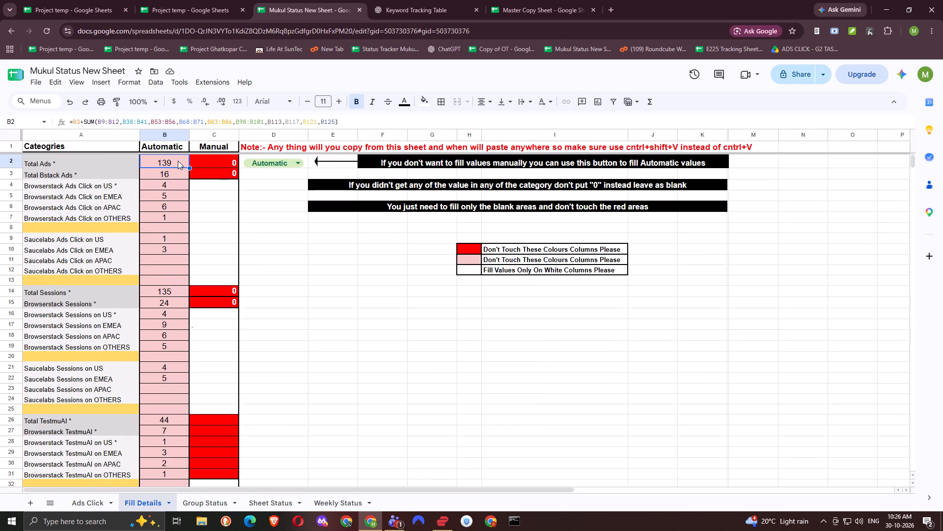
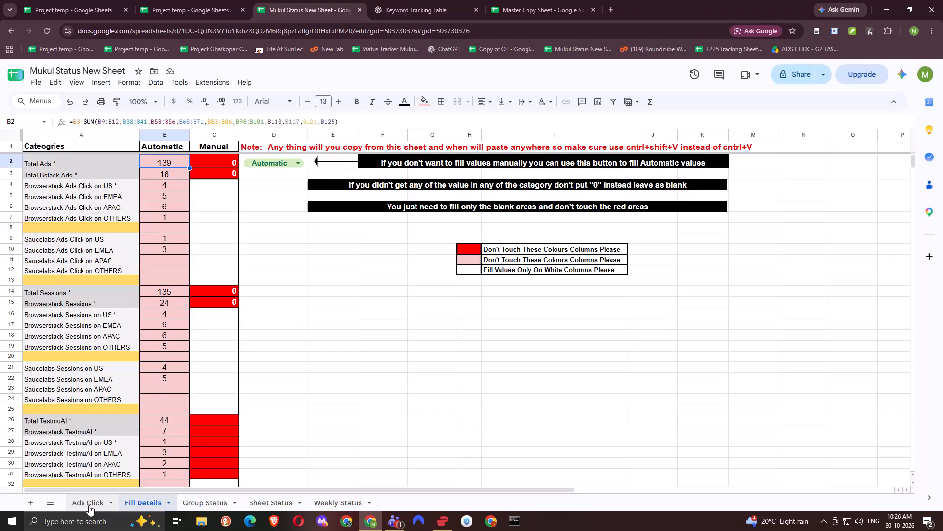
Copy A1:L70 from Group Status in the Master Copy Sheet and paste it at A1 of Group Status in Mukul Status New Sheet.
click(89, 505)
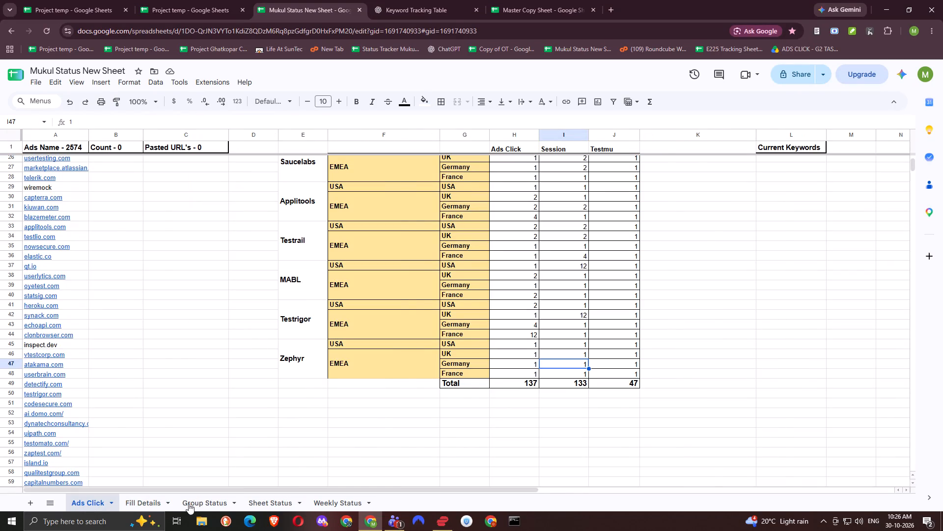
click(189, 503)
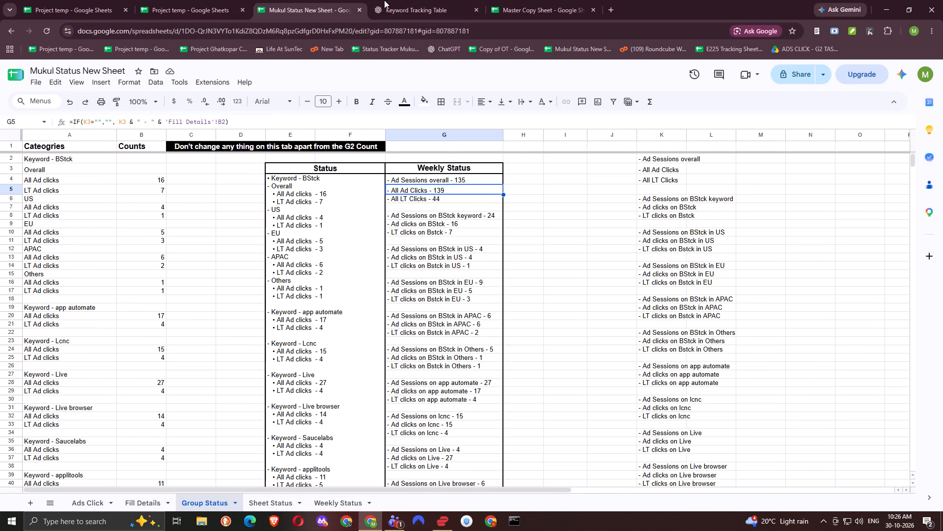
click(501, 0)
scroll(121, 333, up, 11)
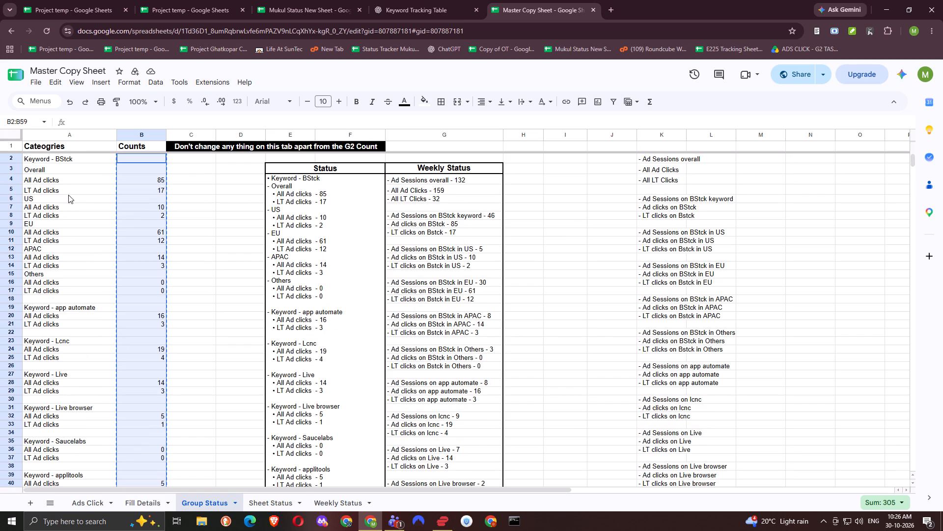
drag(67, 147, 731, 324)
scroll(731, 324, down, 1)
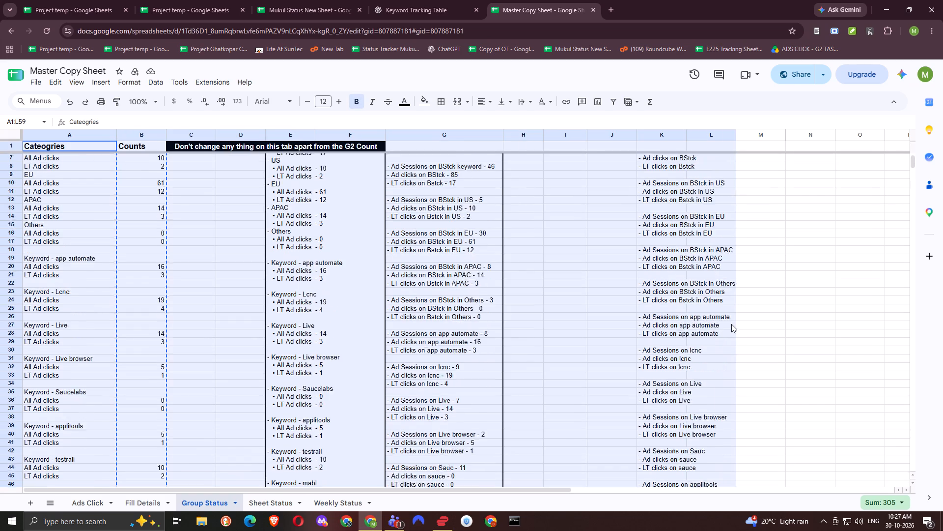
scroll(731, 324, down, 1)
drag(731, 324, 686, 322)
scroll(730, 327, down, 4)
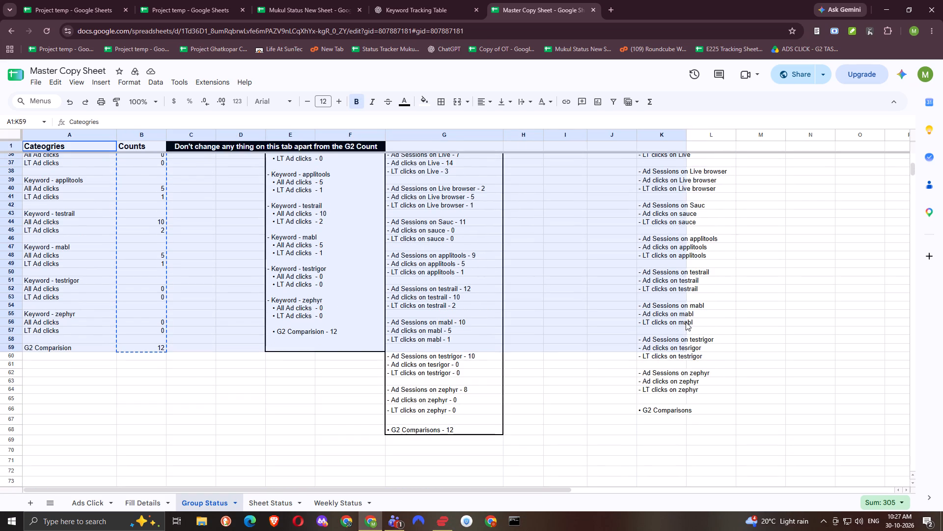
drag(686, 322, 706, 446)
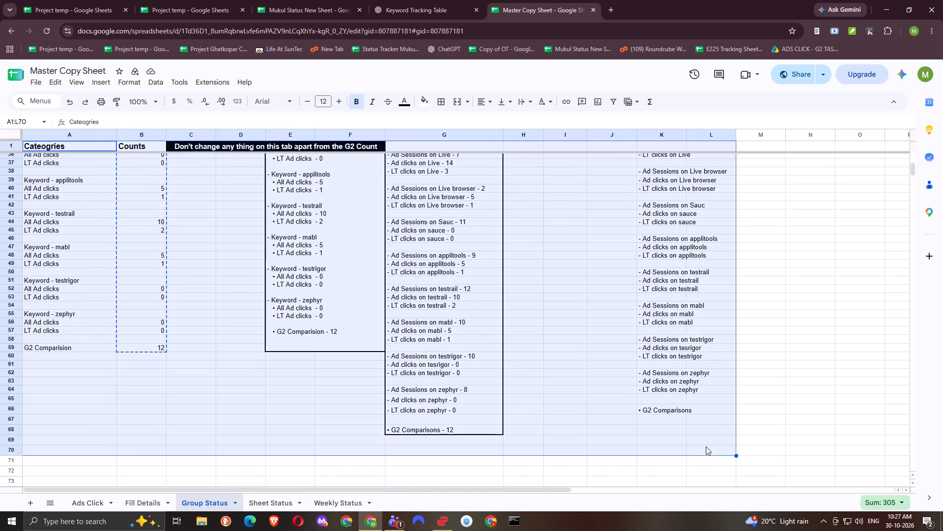
key(ctrl+c)
click(332, 5)
scroll(114, 262, up, 6)
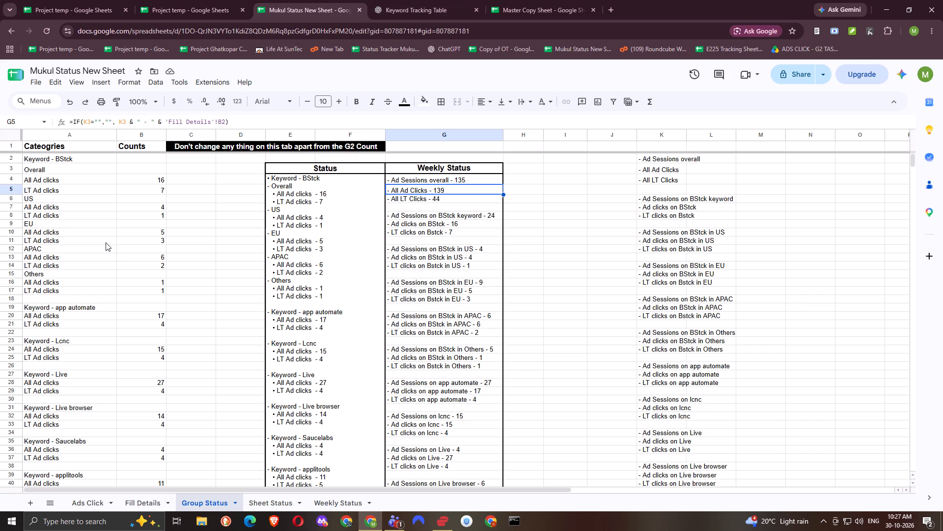
click(58, 147)
key(ctrl+v)
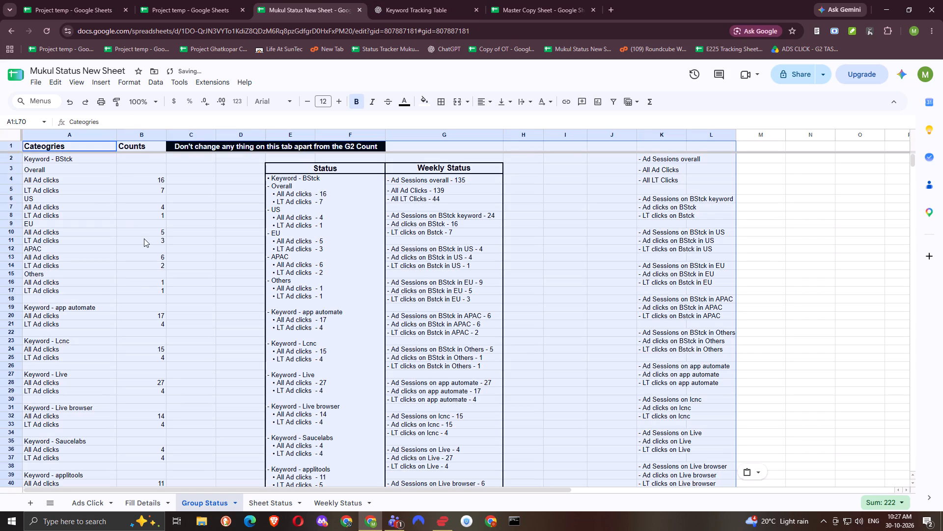
Review the pasted Group Status counts and Weekly Status text down to G2 Comparisons, and look at the Ads Click values.
click(218, 217)
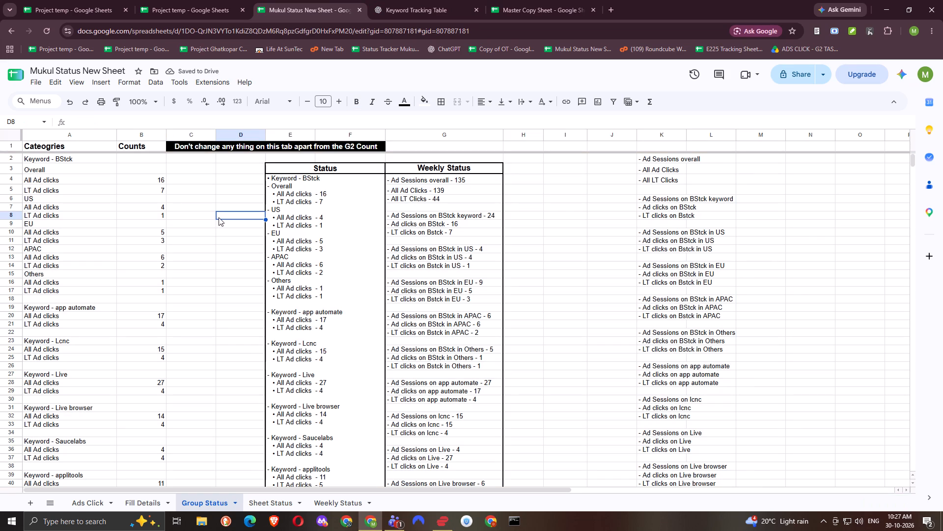
scroll(190, 249, down, 5)
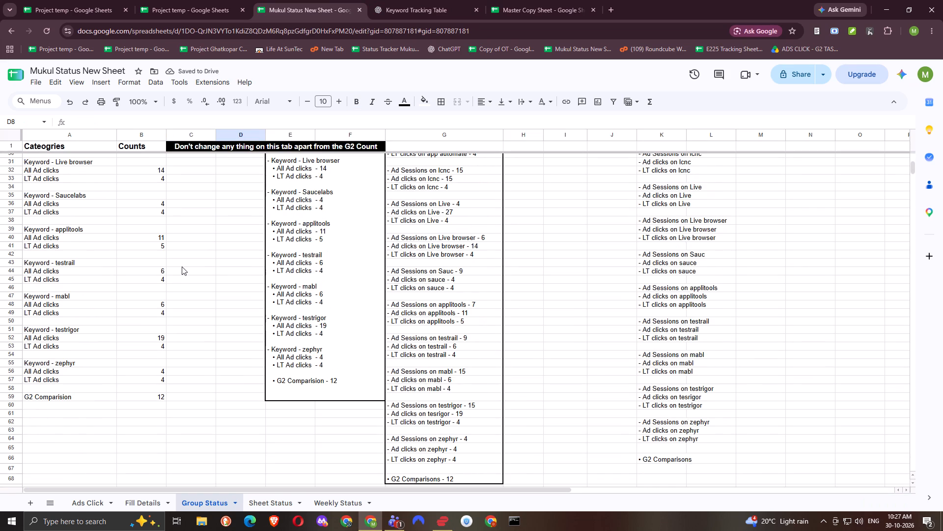
scroll(182, 266, up, 4)
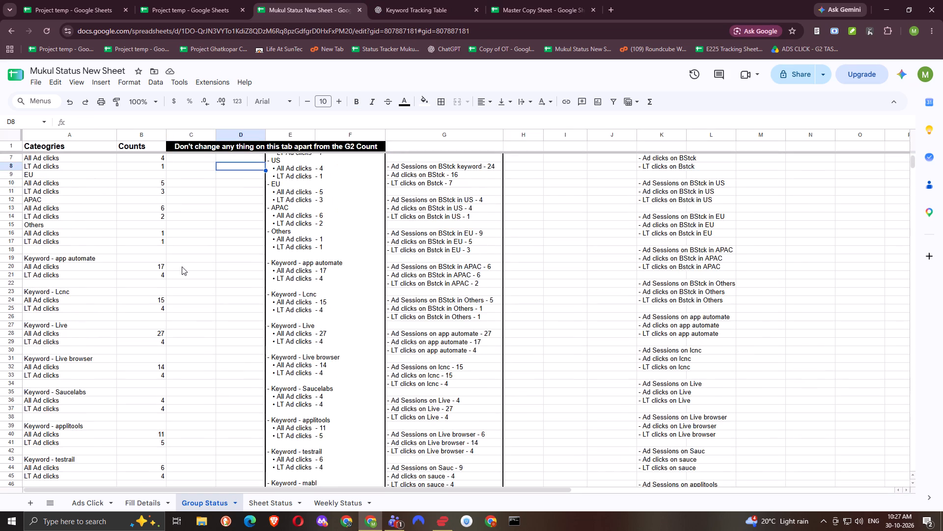
scroll(182, 266, up, 4)
click(93, 500)
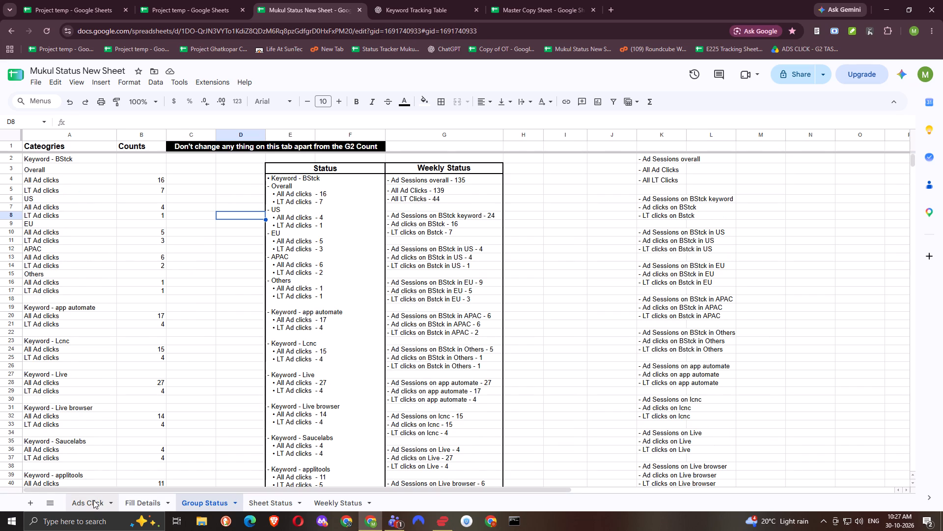
scroll(616, 315, up, 9)
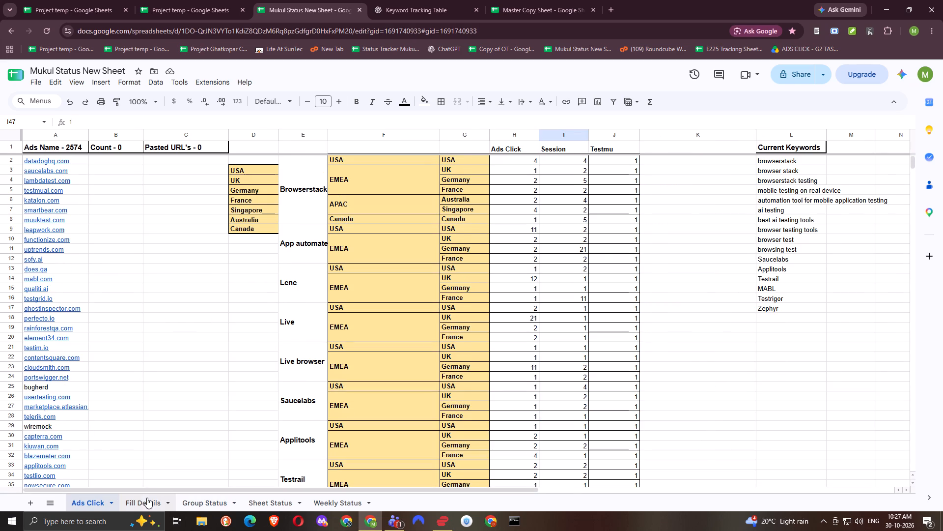
Inspect the Total TestmuAI formula in B26 and the Browserstack TestmuAI formula in B27 of Fill Details.
click(145, 501)
click(171, 424)
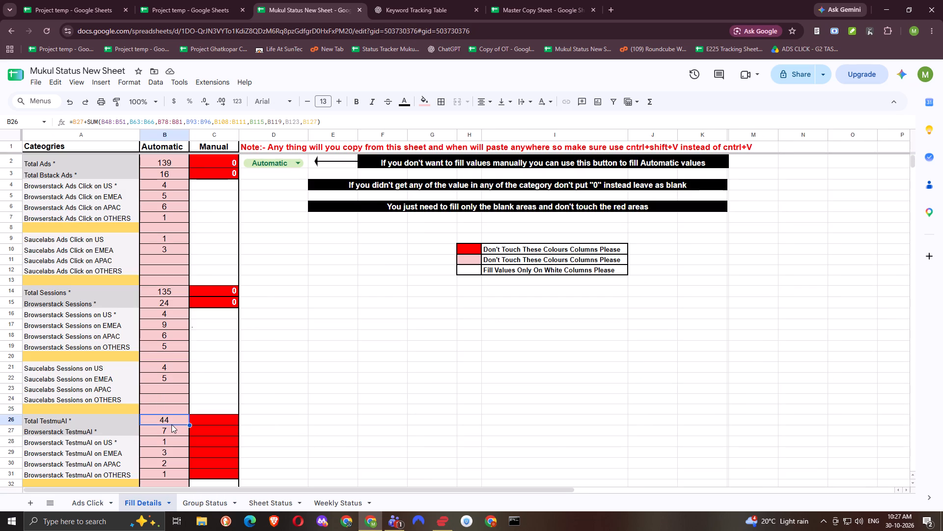
double_click(171, 424)
scroll(406, 334, down, 1)
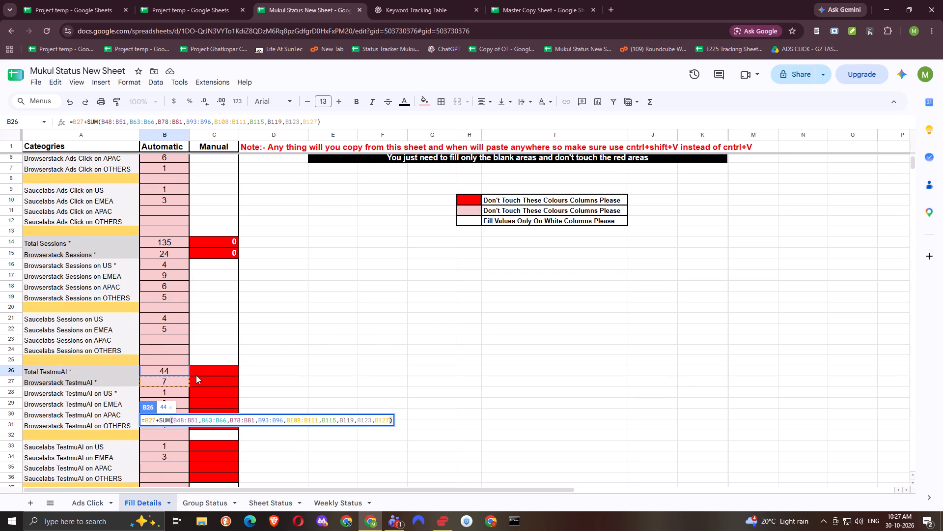
double_click(173, 382)
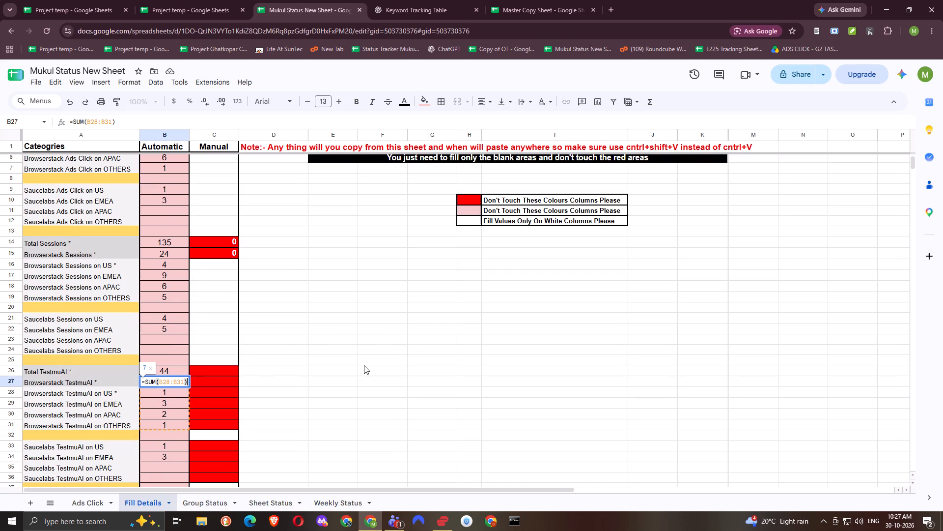
click(364, 365)
Add the Saucelabs TestmuAI range B33:B36 as the first range in the SUM of the Total TestmuAI formula in B26.
click(174, 374)
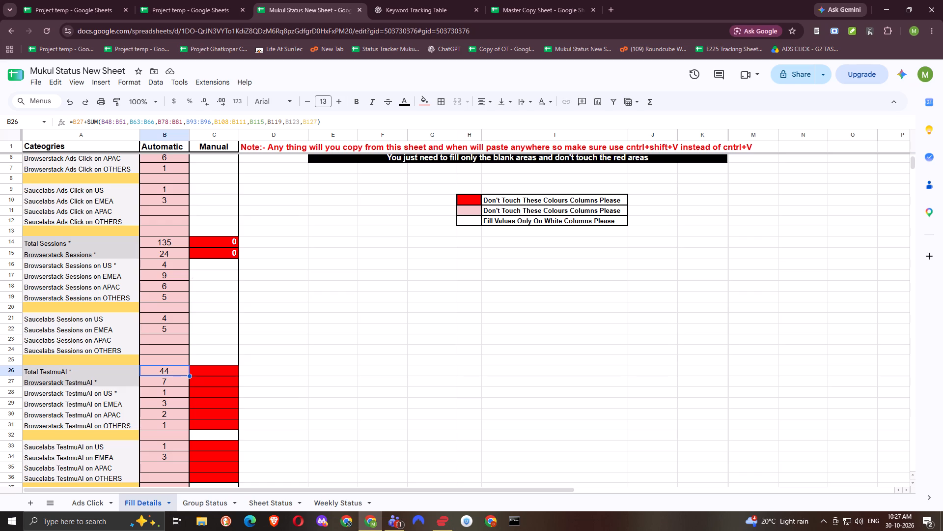
double_click(167, 369)
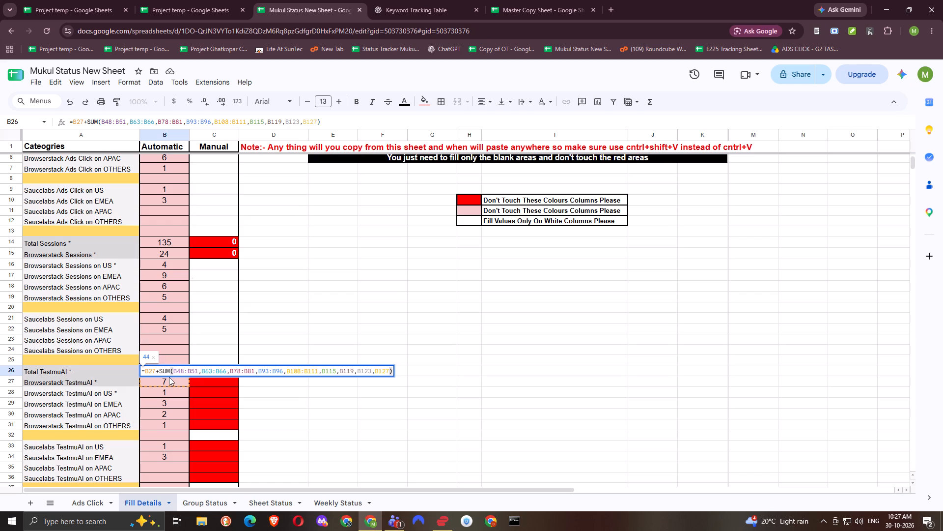
click(175, 373)
scroll(168, 422, down, 2)
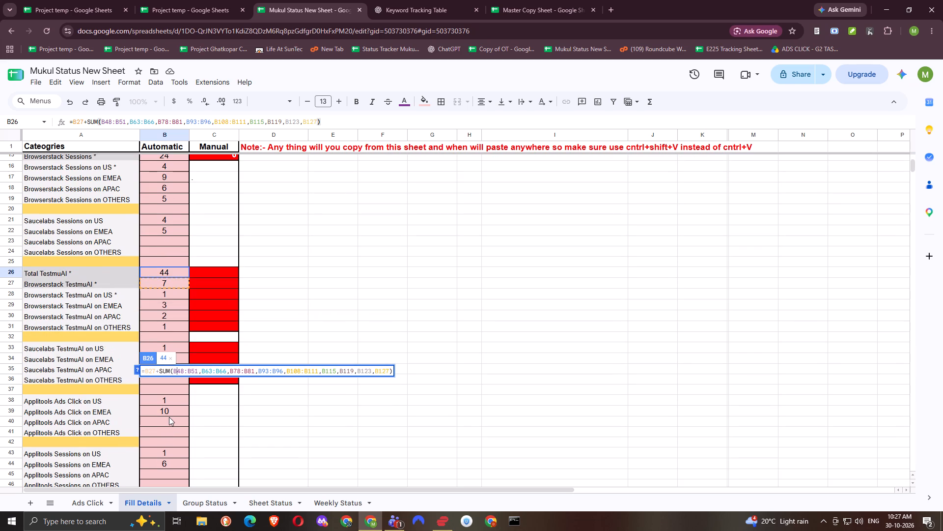
scroll(169, 413, up, 1)
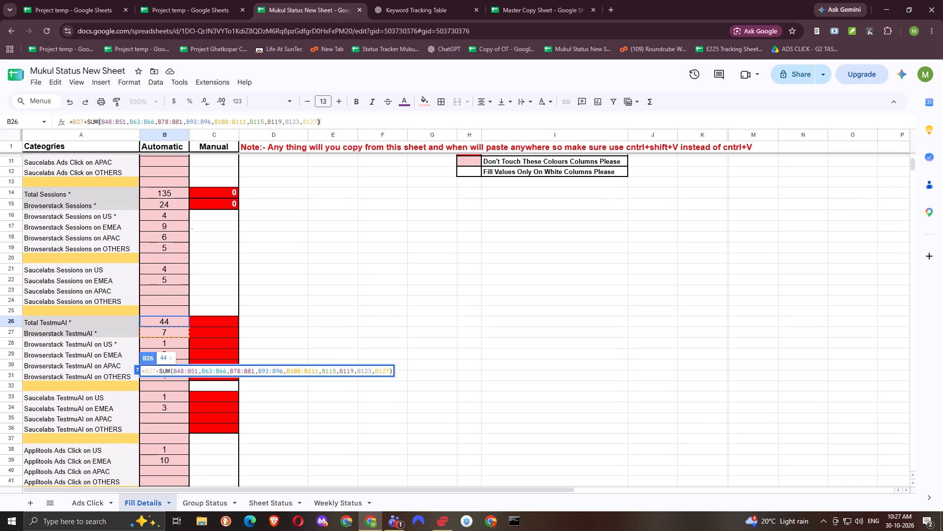
click(173, 370)
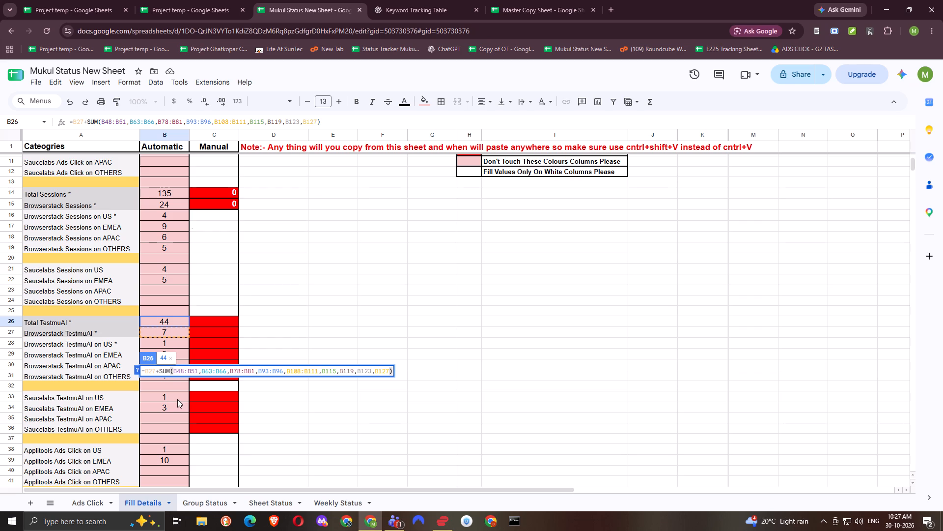
key(b)
text(33)
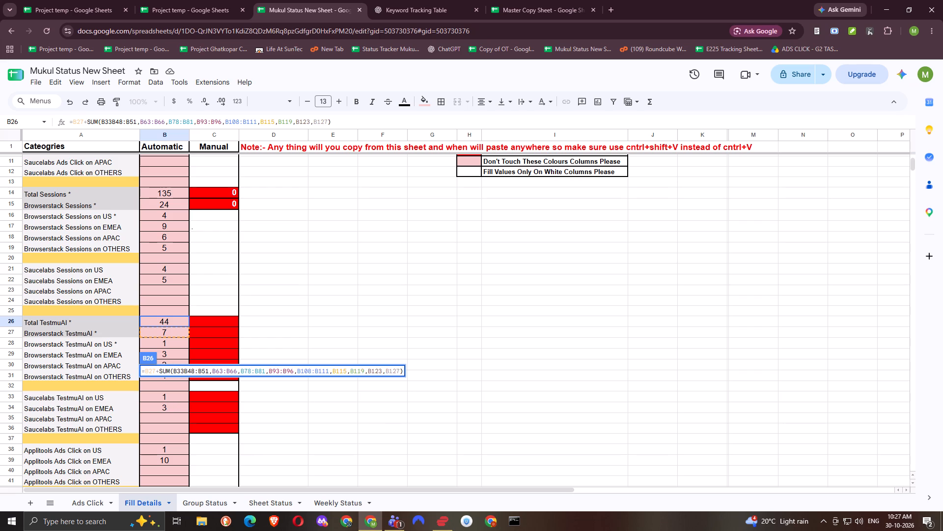
key(shift+quotedbl)
key(BackSpace)
key(semicolon)
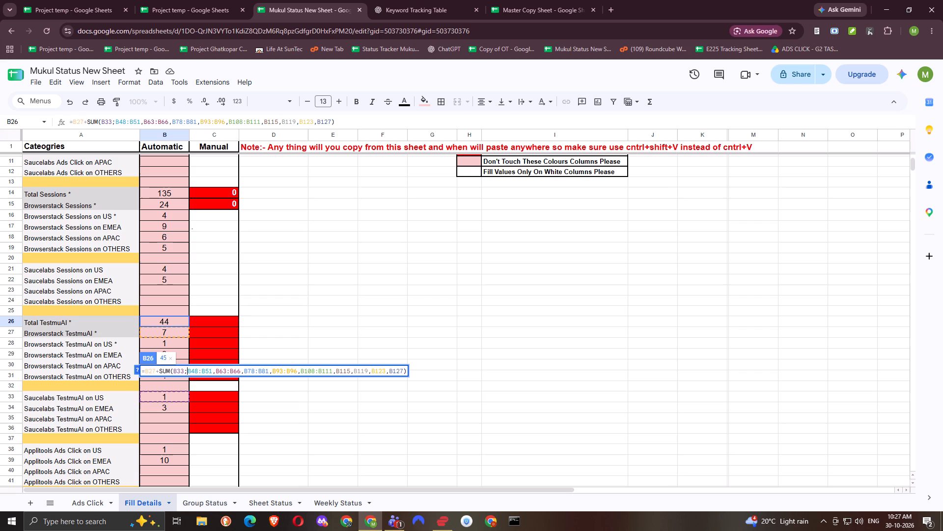
key(BackSpace)
key(shift+colon)
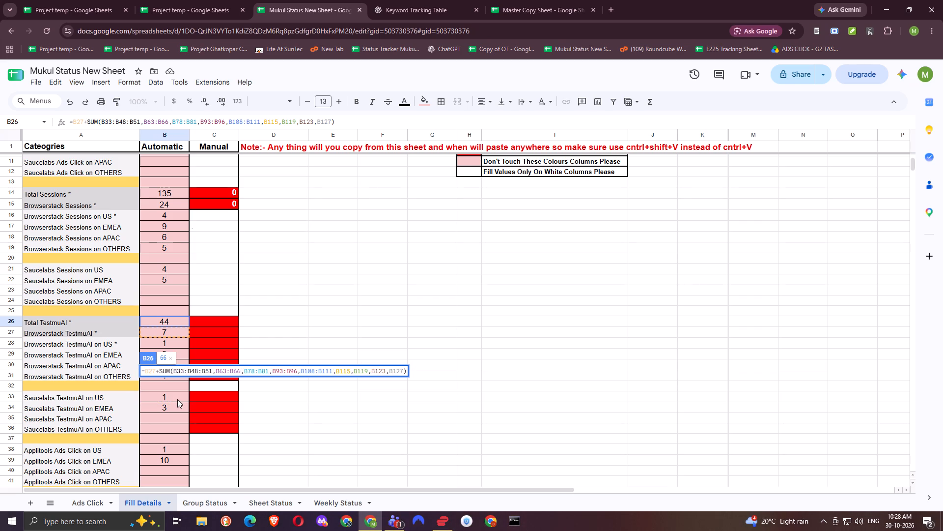
key(b)
text(36)
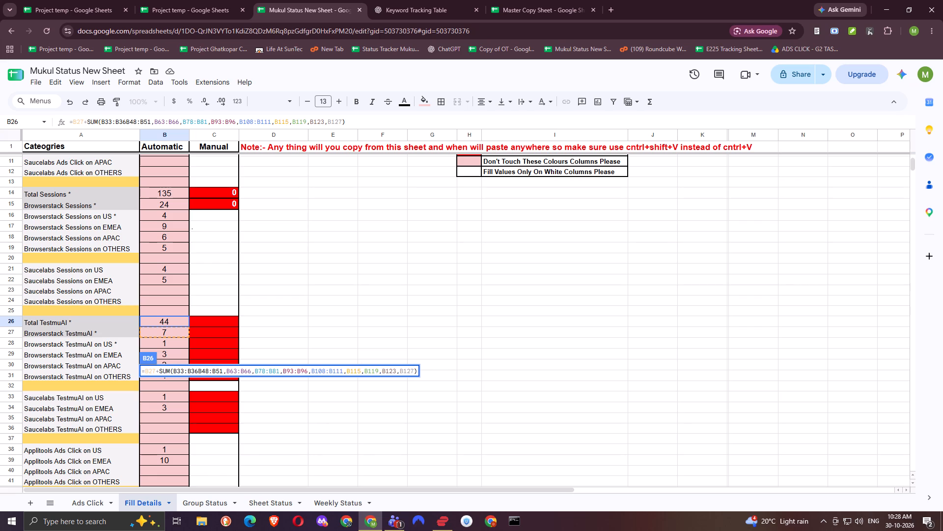
key(comma)
key(Return)
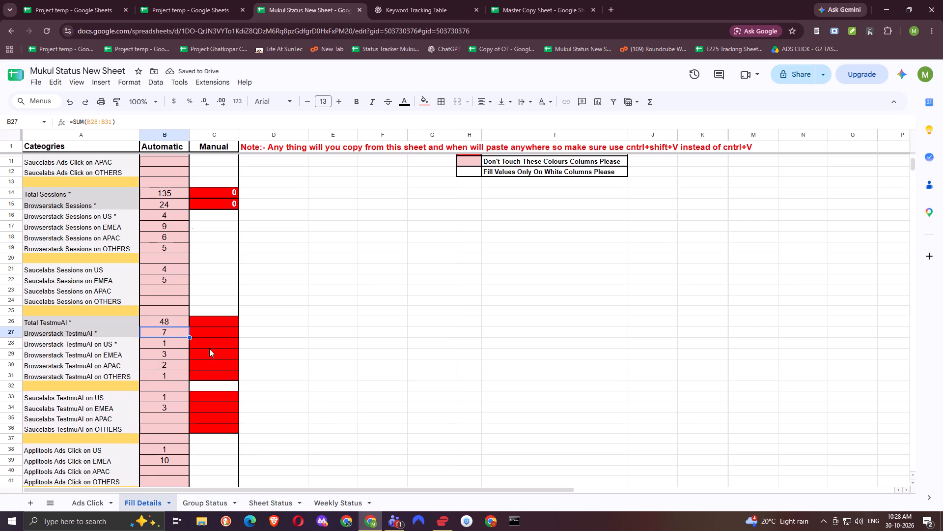
Inspect the Testmu total formula in J49 of Ads Click and compare it with Total TestmuAI in Fill Details.
scroll(213, 402, up, 2)
scroll(199, 472, up, 3)
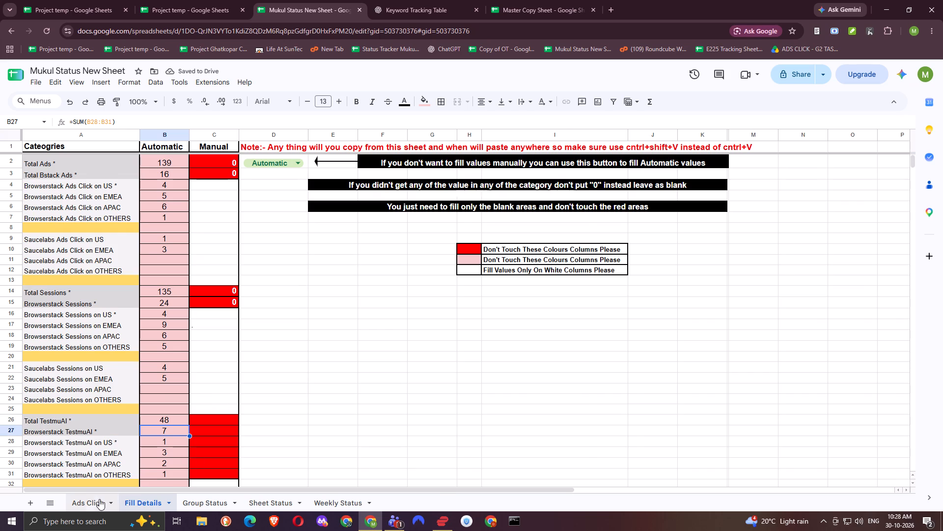
click(97, 498)
scroll(599, 361, up, 5)
scroll(606, 389, down, 5)
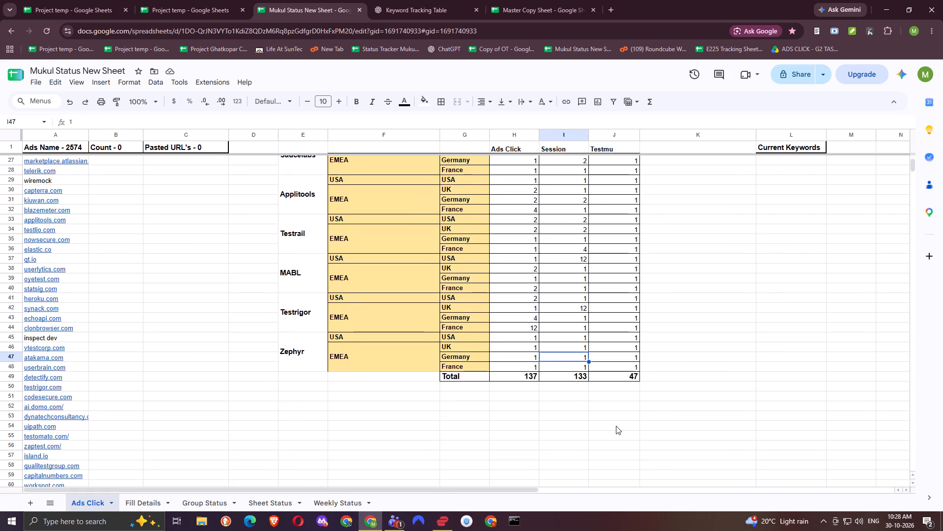
double_click(621, 375)
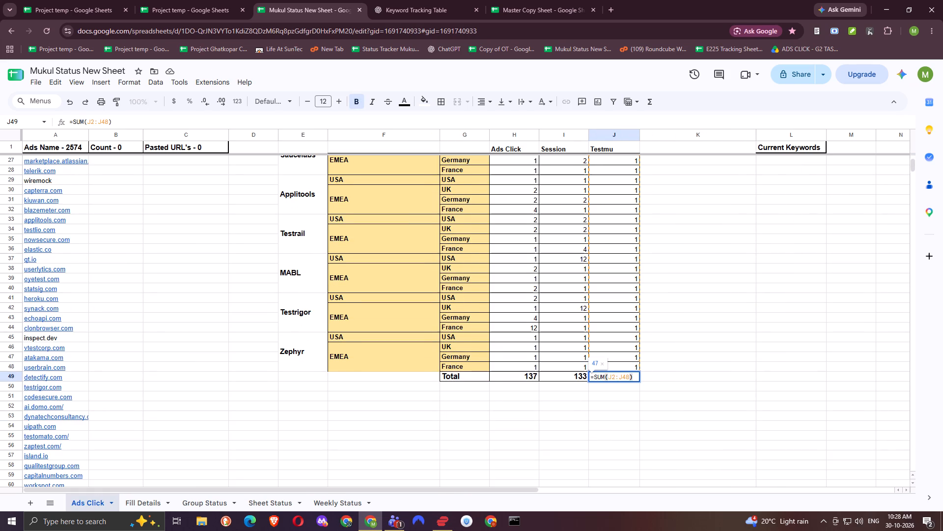
scroll(688, 359, up, 10)
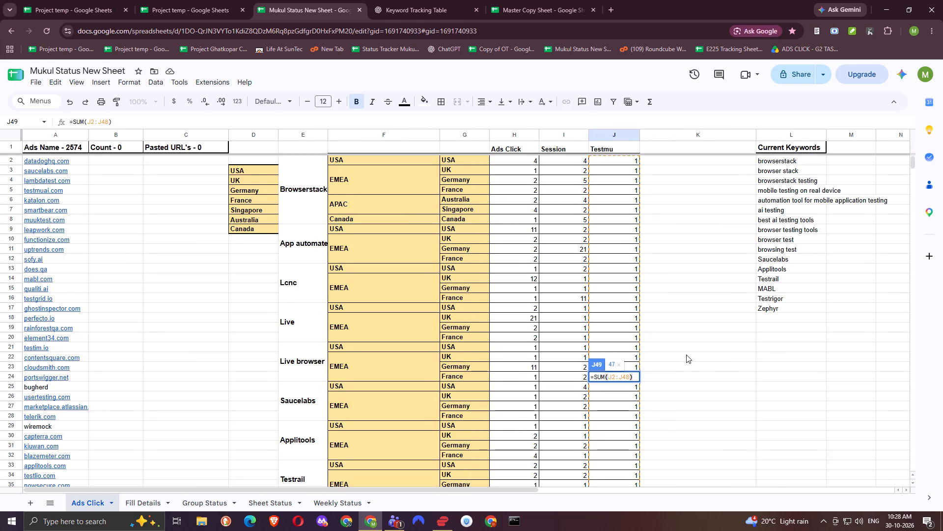
scroll(686, 354, down, 5)
click(592, 409)
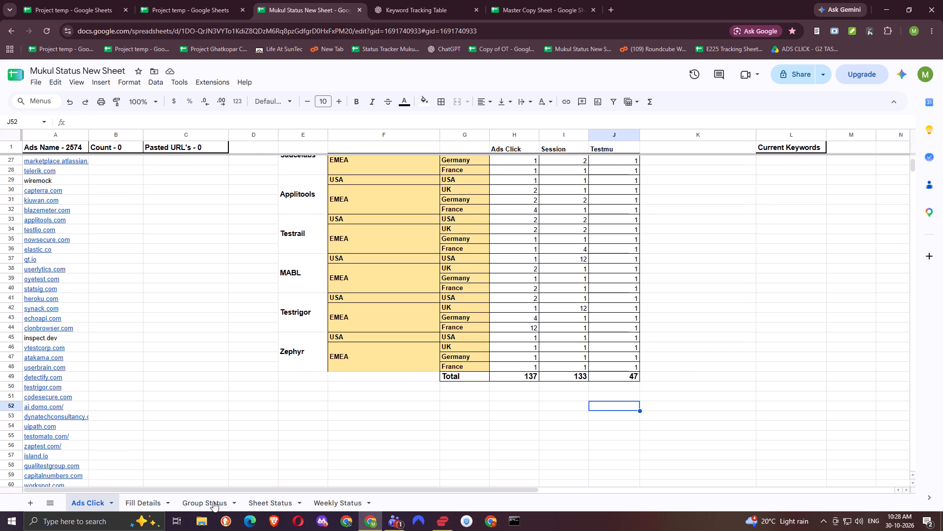
click(144, 500)
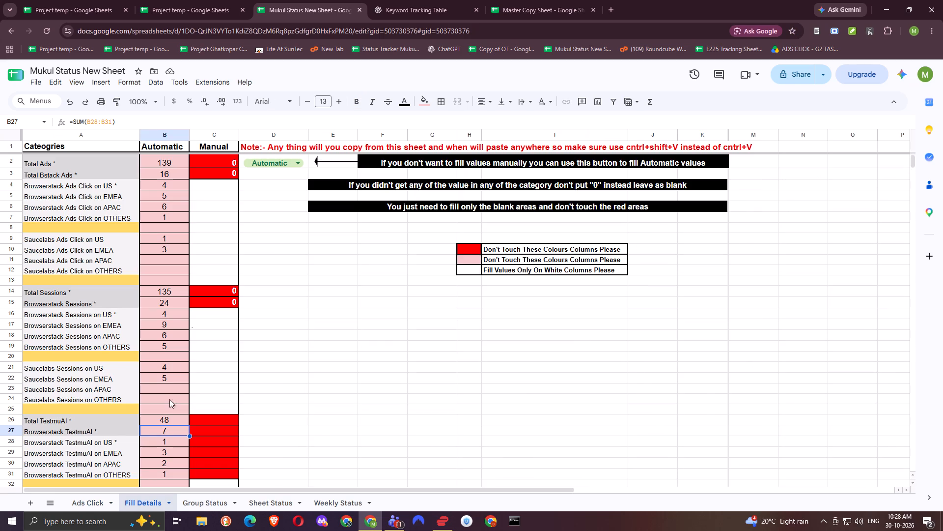
Recheck the Total TestmuAI formula in B26 and the Browserstack TestmuAI formula in B27 of Fill Details.
click(168, 415)
click(168, 415)
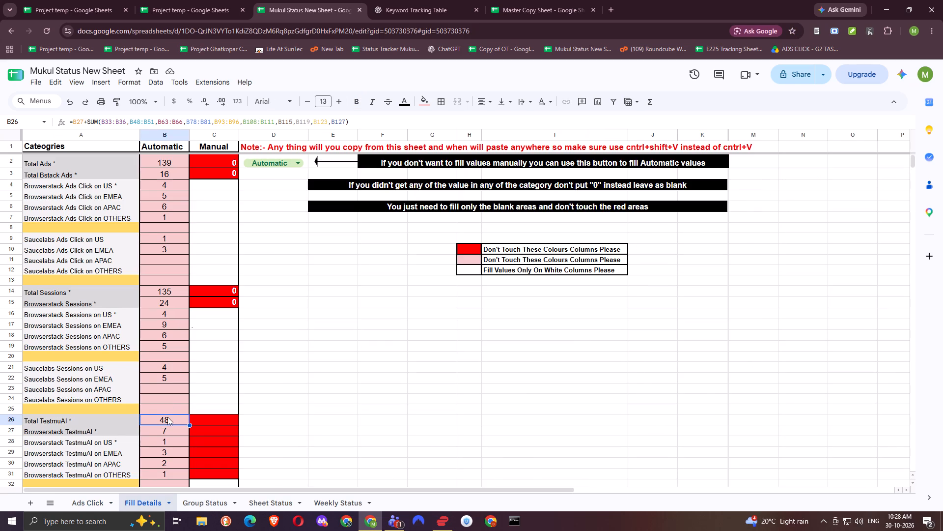
double_click(168, 420)
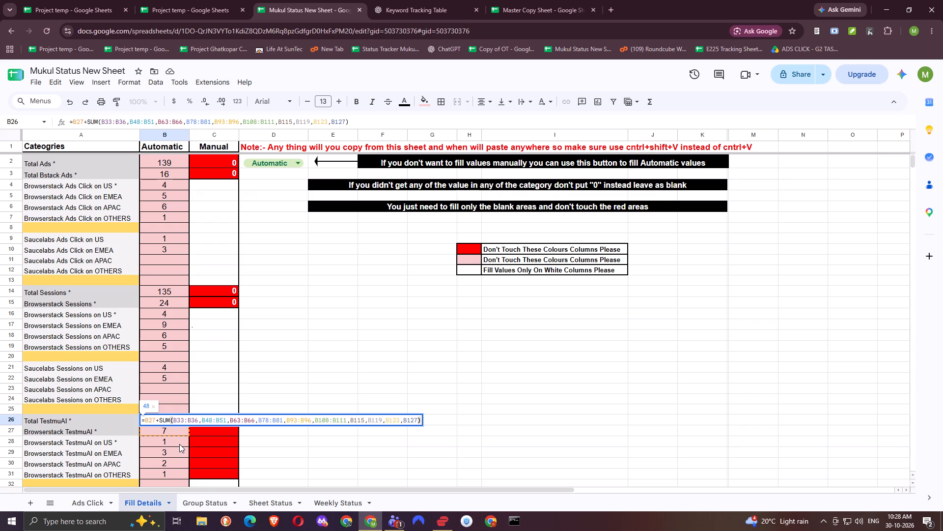
click(172, 432)
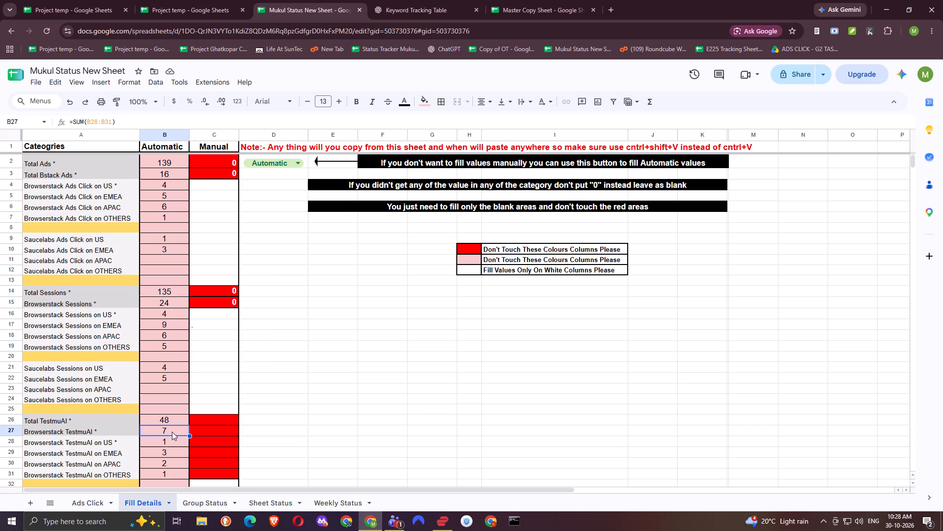
double_click(172, 432)
click(349, 422)
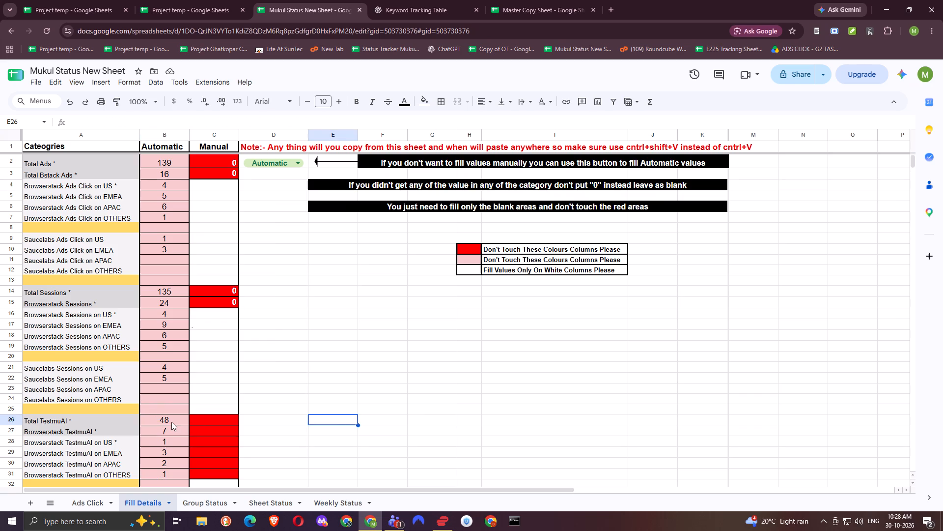
click(171, 422)
scroll(188, 416, up, 2)
scroll(188, 416, down, 2)
scroll(188, 416, up, 2)
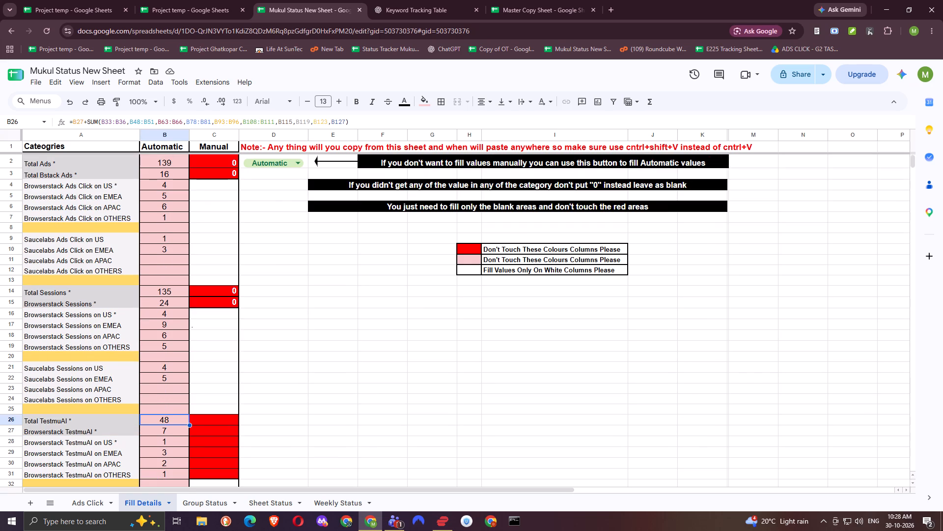
Check the ranges in the B26 Total TestmuAI formula against every TestmuAI row down to Live Browser TestmuAI in row 127.
double_click(179, 417)
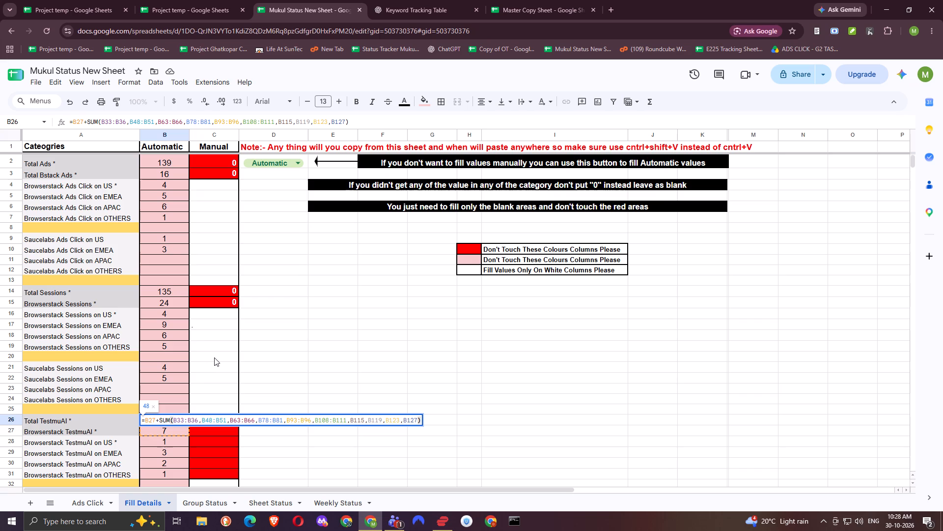
scroll(214, 357, up, 4)
scroll(214, 357, down, 3)
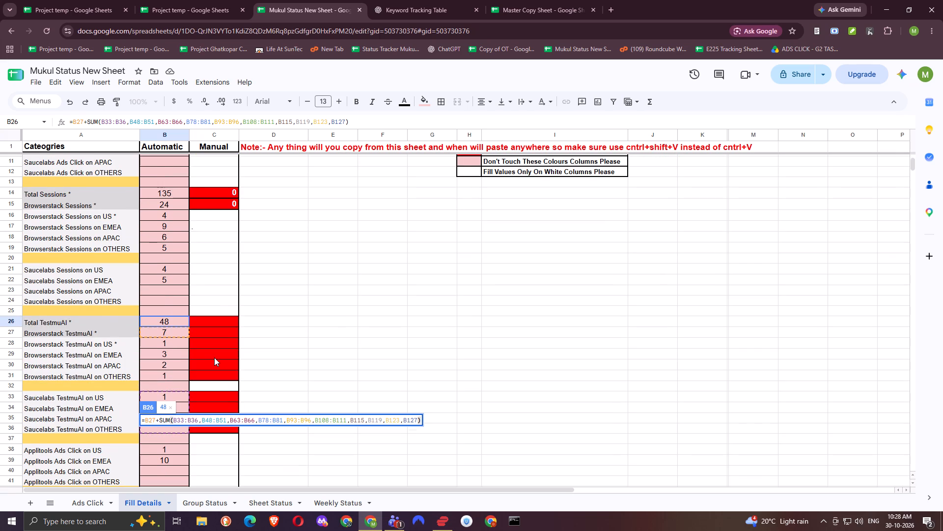
scroll(211, 357, down, 2)
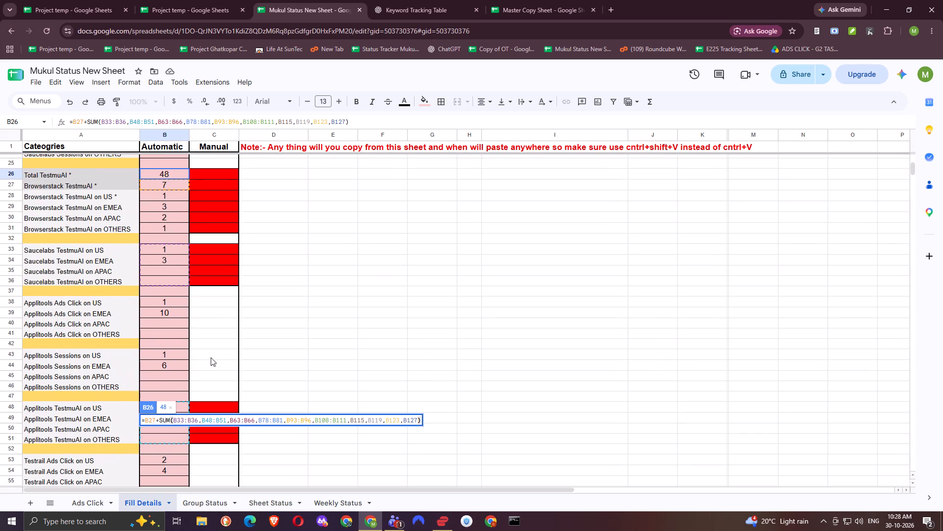
scroll(211, 357, down, 2)
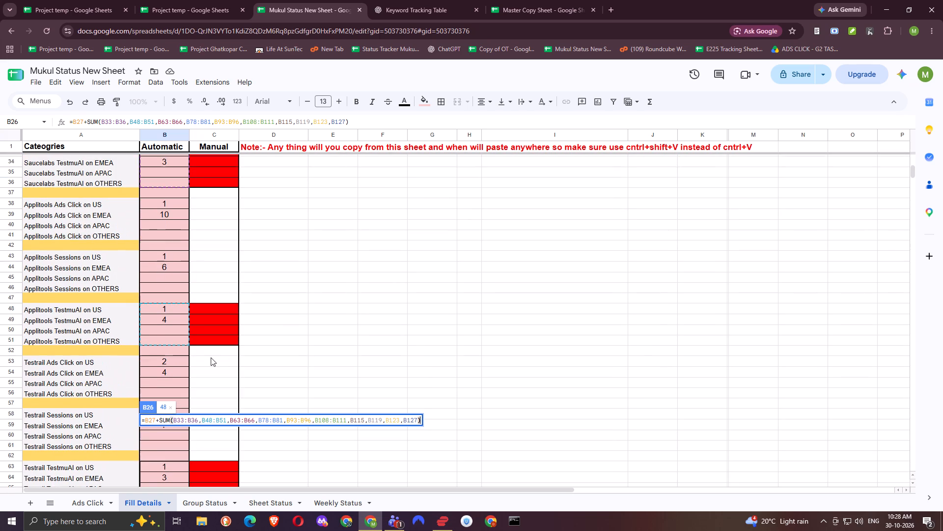
scroll(211, 357, down, 2)
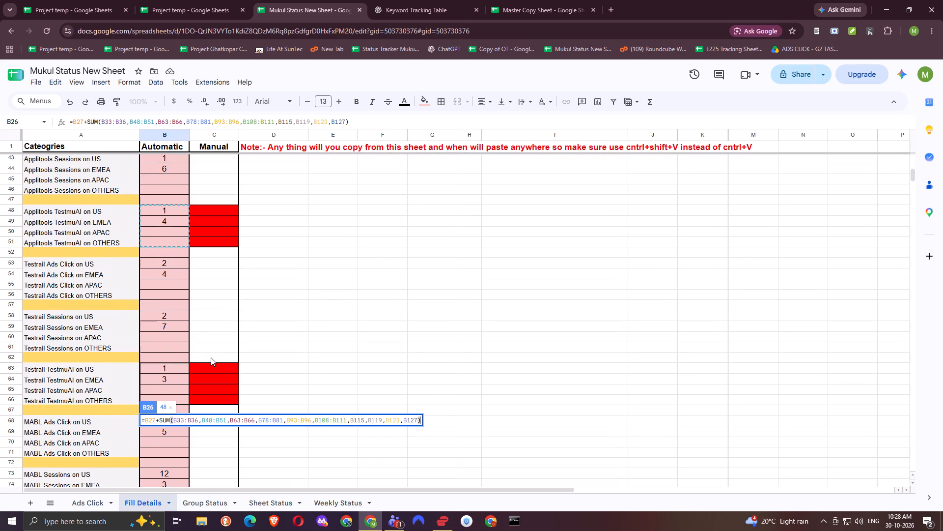
scroll(154, 366, down, 2)
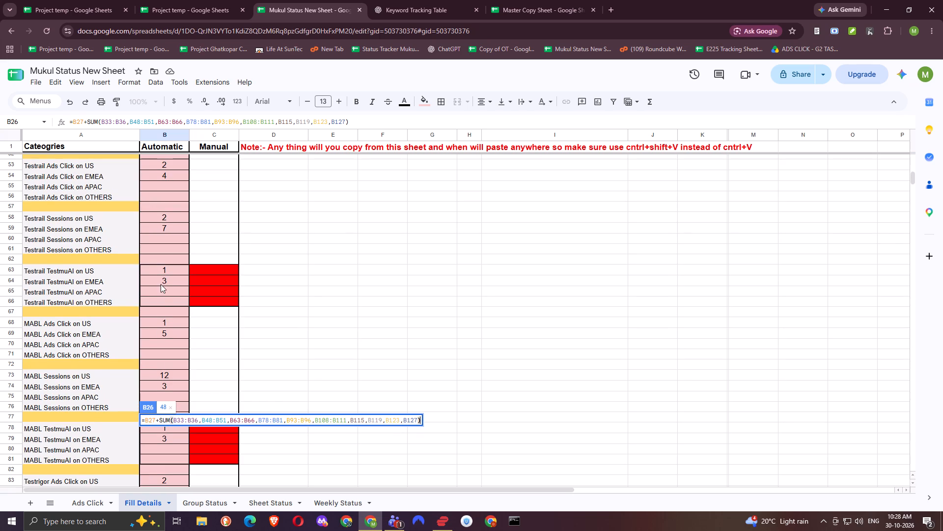
scroll(160, 284, down, 1)
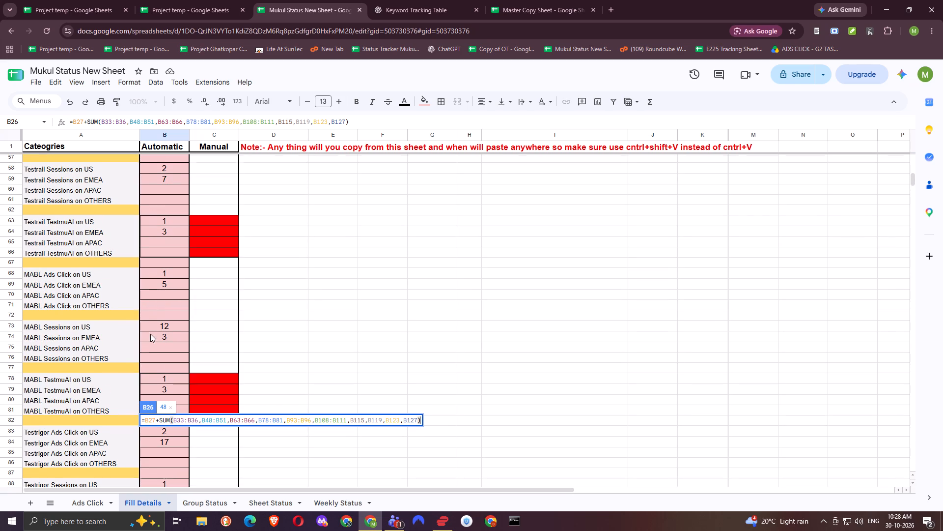
scroll(150, 335, down, 3)
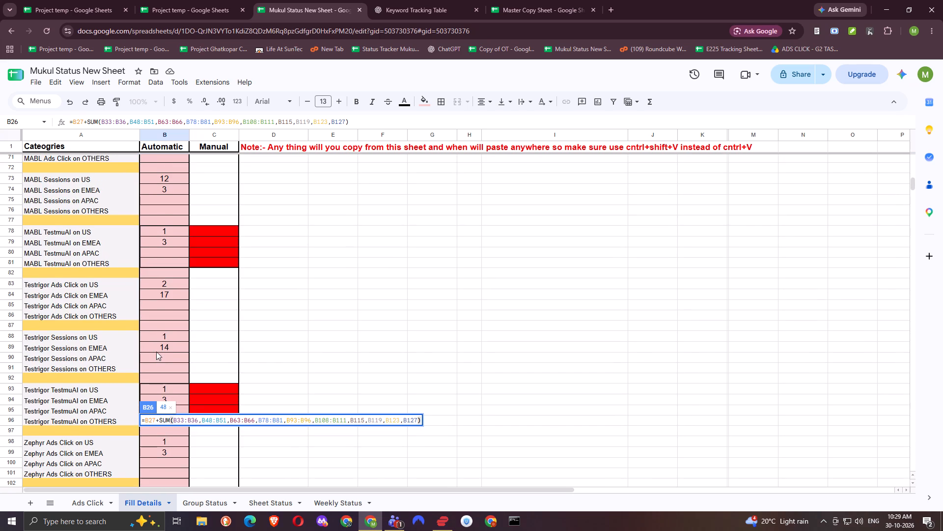
scroll(156, 352, down, 1)
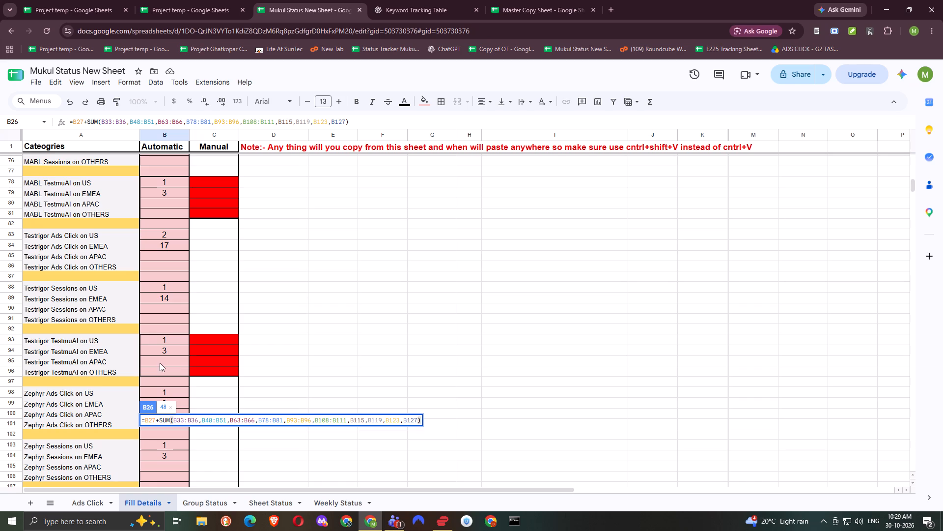
scroll(160, 363, down, 3)
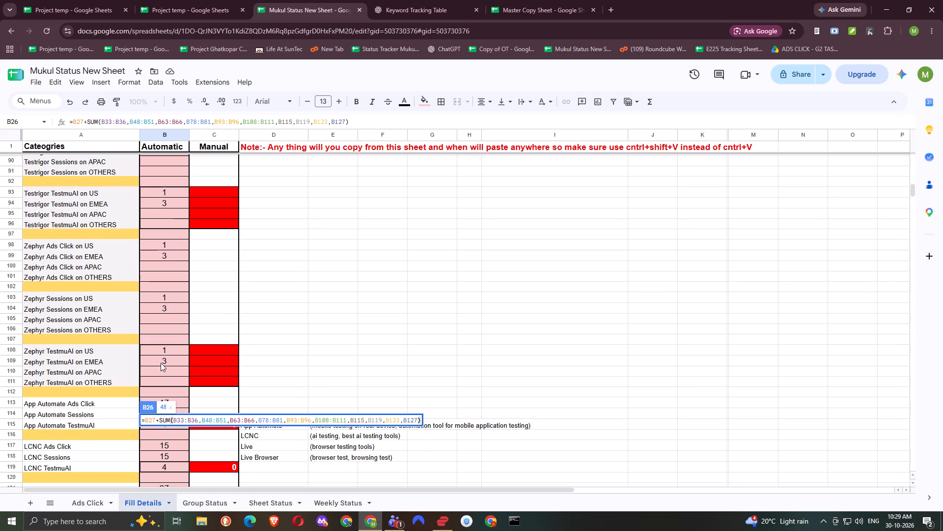
scroll(163, 375, down, 1)
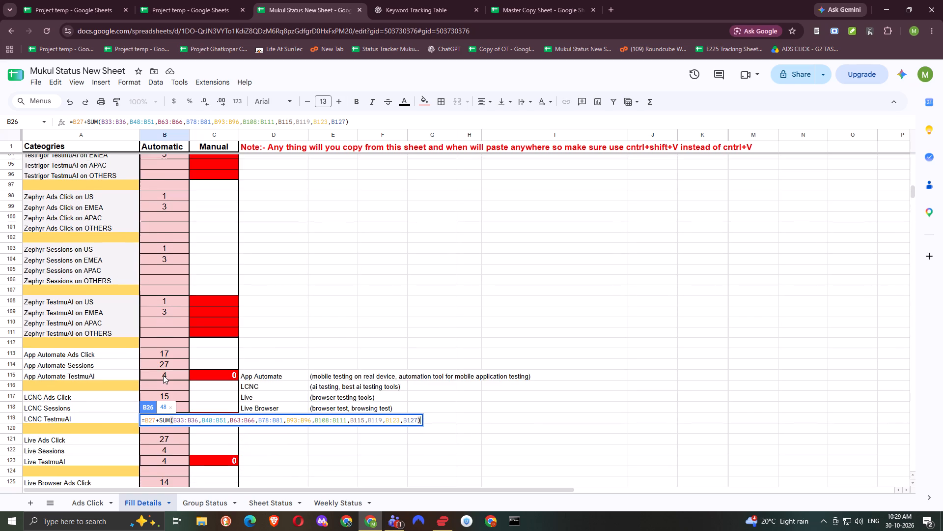
scroll(163, 375, down, 1)
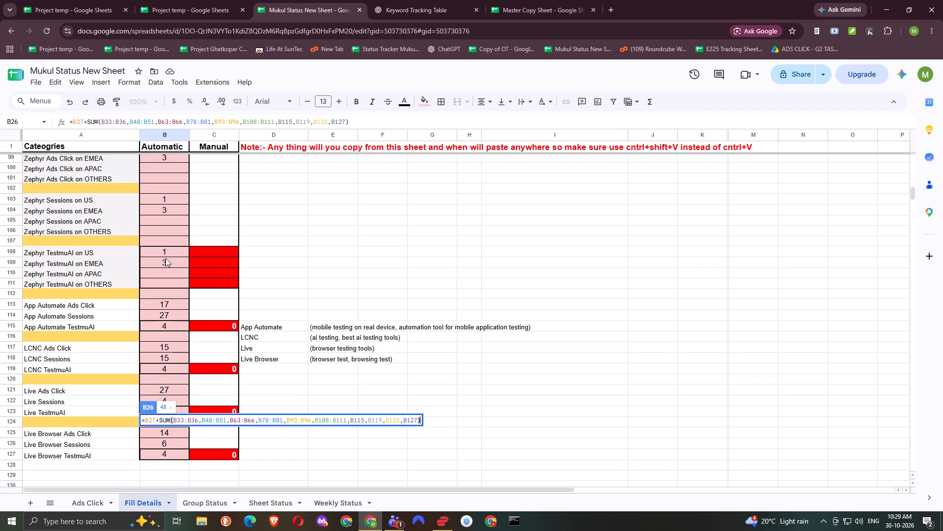
scroll(166, 332, down, 2)
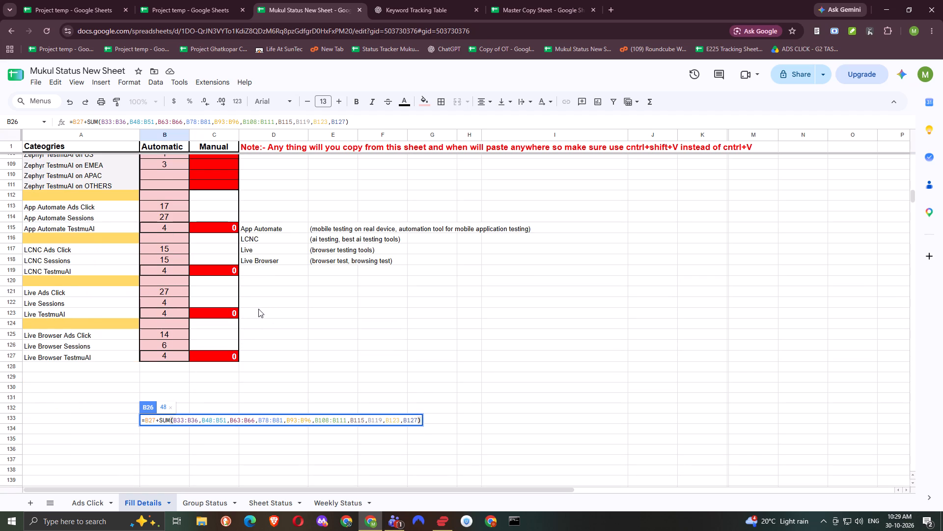
Check the Manual formula for Live Browser TestmuAI in C127 and clear the Manual cells C115:C127.
click(219, 357)
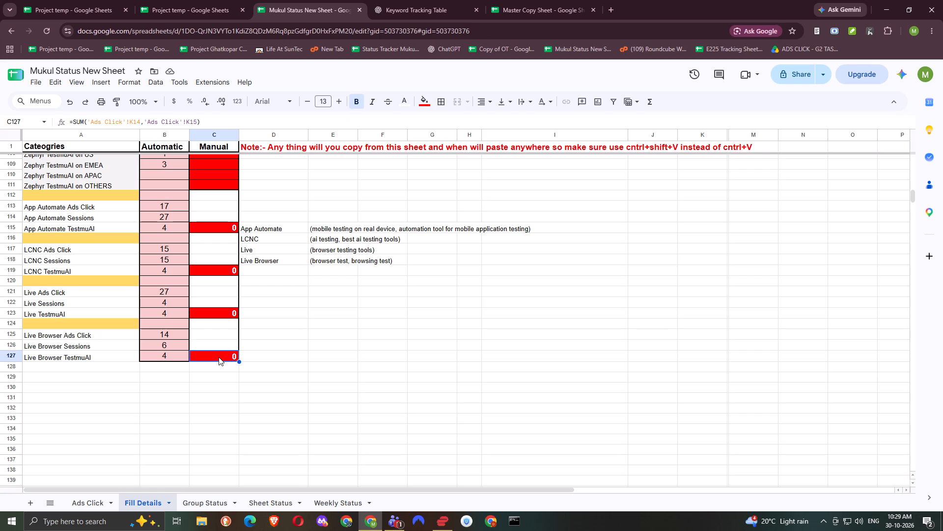
double_click(219, 357)
click(253, 382)
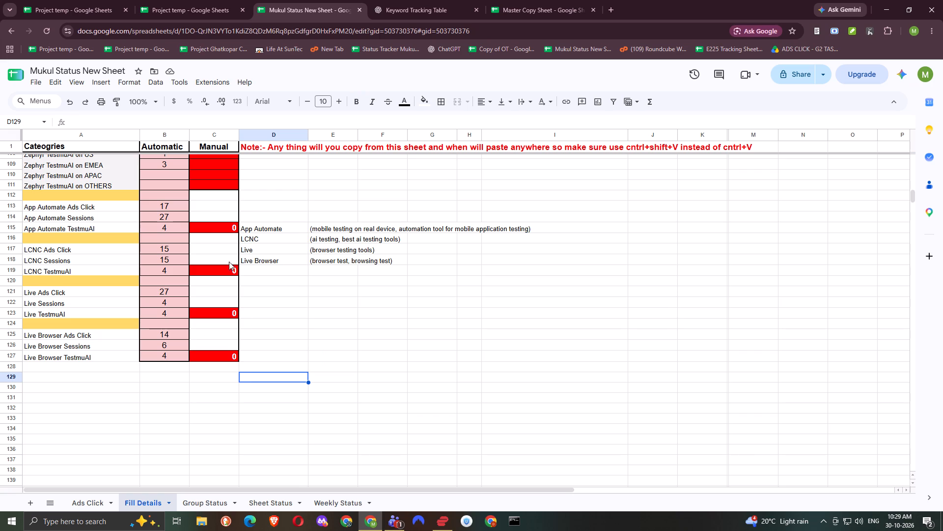
click(223, 228)
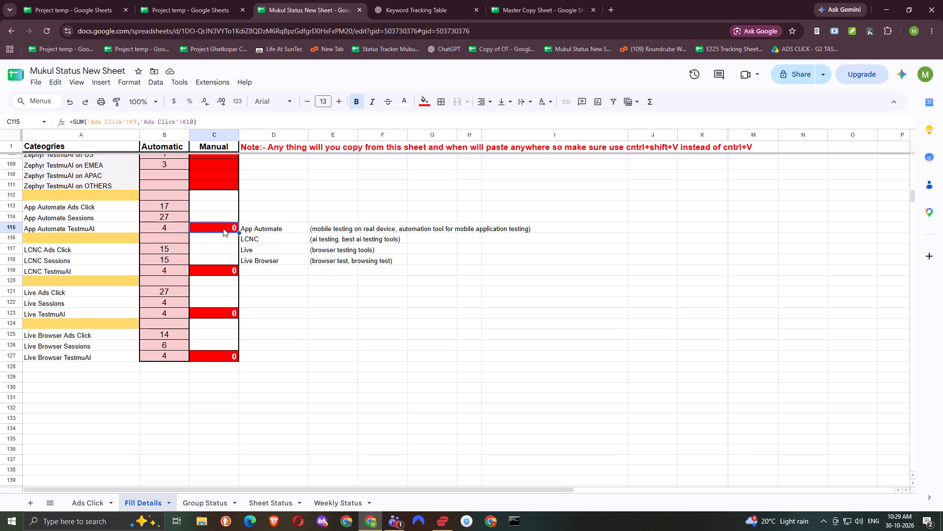
drag(223, 228, 221, 355)
key(Delete)
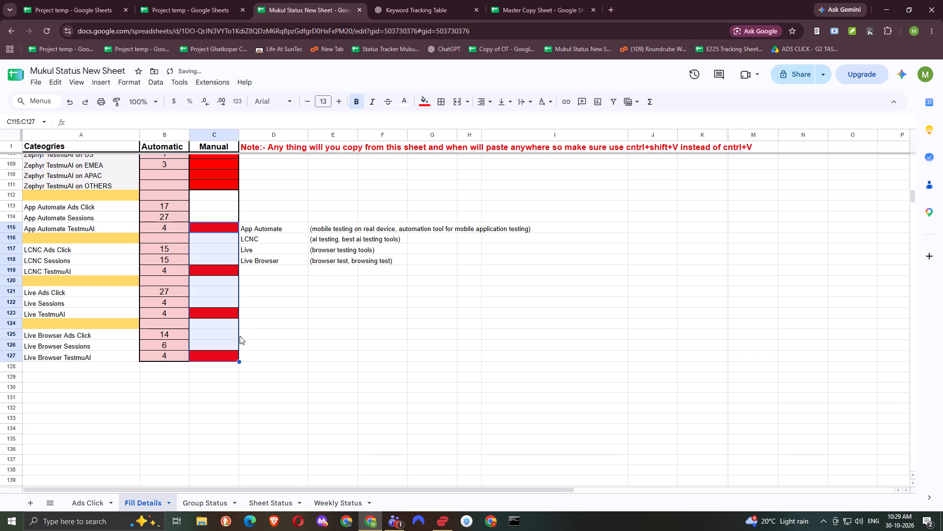
click(290, 295)
Inspect the Total TestmuAI cell B26 and the Browserstack TestmuAI region formulas in B28:B31 against their Ads Click references.
scroll(278, 300, up, 15)
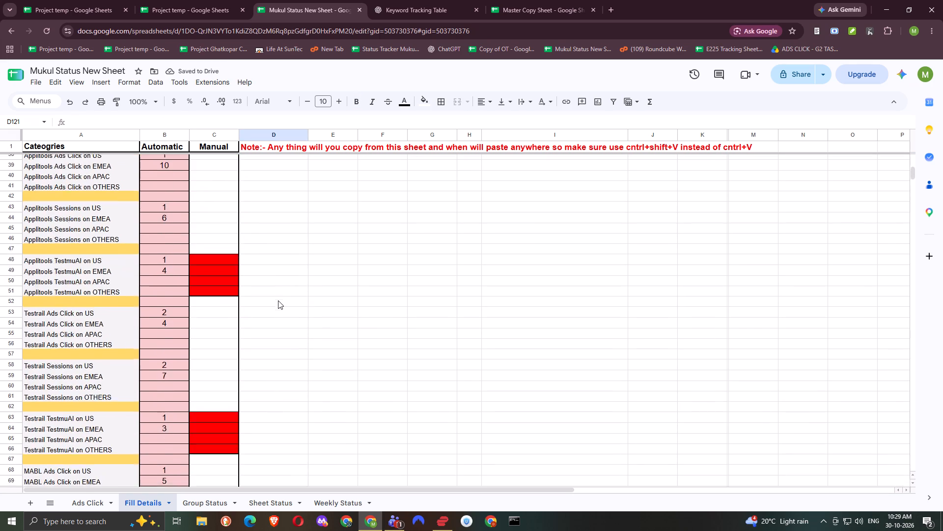
scroll(278, 300, up, 5)
double_click(171, 270)
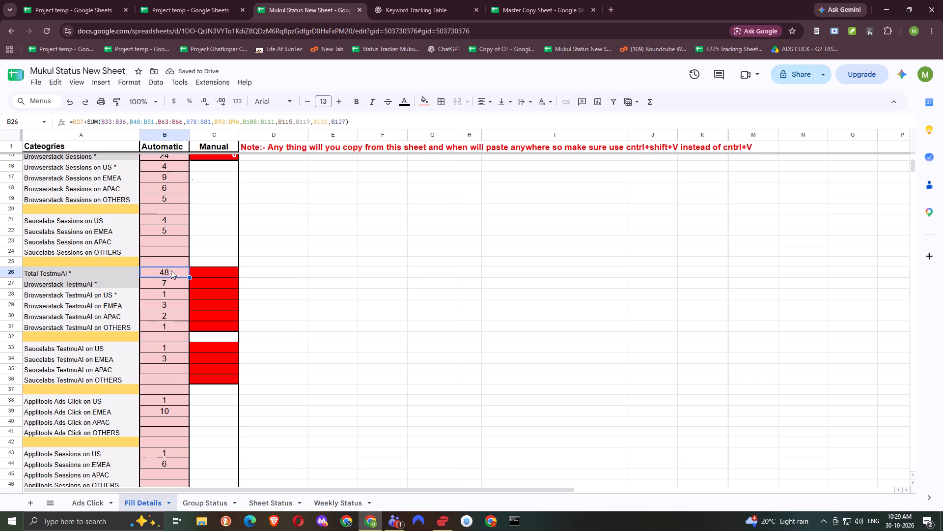
click(318, 217)
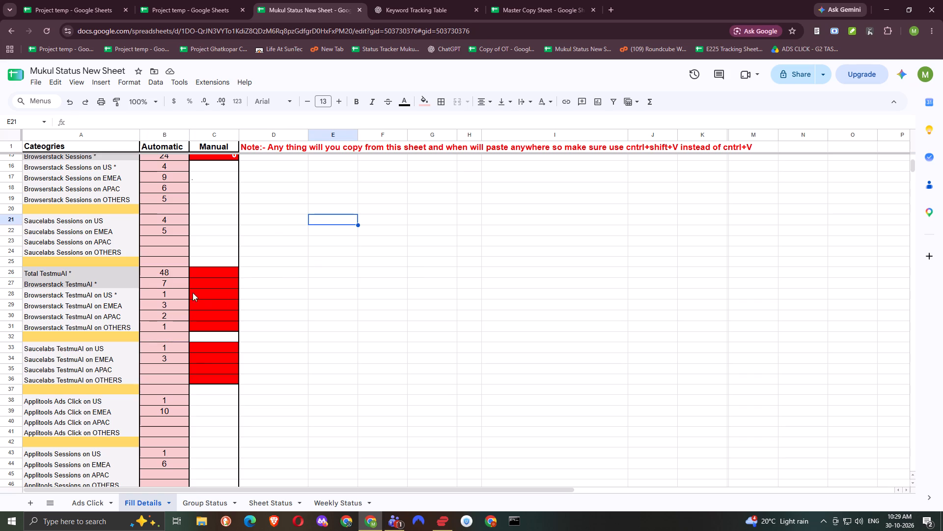
drag(168, 282, 166, 290)
click(170, 297)
drag(170, 297, 169, 321)
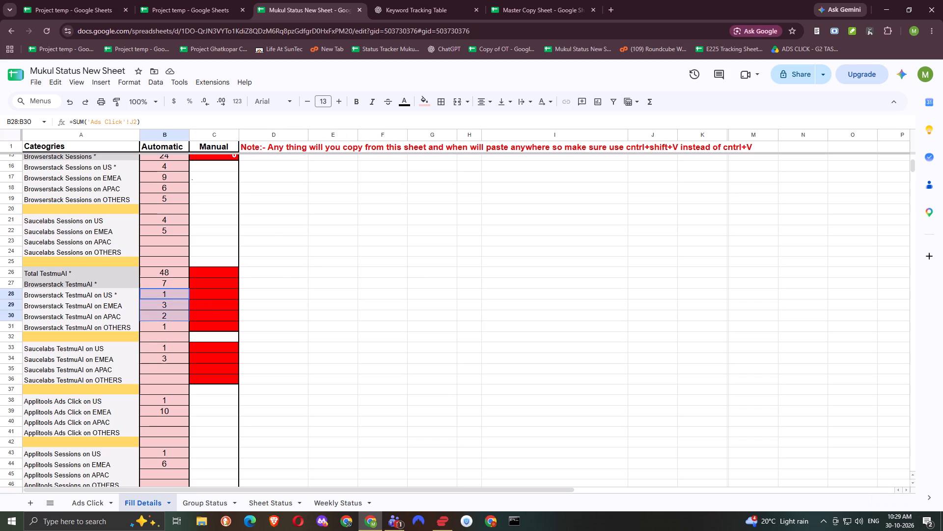
drag(169, 321, 169, 322)
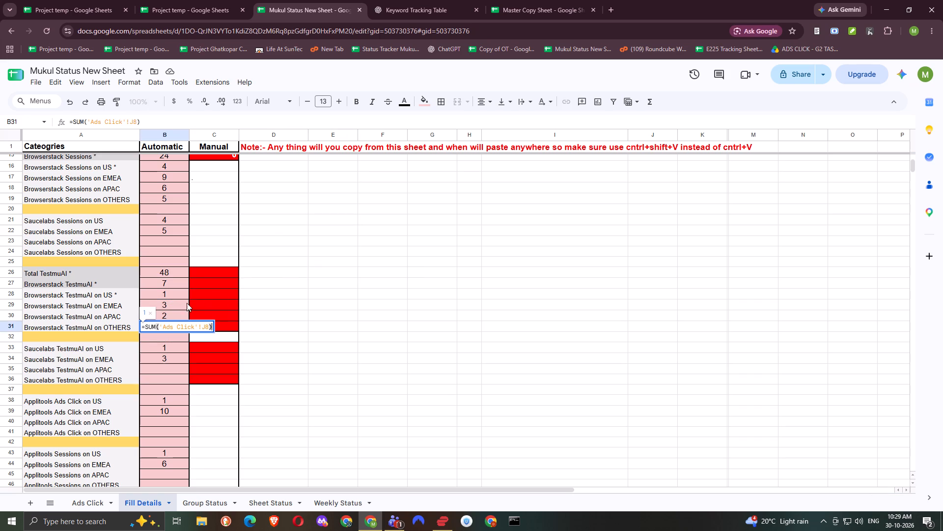
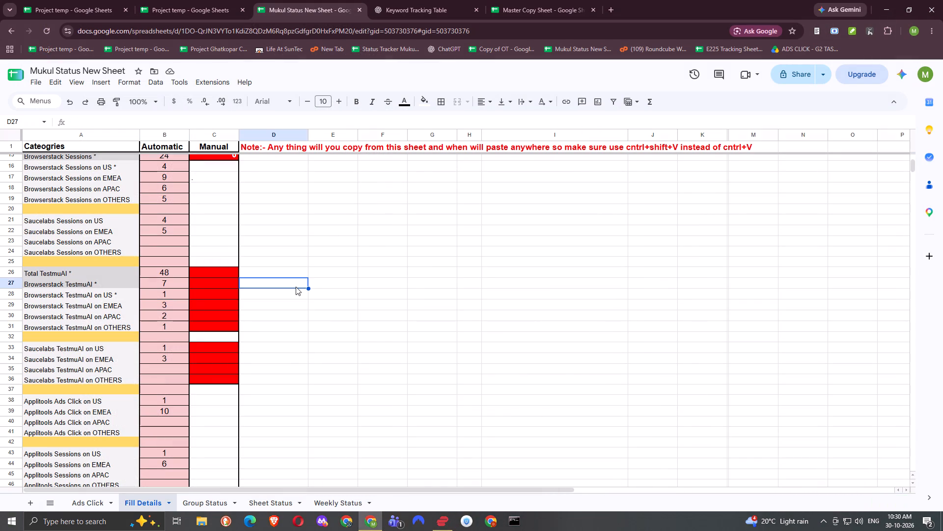
Search Fill Details for TESTMUAI and step through the Browserstack, Saucelabs and Applitools TestmuAI rows.
key(ctrl+f)
text(TESTMU)
key(space)
key(BackSpace)
text(AI)
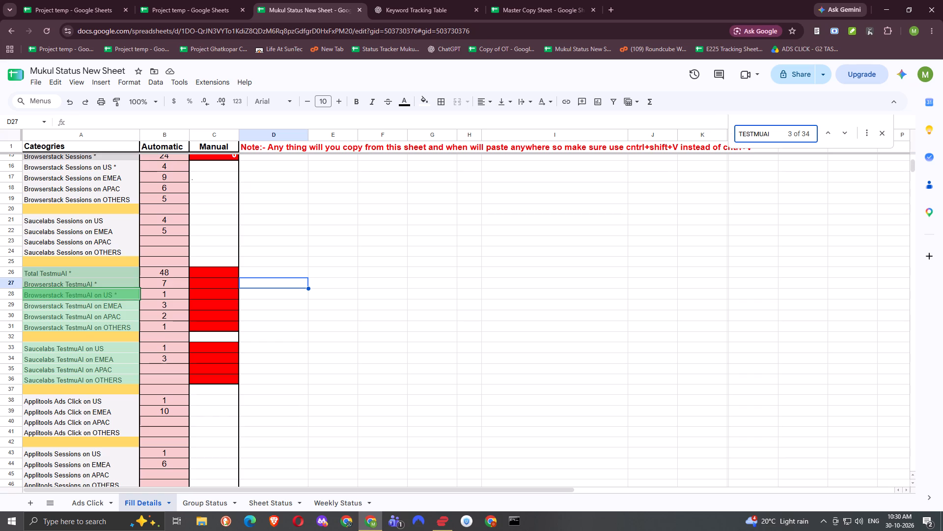
key(Return)
key(Return)
key(Return)
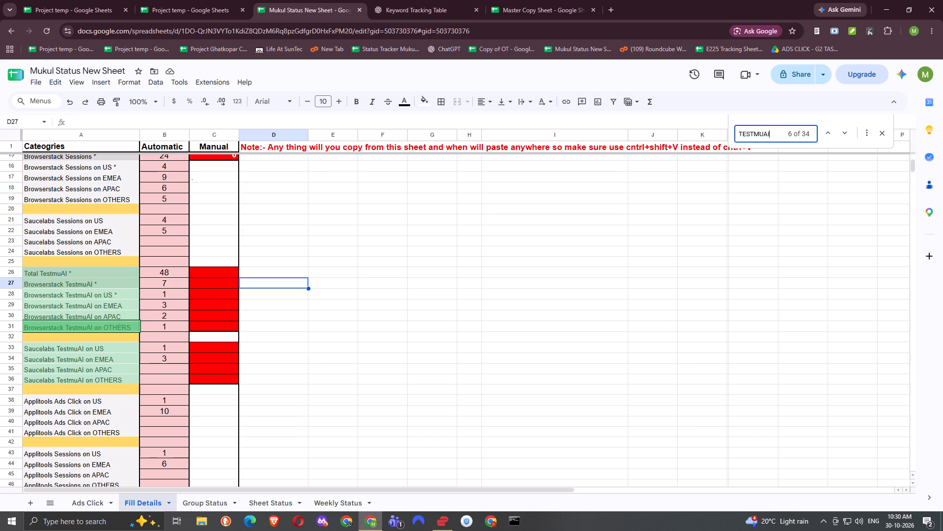
key(Return)
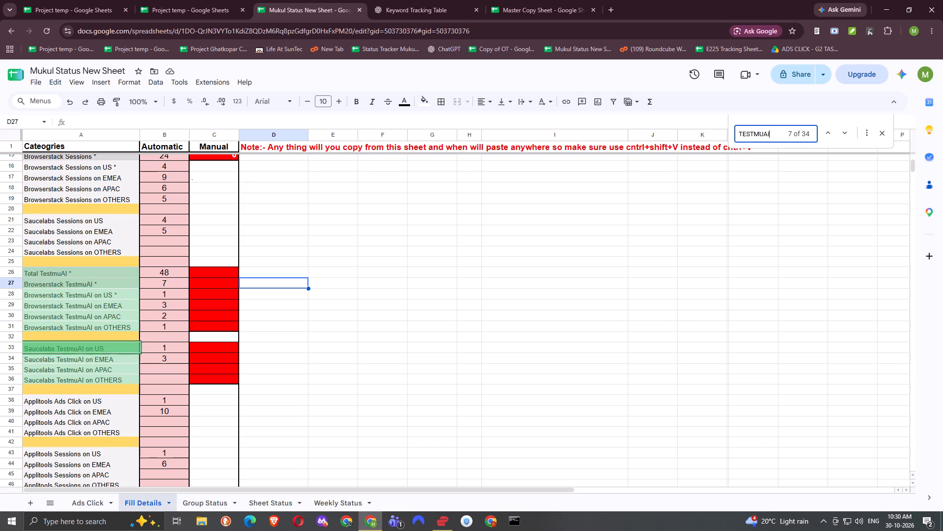
key(Return)
key(Return)
key(Return)
key(Return)
key(Return)
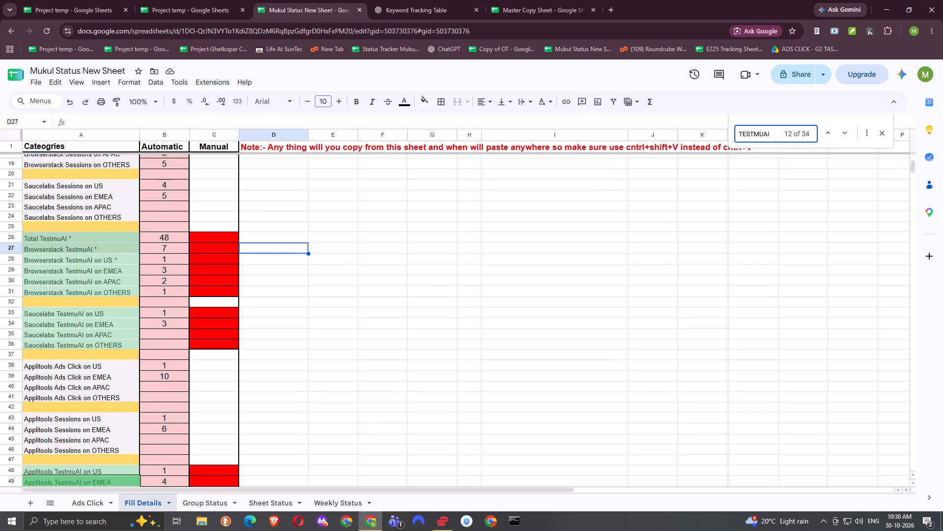
key(Down)
key(Return)
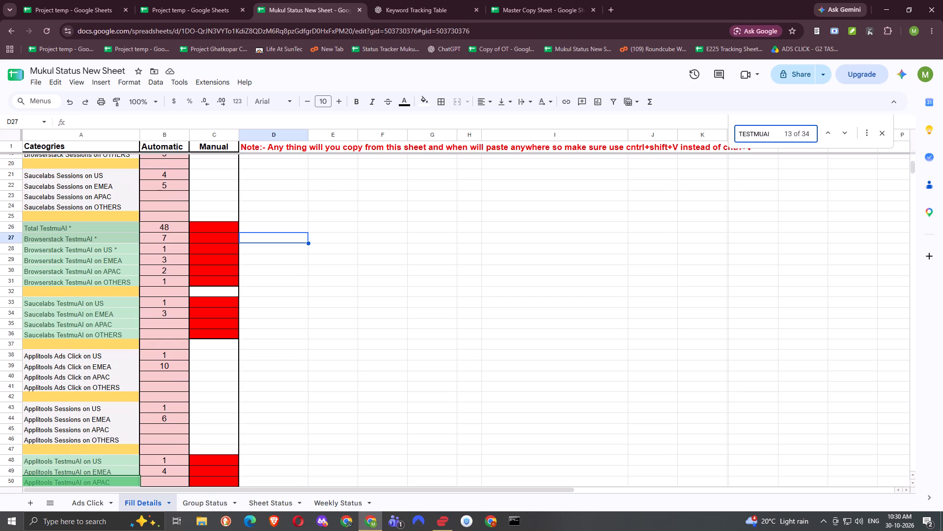
key(Return)
Step through the TESTMUAI matches covering the Testrail, MABL and Testrigor TestmuAI rows.
key(Return)
key(Return)
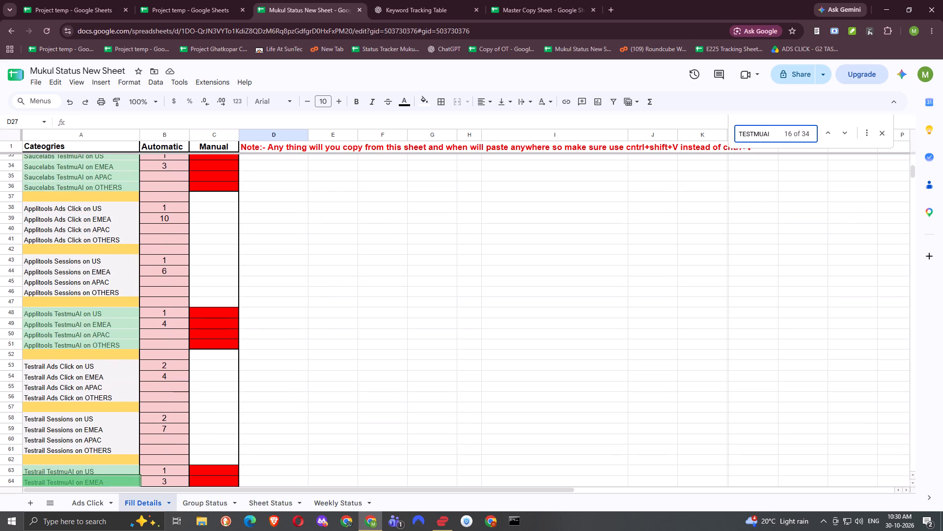
key(Return)
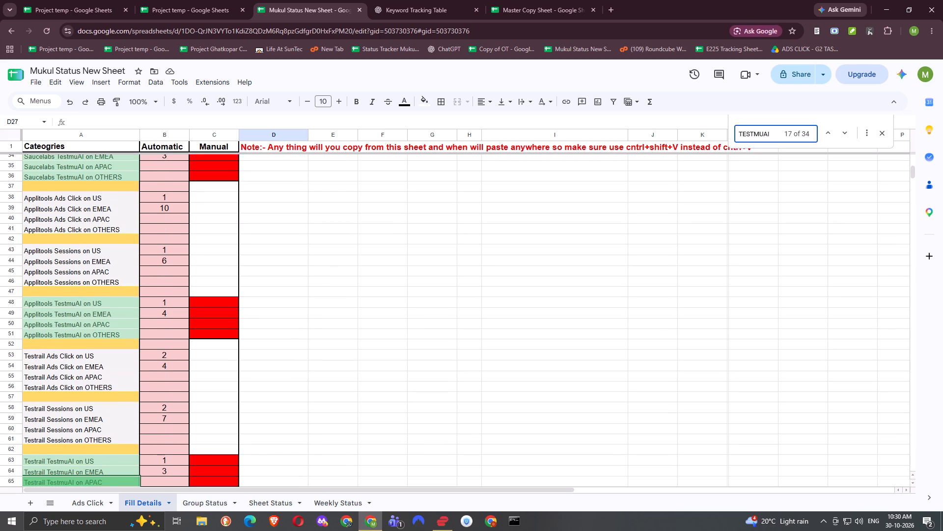
key(Return)
key(Return)
key(Return)
key(Return)
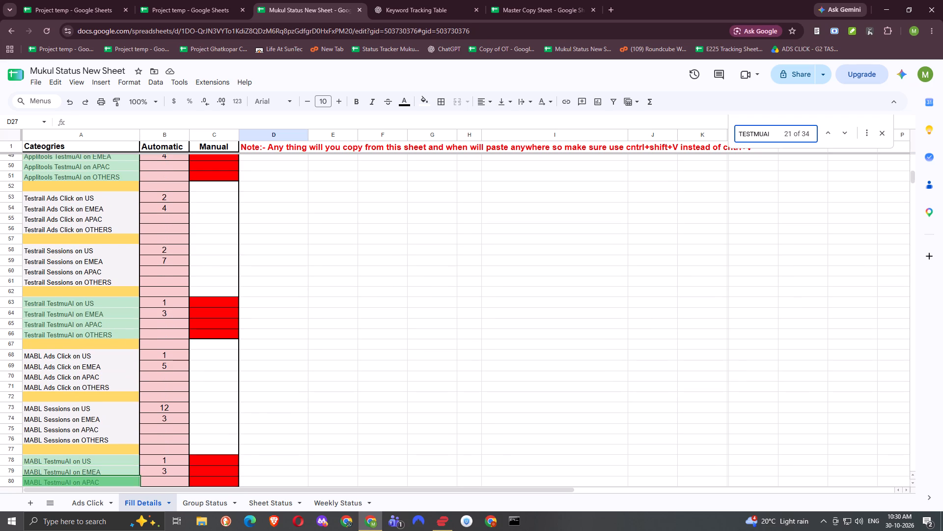
key(Return)
key(Return)
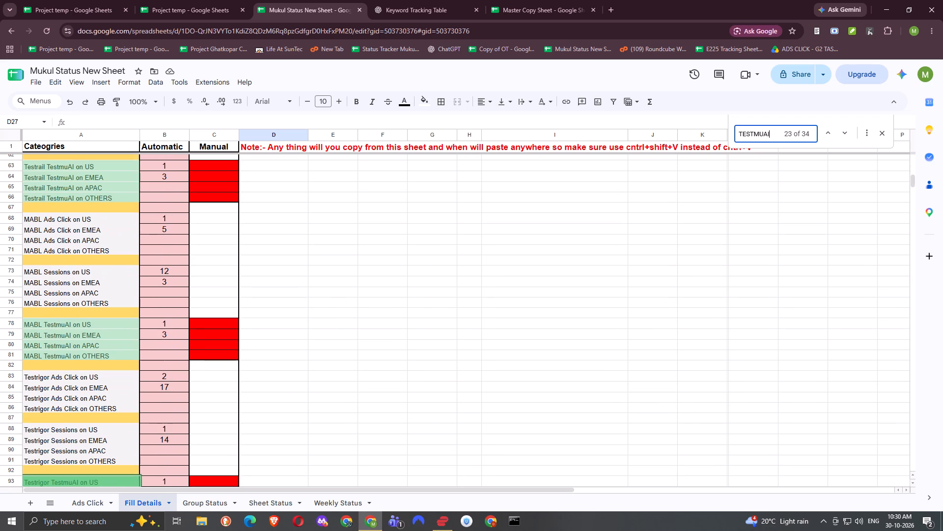
key(Return)
key(Return)
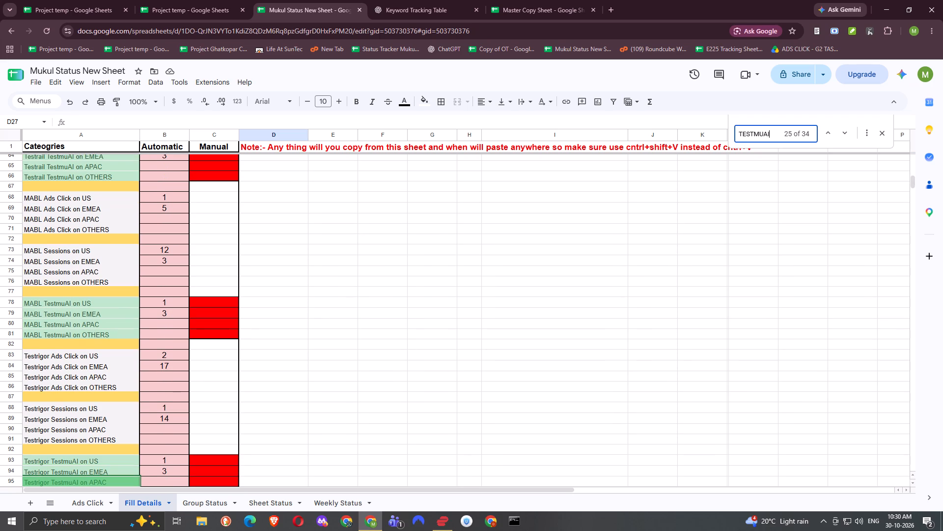
key(Return)
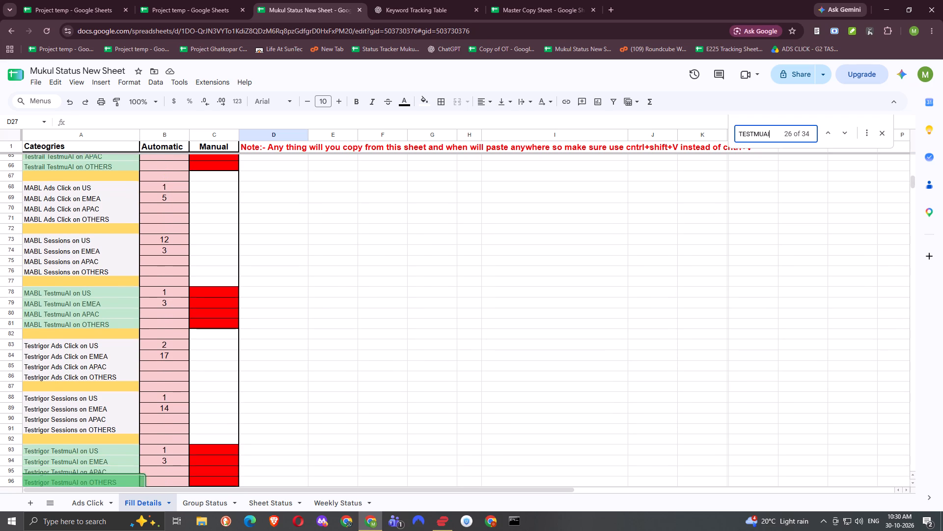
Step through the remaining TESTMUAI matches for Zephyr, App Automate, LCNC, Live and Live Browser, wrapping back to Total TestmuAI.
key(Return)
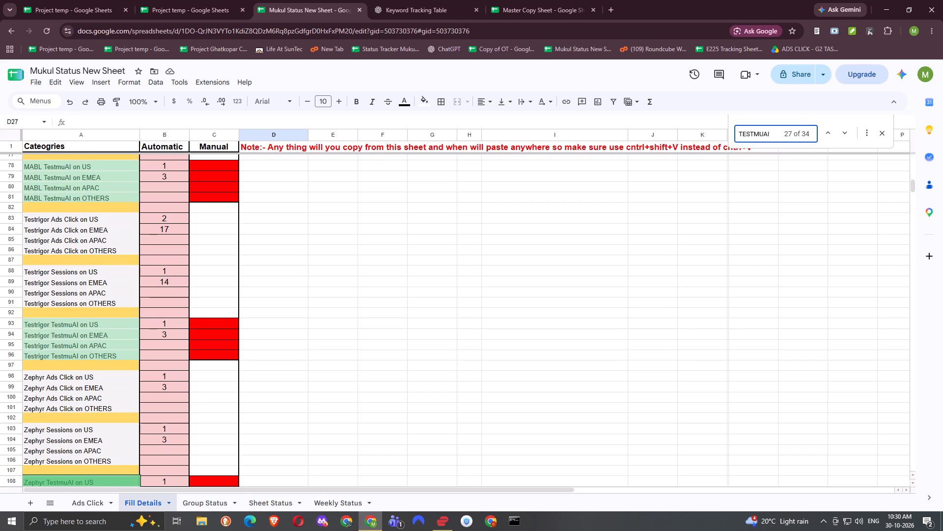
key(Return)
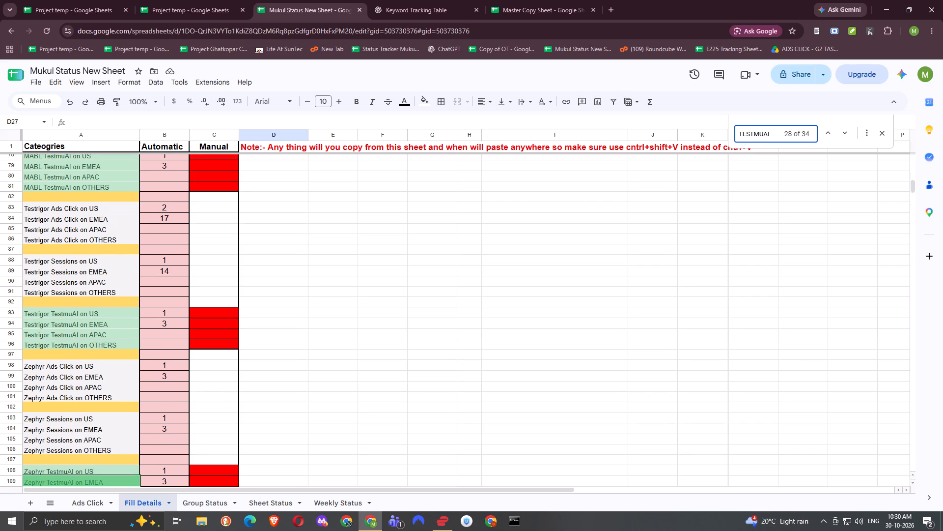
key(Return)
key(Return)
key(Return)
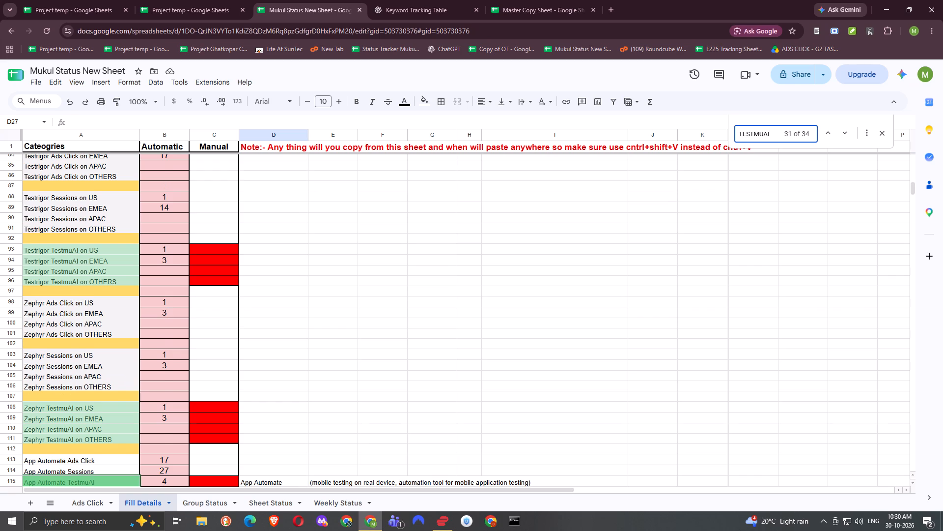
key(Return)
key(Return)
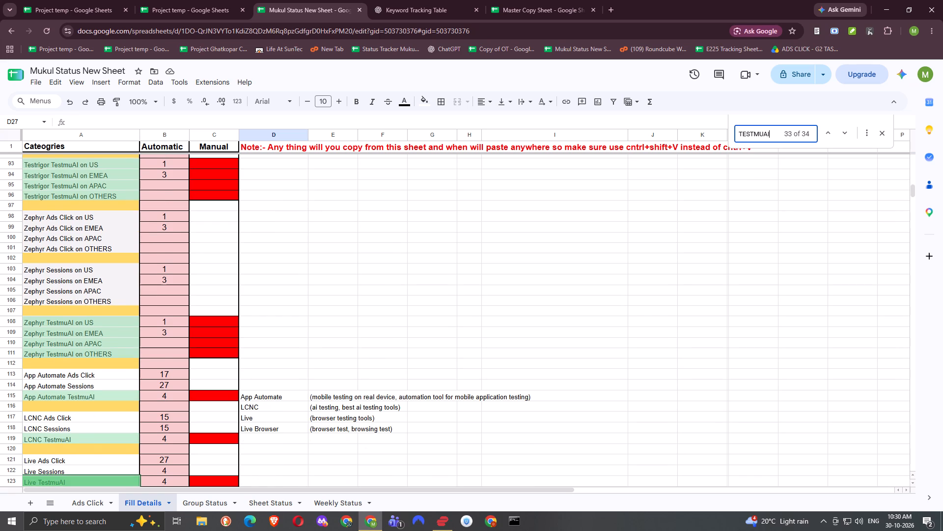
key(Return)
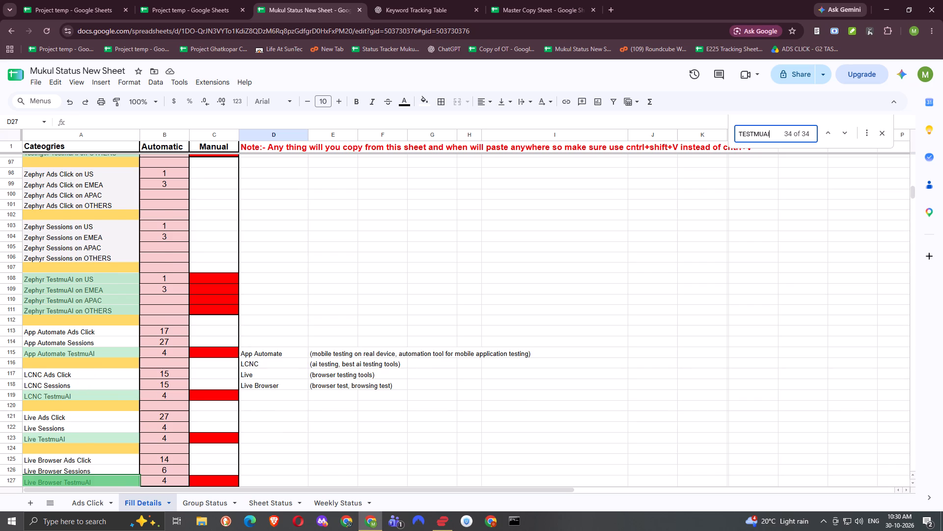
key(Return)
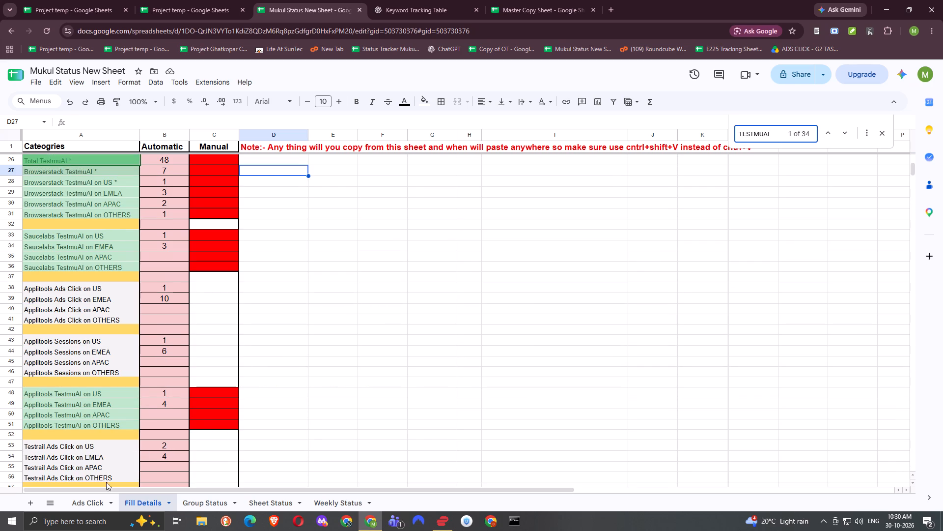
Inspect the Testmu total formula in J49 of the Ads Click sheet and review the Testmu column, closing the search.
click(90, 504)
double_click(611, 374)
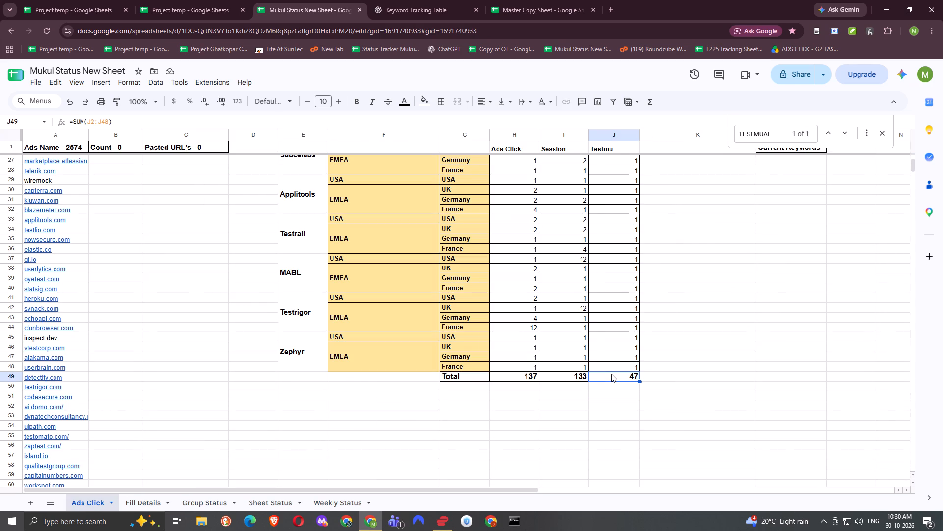
click(611, 374)
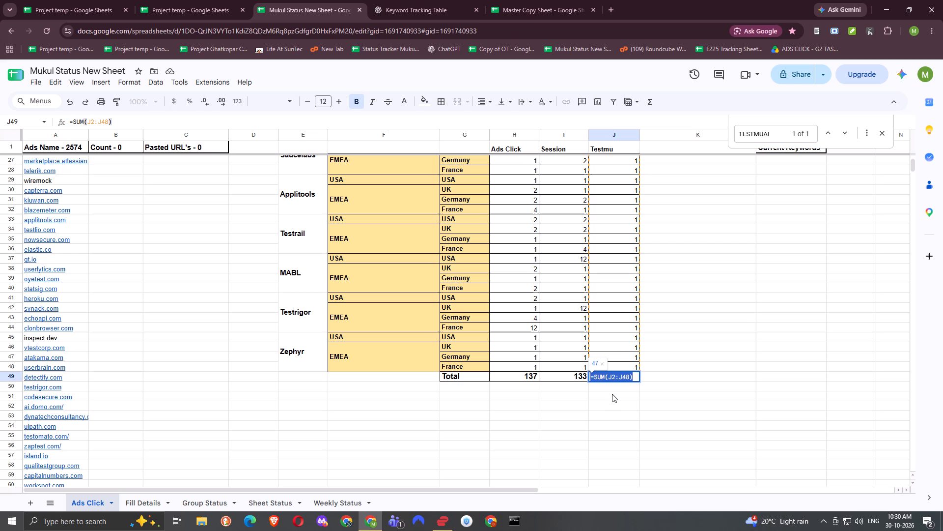
click(640, 409)
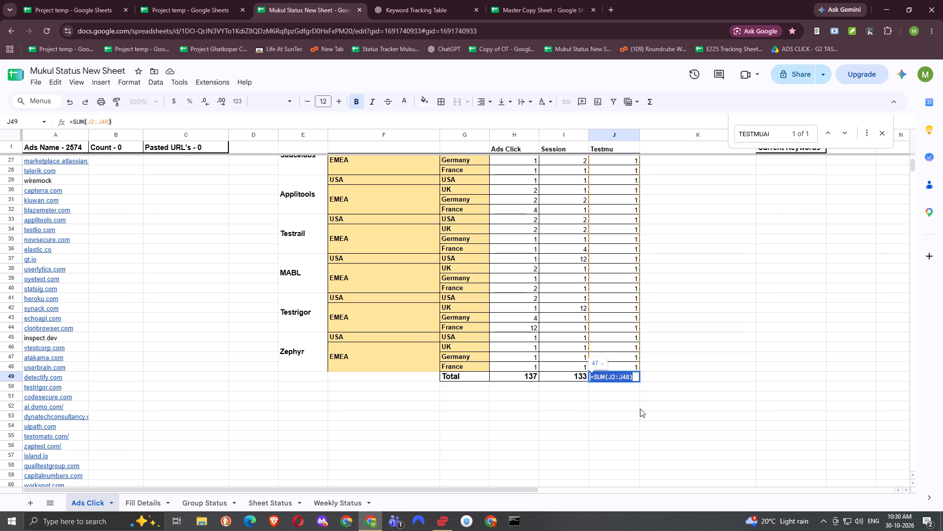
scroll(616, 335, up, 10)
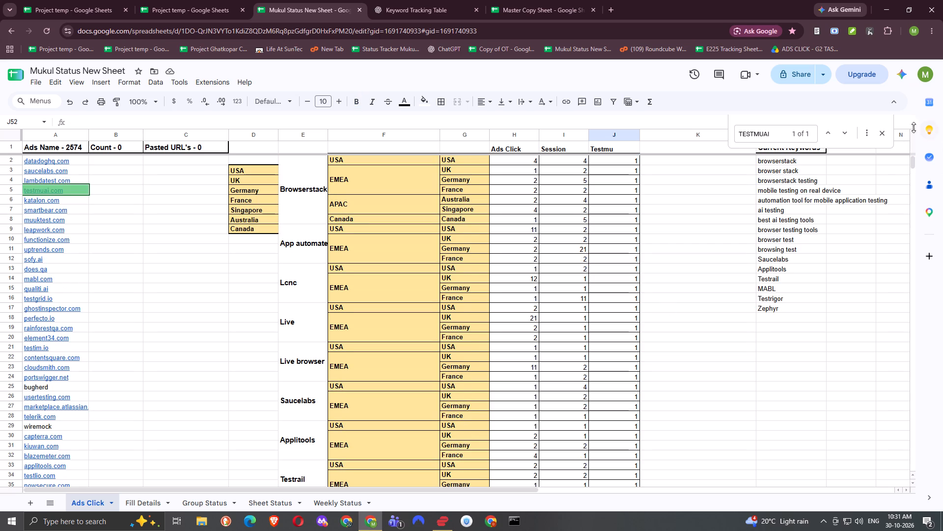
click(880, 135)
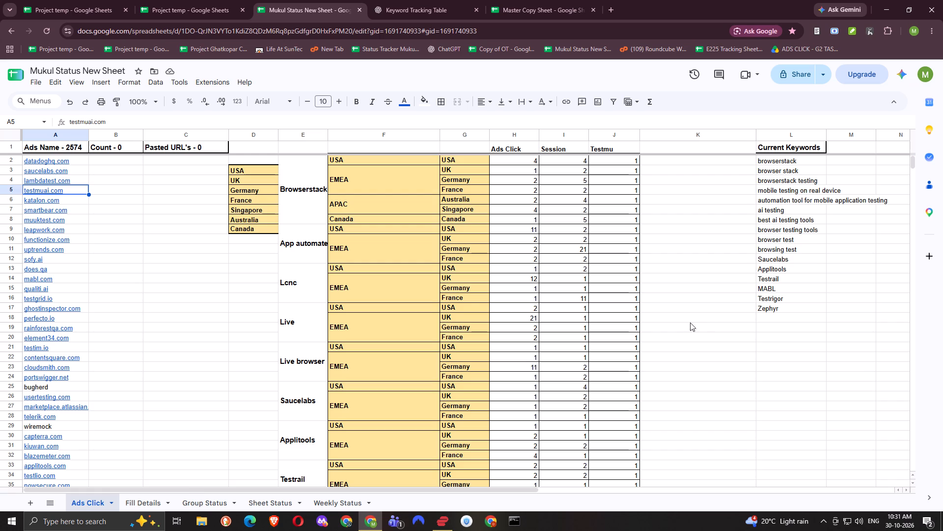
Check the Browserstack and Saucelabs TestmuAI formulas in B28:B34 of Fill Details against their Ads Click references.
click(150, 501)
scroll(138, 349, down, 1)
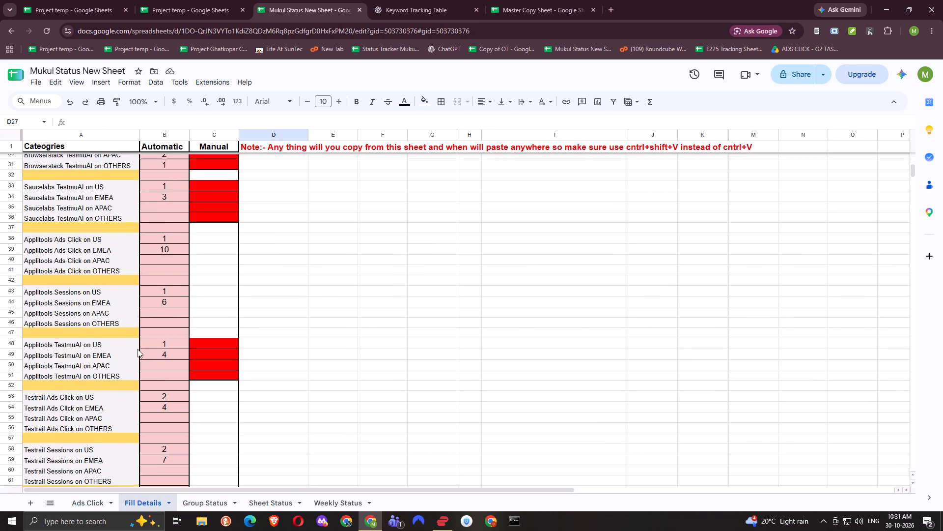
scroll(138, 349, down, 2)
scroll(138, 349, up, 11)
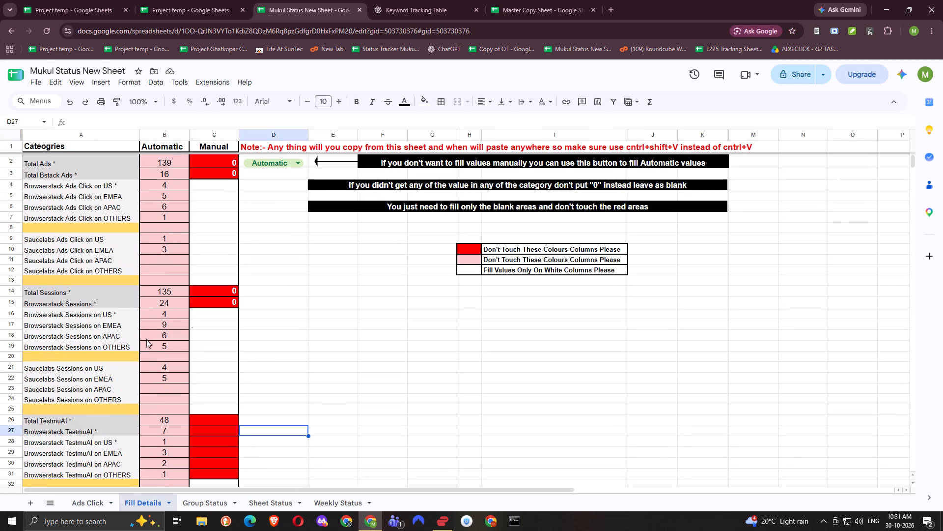
click(158, 314)
scroll(160, 334, down, 1)
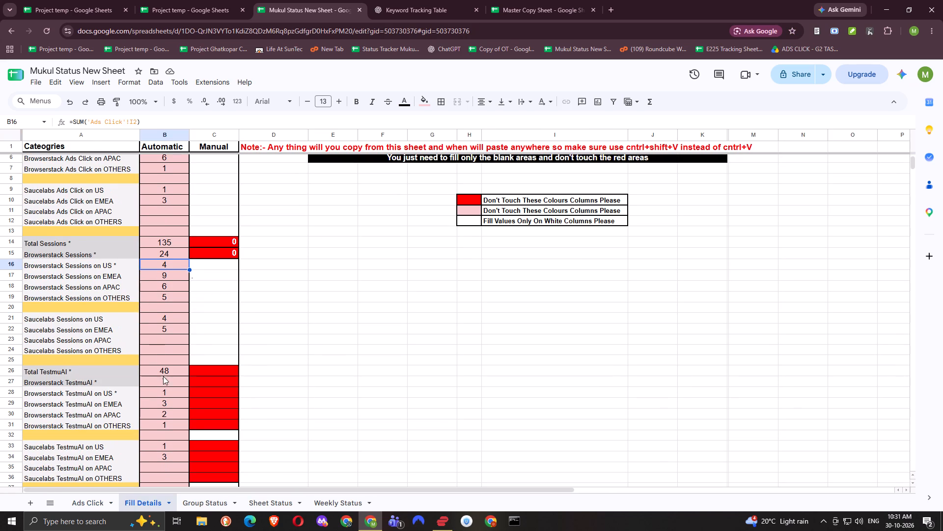
click(166, 383)
key(Down)
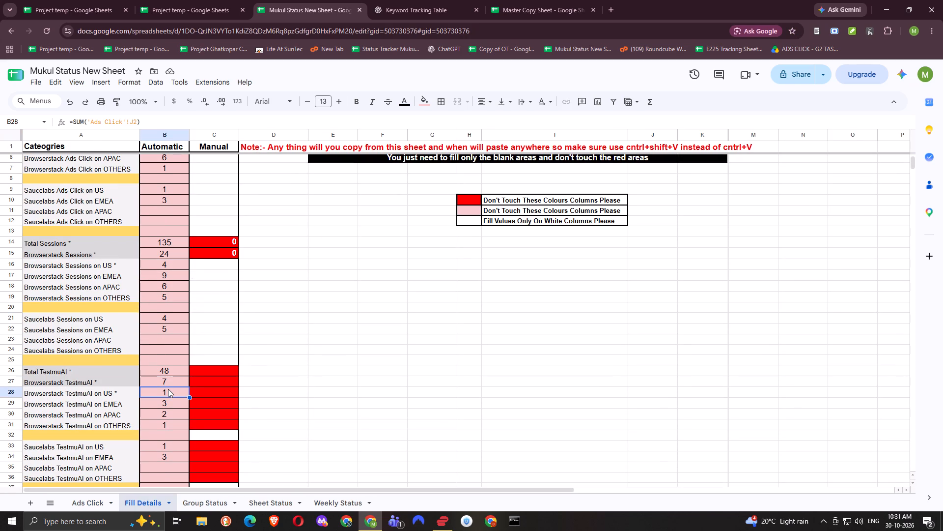
key(Down)
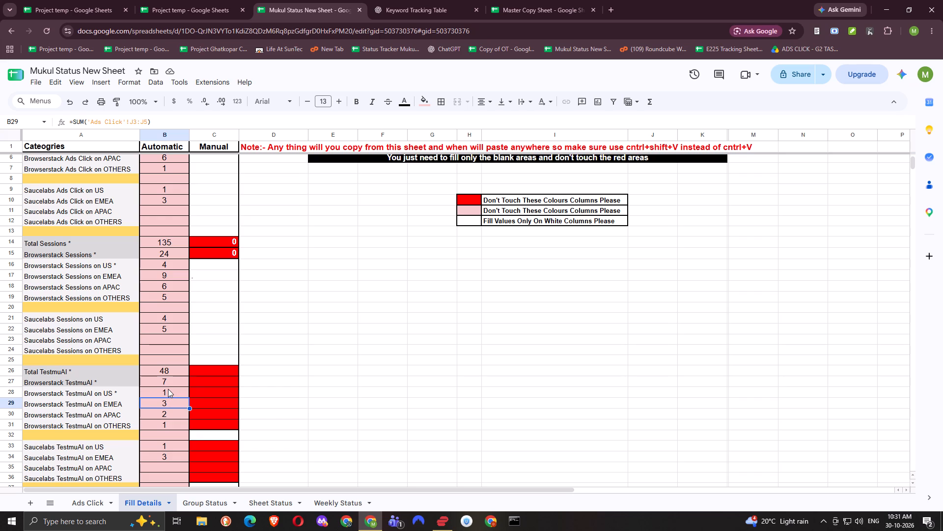
key(Down)
key(Down)
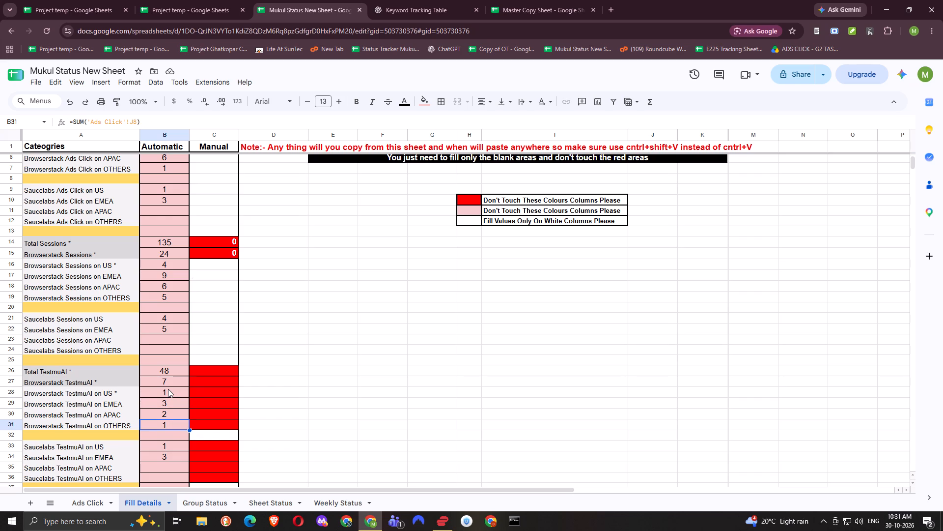
key(Down)
key(Down)
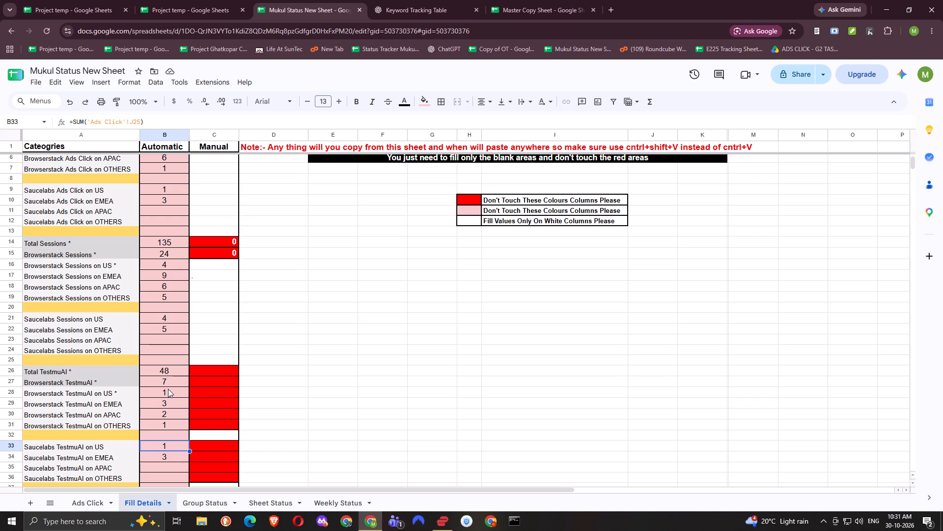
key(Down)
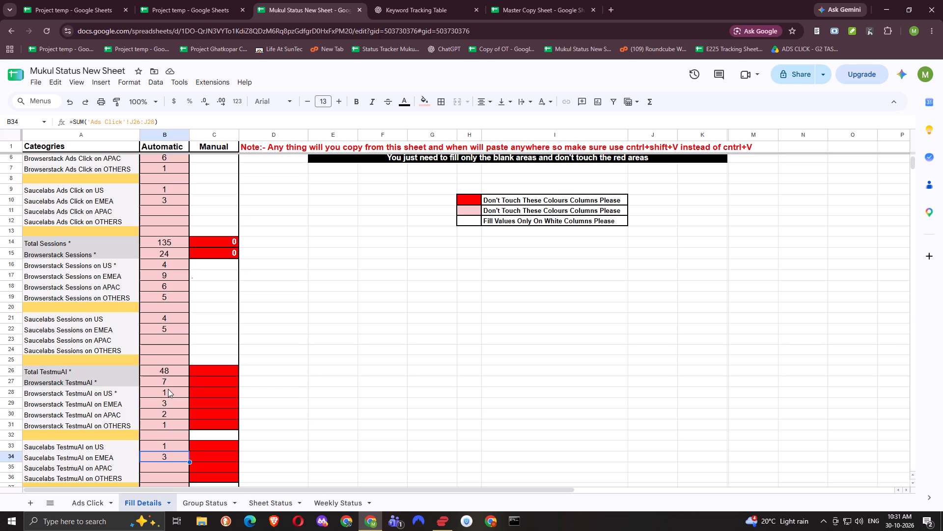
key(Down)
key(Down)
key(Down)
key(Down)
key(Down)
key(Down)
key(Down)
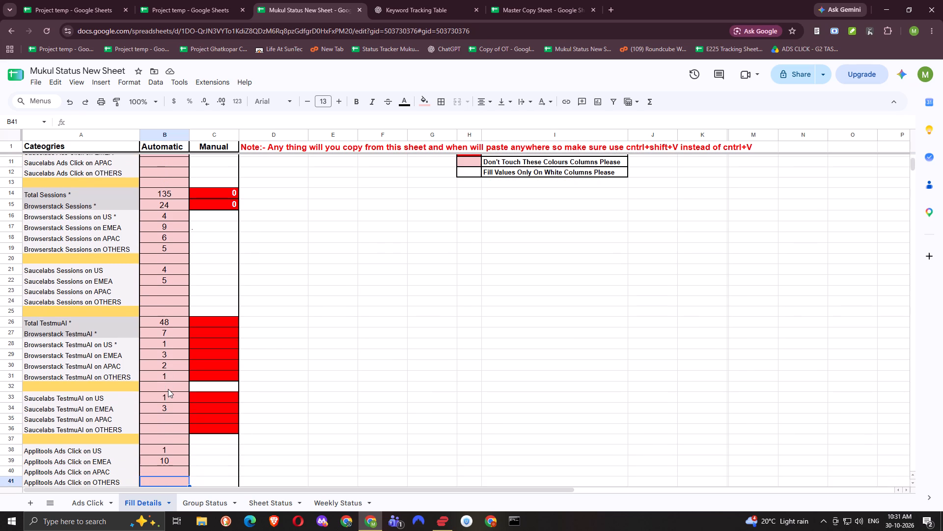
Search Fill Details for TESTMU and check the Applitools TestmuAI formulas in B48:B49 against their Ads Click references.
key(ctrl+f)
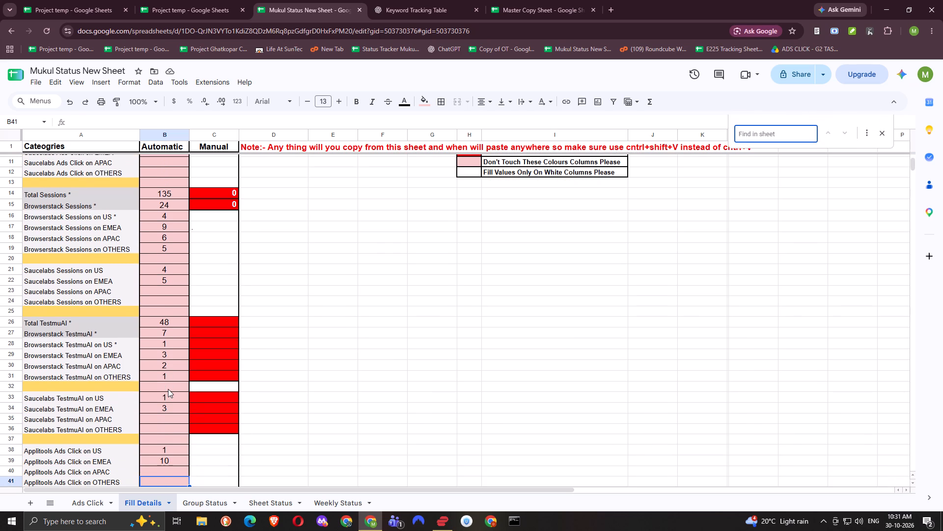
text(TESTMU)
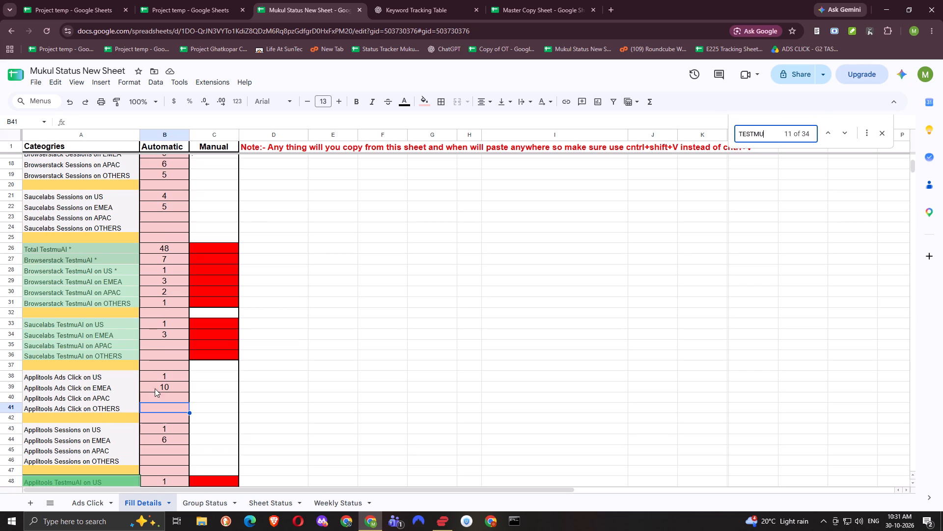
scroll(169, 391, down, 2)
click(169, 384)
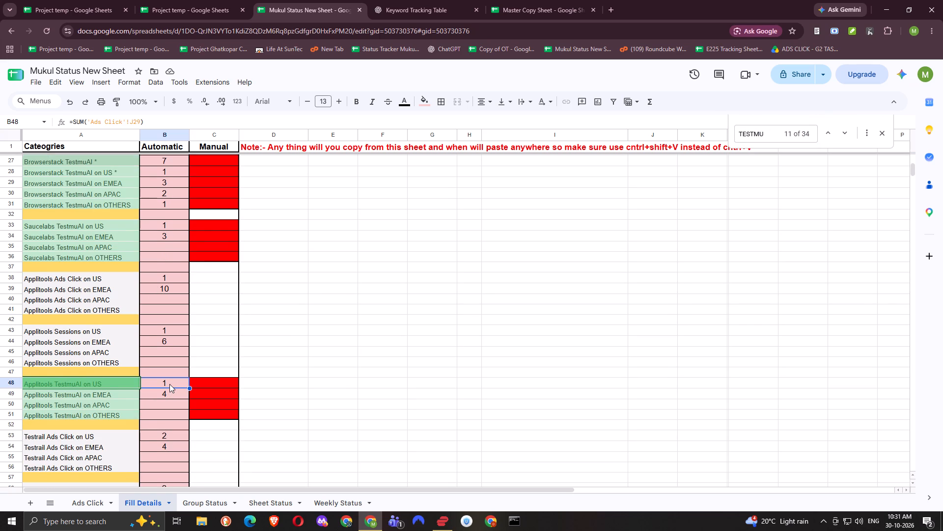
key(Down)
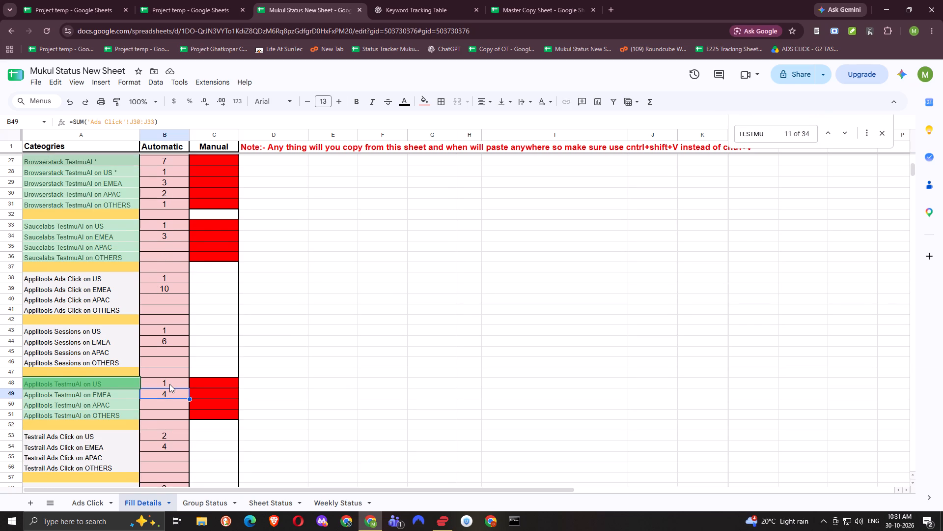
key(Up)
key(Down)
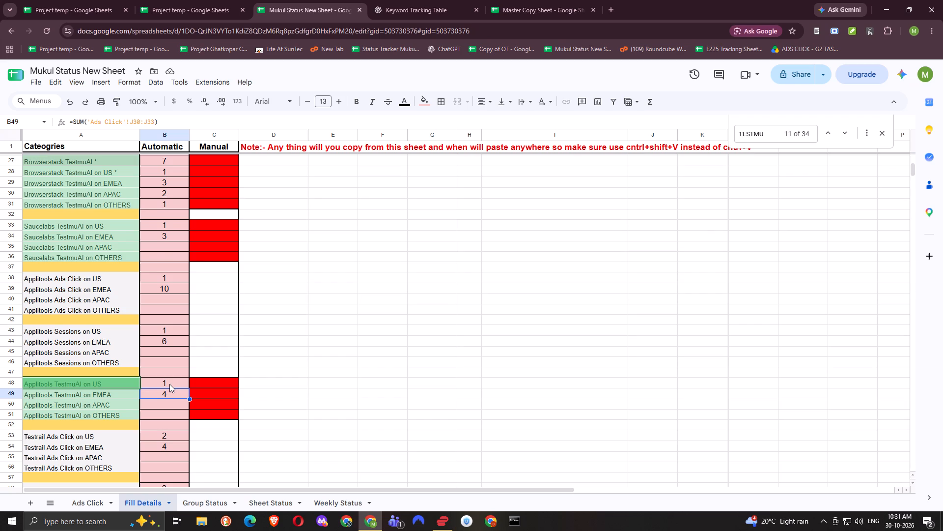
Check the Testrail TestmuAI formulas for US and EMEA in B63:B64 of Fill Details against their Ads Click references.
key(Down)
key(Down)
key(Down)
key(Down)
key(Down)
key(Down)
key(Down)
key(Down)
key(Down)
key(Down)
key(Down)
key(Down)
key(Down)
key(Down)
key(Down)
key(Down)
key(Down)
key(Down)
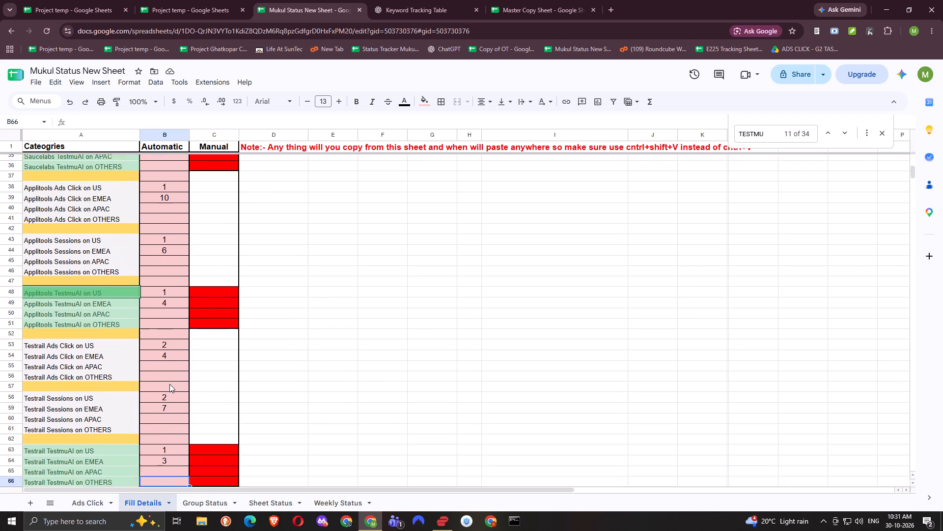
key(Up)
key(Up)
key(Up)
key(Up)
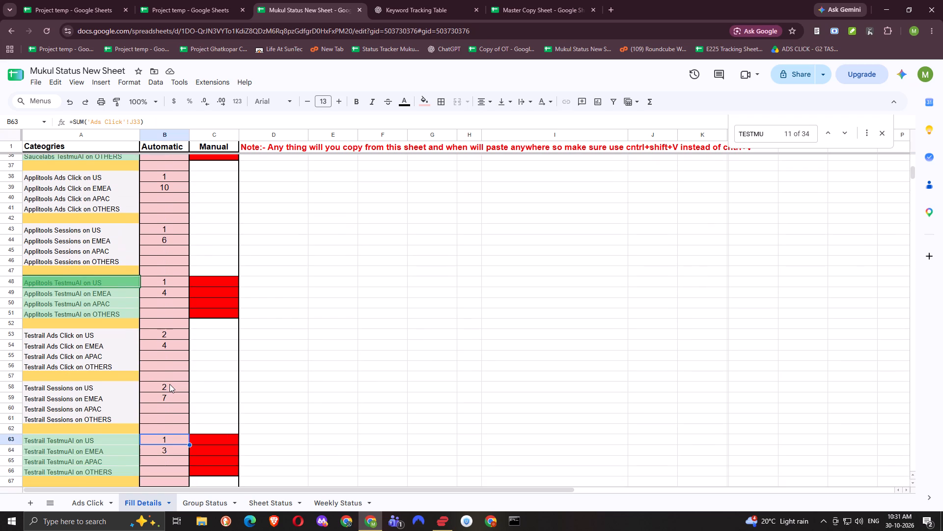
key(Down)
key(Down)
Check the MABL TestmuAI formulas for US and EMEA in B78:B79 of Fill Details.
key(Down)
key(Down)
key(Down)
key(Down)
key(Down)
key(Down)
key(Down)
key(Down)
key(Down)
key(Down)
key(Down)
key(Down)
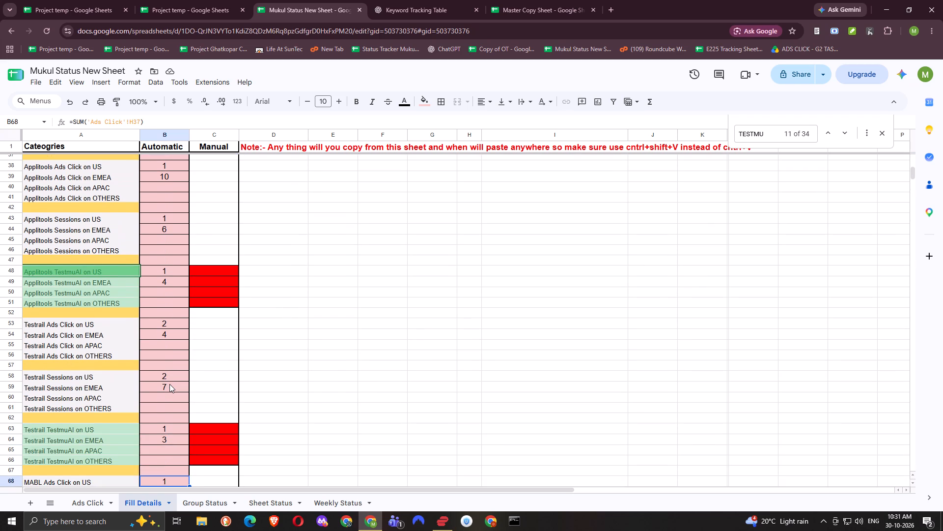
key(Up)
key(Up)
key(Up)
key(Down)
key(Down)
key(Down)
key(Down)
key(Down)
key(Down)
Continue down the Automatic column of Fill Details through the Testrigor rows to review their formulas.
key(Down)
key(Down)
key(Down)
key(Down)
key(Down)
key(Down)
key(Down)
key(Down)
key(Down)
key(Down)
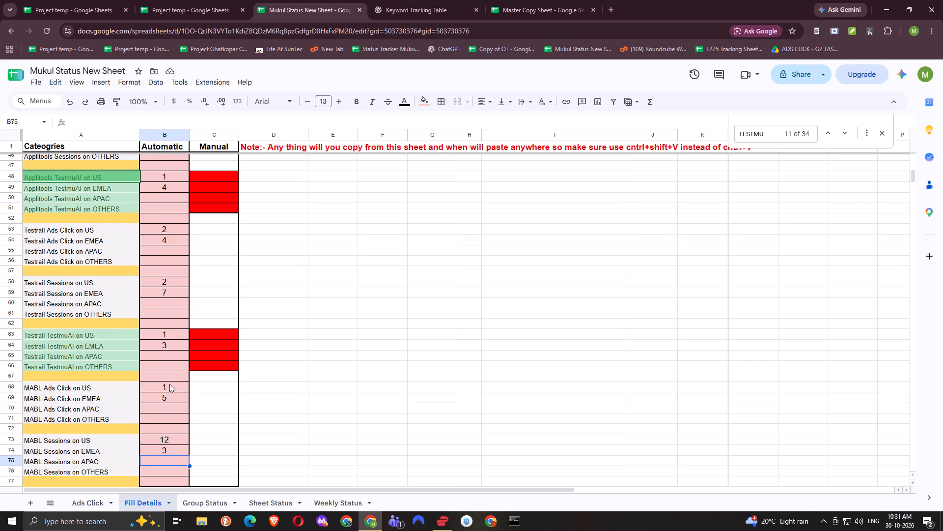
key(Up)
key(Up)
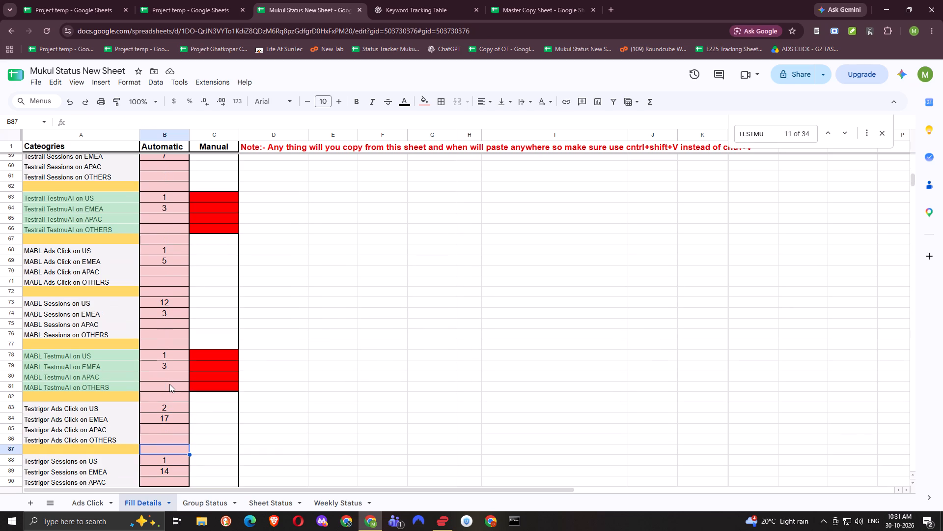
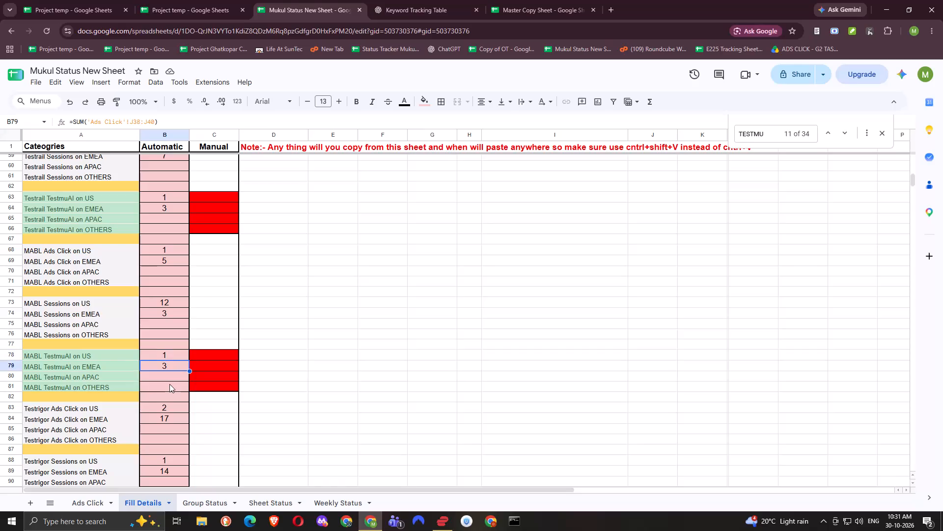
Check the Testrigor TestmuAI formulas for US and EMEA in B93:B94 of Fill Details against their Ads Click references.
key(Down)
key(Down)
key(Down)
key(Down)
key(Down)
key(Down)
key(Down)
key(Down)
key(Down)
key(Down)
key(Down)
key(Down)
key(Down)
key(Down)
key(Down)
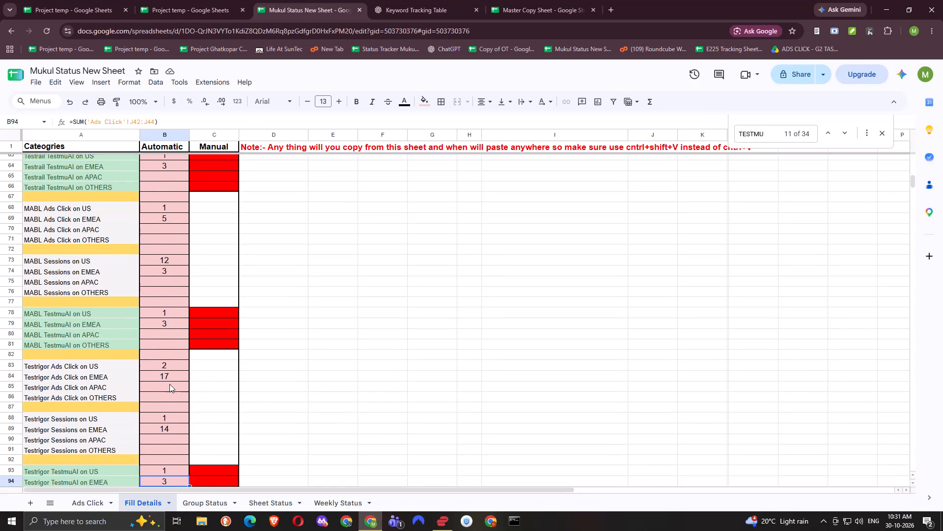
key(Down)
key(Up)
key(Up)
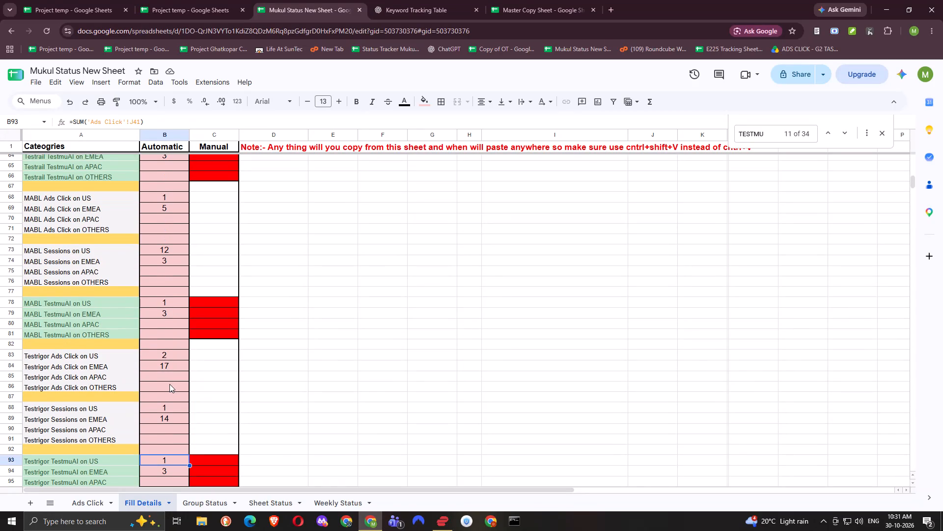
key(Down)
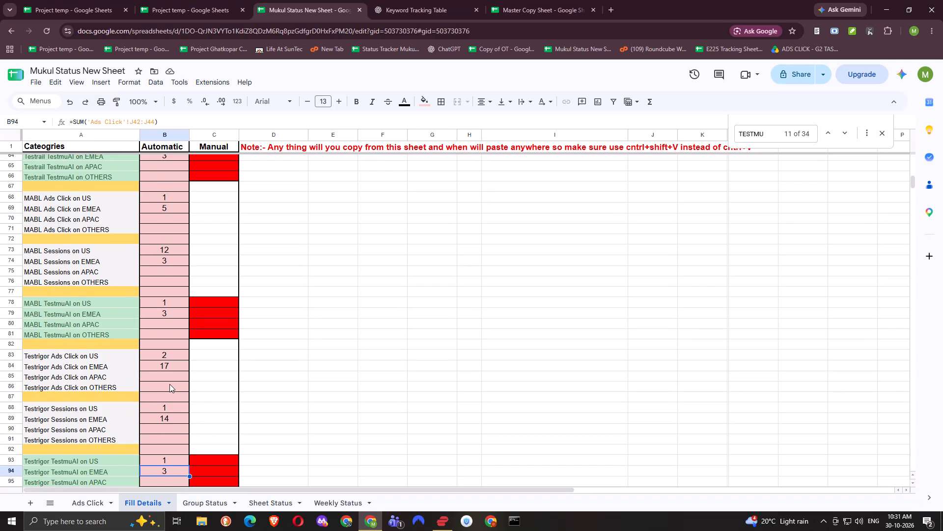
Continue down the Automatic column to the Zephyr rows and check the Zephyr Sessions on US formula in B103.
key(Down)
key(Down)
key(Down)
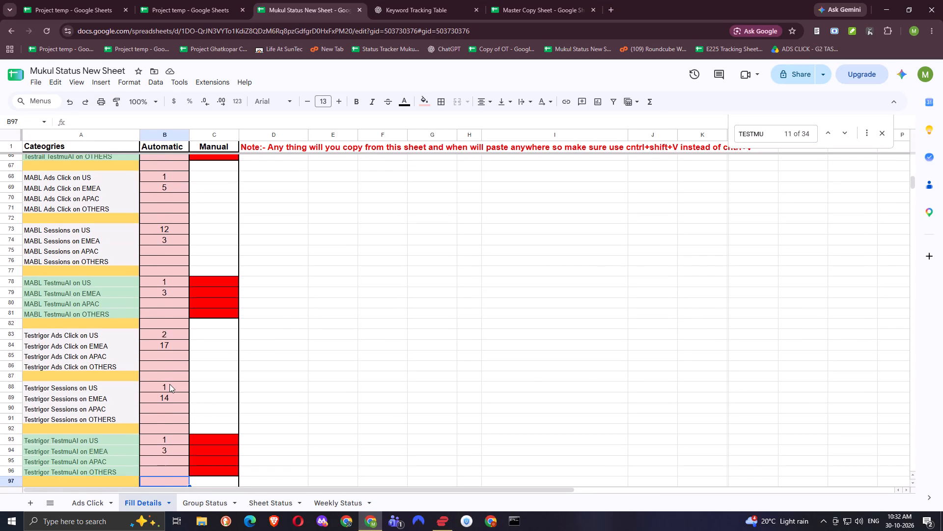
key(Down)
key(Down)
key(Down)
key(Down)
key(Down)
key(Down)
key(Down)
key(Down)
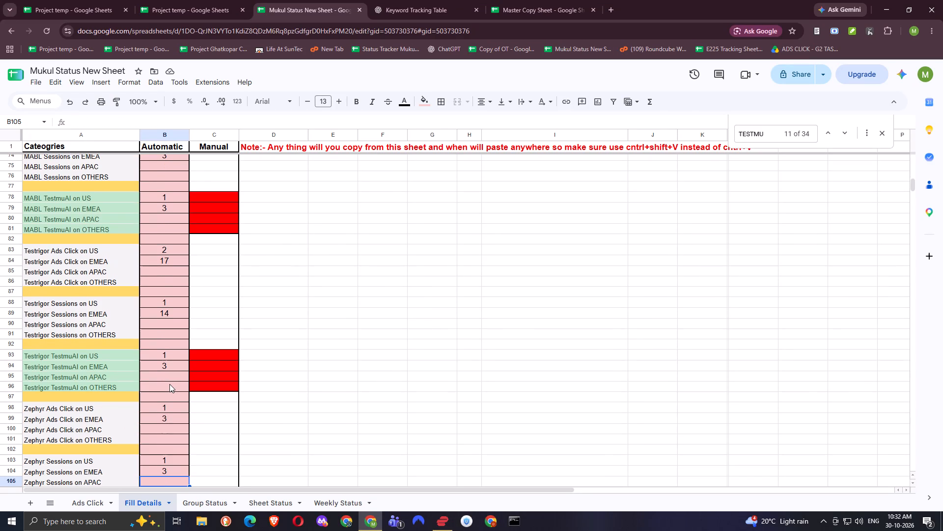
key(Up)
key(Up)
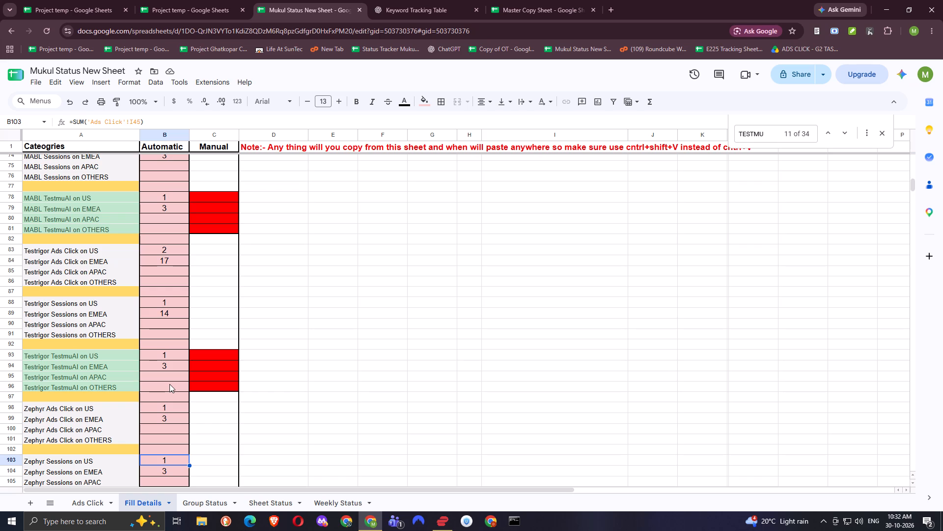
Check the Zephyr TestmuAI formulas for US and EMEA in B108:B109 of Fill Details.
key(Down)
key(Down)
key(Down)
key(Down)
key(Down)
key(Down)
key(Down)
key(Up)
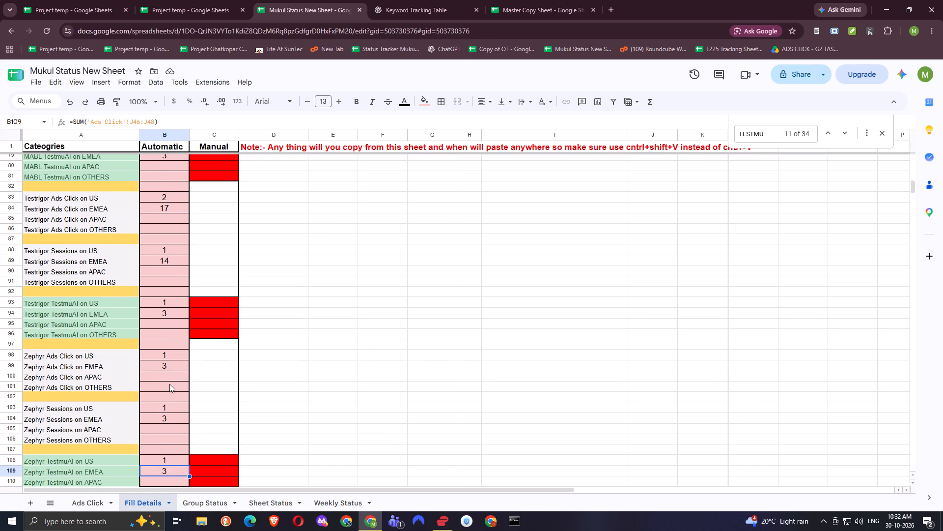
key(Up)
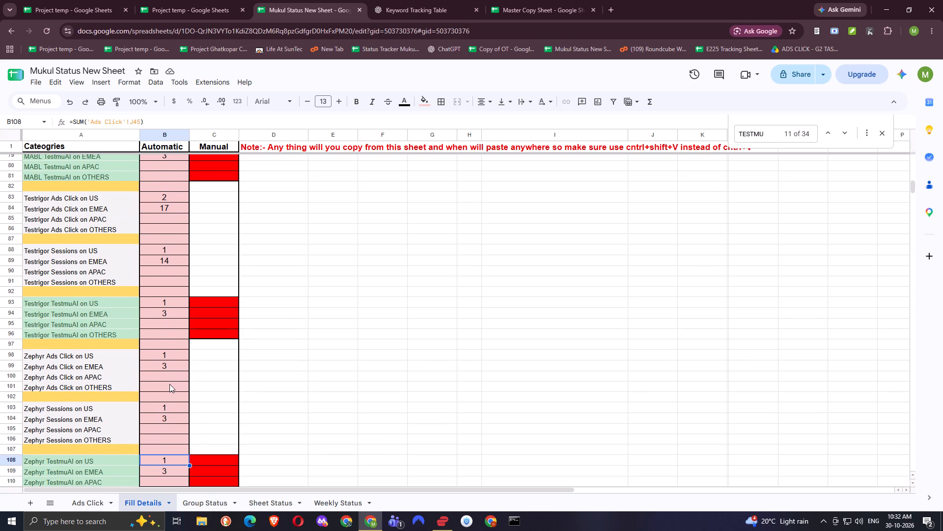
Check the App Automate TestmuAI formula in B115 and the LCNC TestmuAI formula in B119.
key(Down)
key(Down)
key(Down)
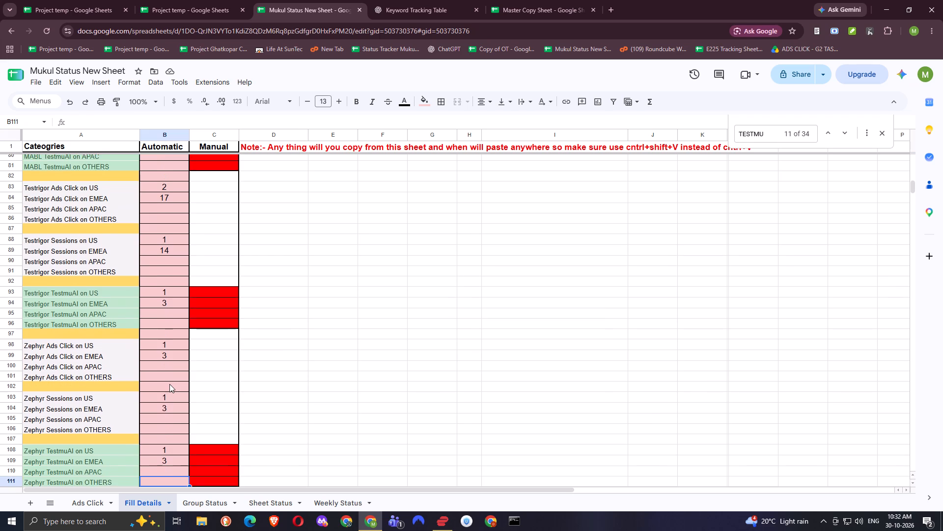
key(Down)
key(Down)
key(Down)
key(Down)
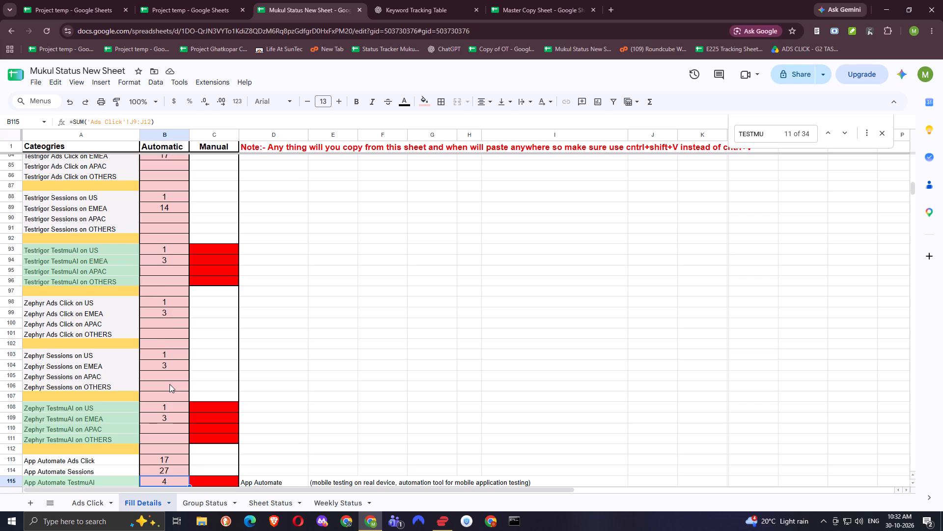
key(Down)
key(Down)
key(Down)
key(Down)
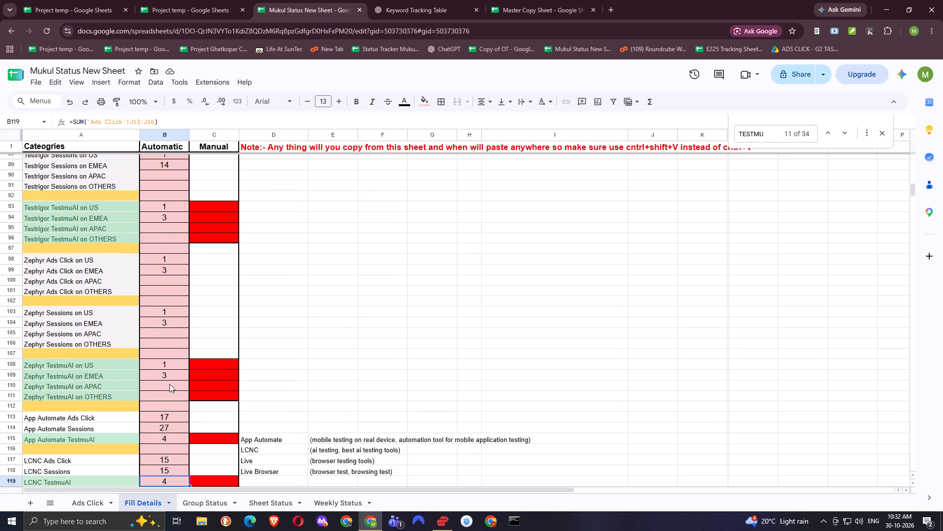
Check the Live TestmuAI formula in B123 and the Live Browser TestmuAI formula in B127.
key(Down)
key(Down)
key(Down)
key(Down)
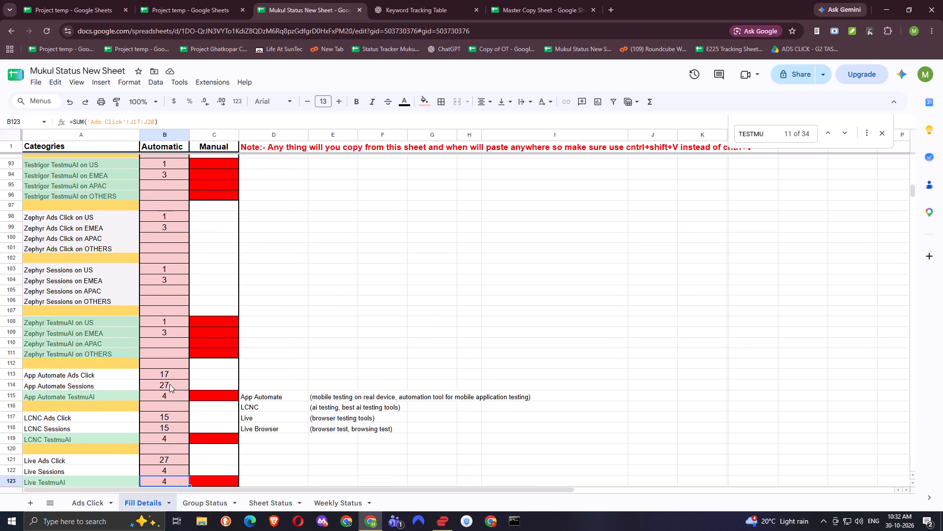
key(Down)
key(Down)
key(Down)
key(Down)
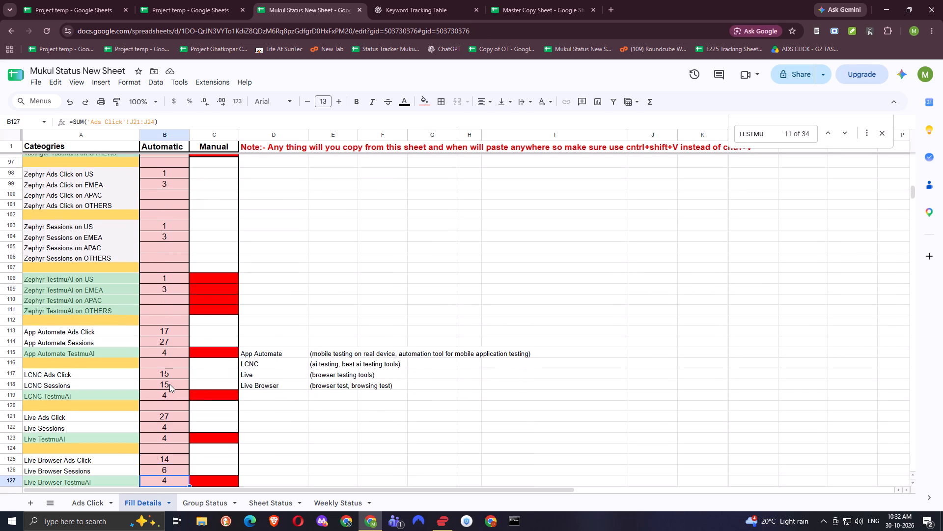
key(Down)
key(Up)
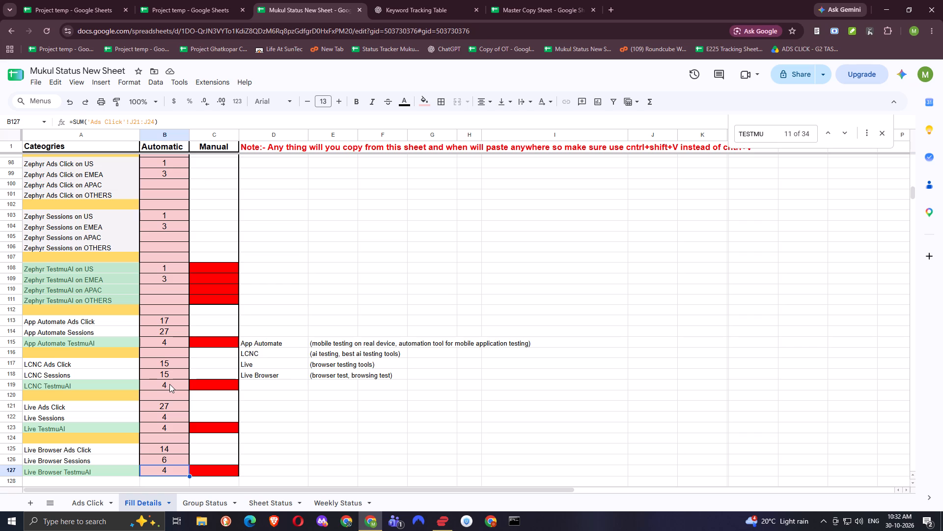
Review the Total TestmuAI formula in B26 of Fill Details for the ranges it adds up.
scroll(140, 302, up, 7)
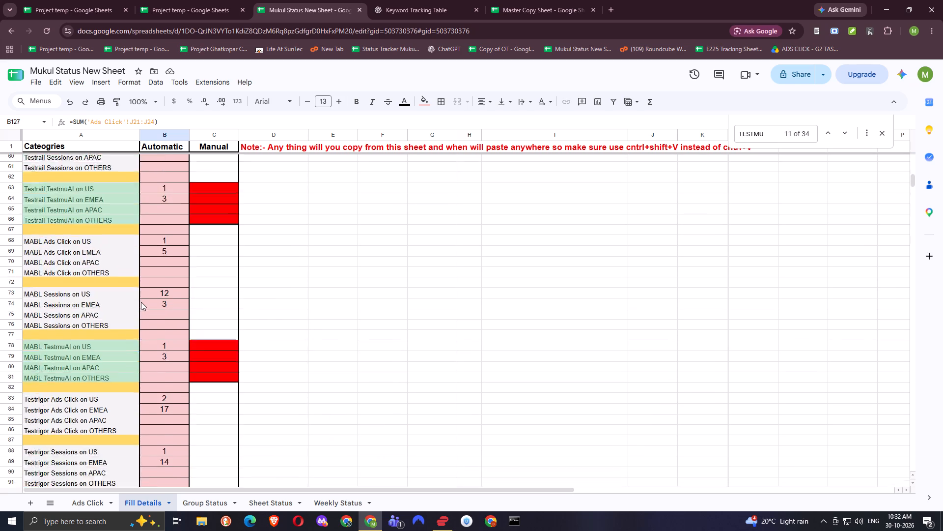
scroll(141, 302, up, 13)
scroll(154, 321, down, 2)
click(163, 293)
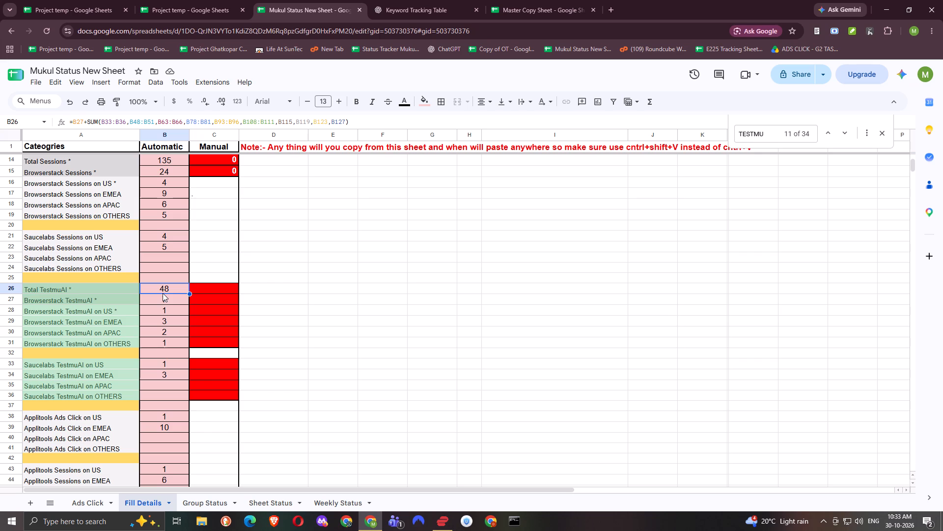
scroll(163, 293, up, 9)
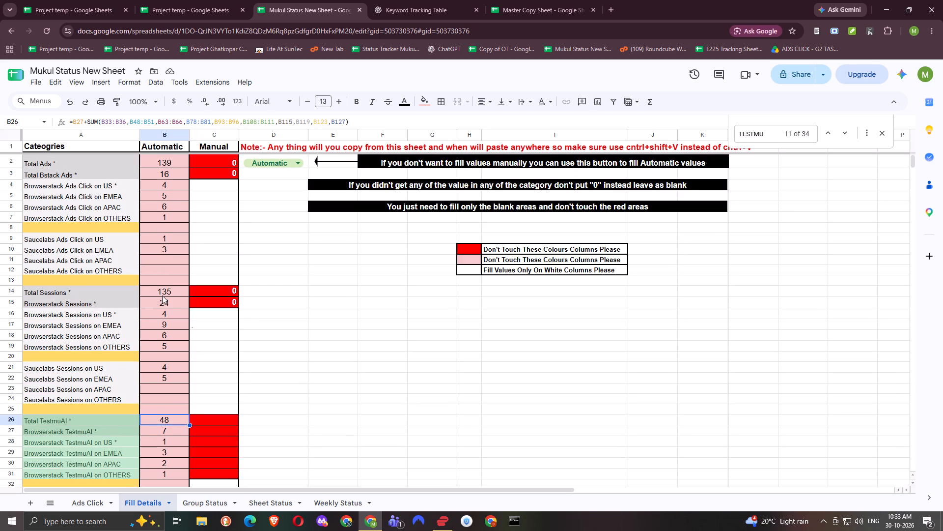
Compare the Total row of Ads Click with the Fill Details totals and check the Total Bstack Ads formula in B3.
click(252, 235)
click(106, 503)
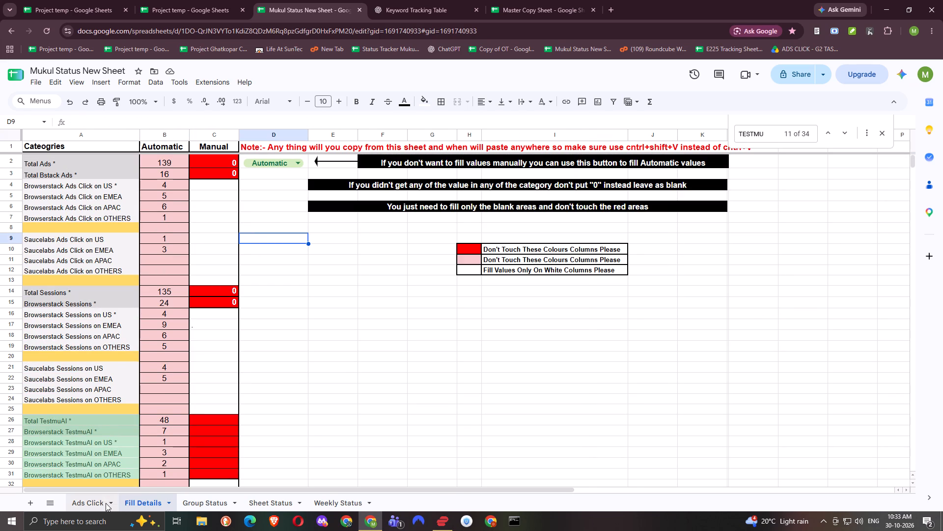
scroll(253, 385, down, 4)
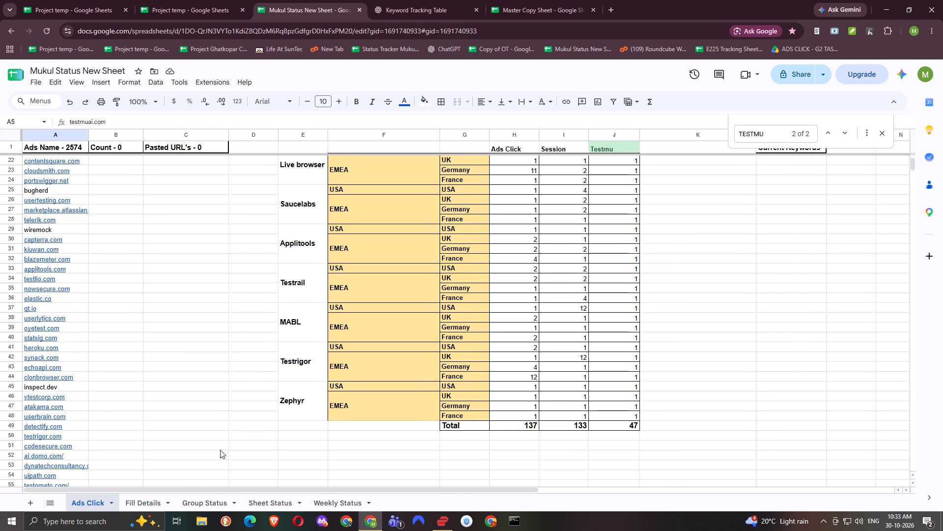
click(159, 501)
scroll(170, 200, up, 5)
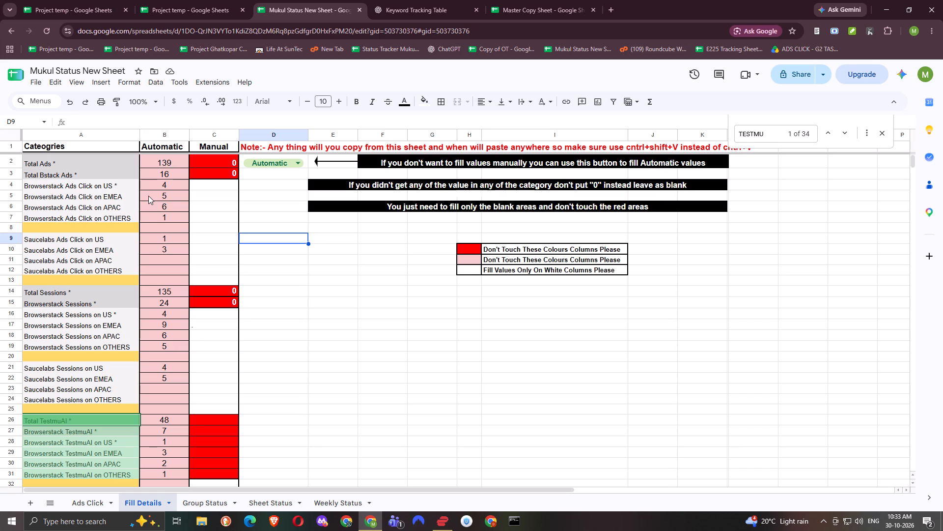
click(158, 172)
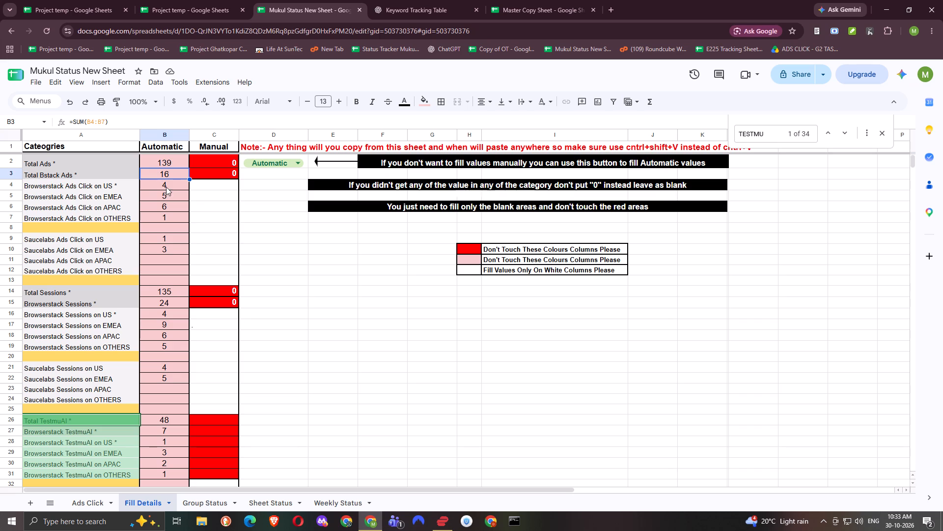
Check the sums of the Testmu values in J2:J48 and the Ads Click values in H2:H48 on the Ads Click sheet.
click(93, 509)
scroll(572, 301, up, 6)
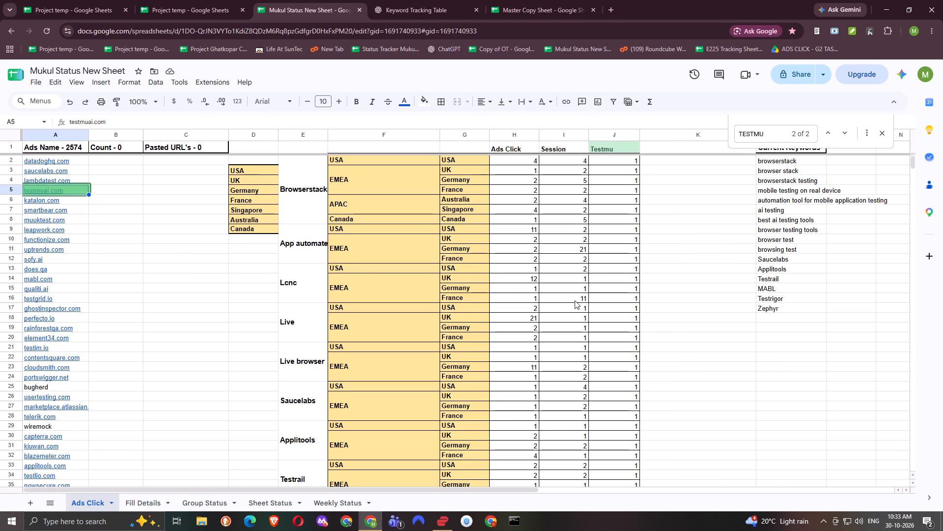
scroll(575, 300, up, 7)
drag(620, 163, 629, 378)
scroll(637, 314, down, 4)
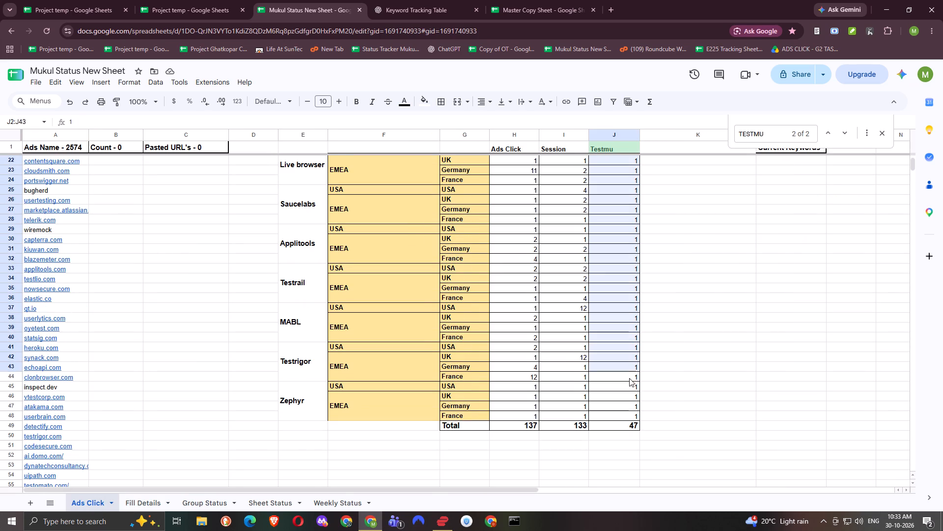
drag(629, 378, 632, 417)
scroll(575, 321, up, 6)
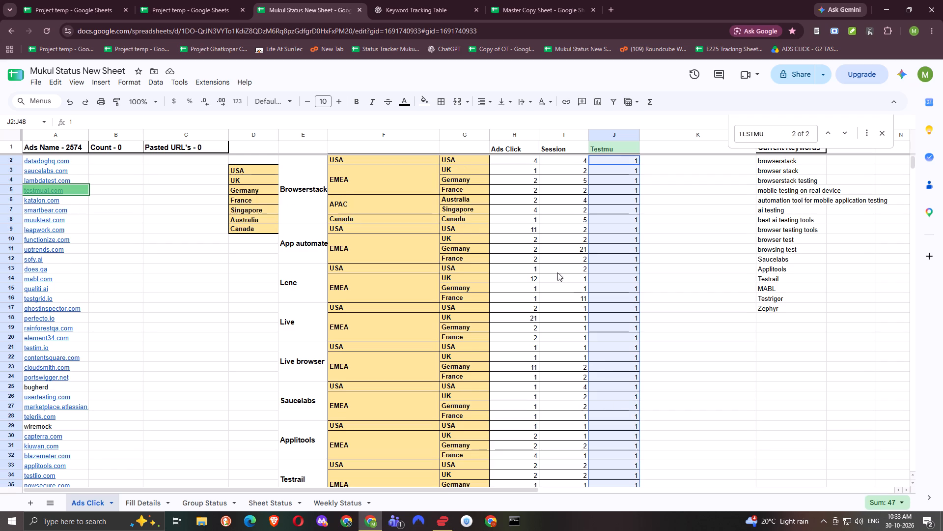
drag(527, 161, 526, 413)
scroll(525, 336, down, 4)
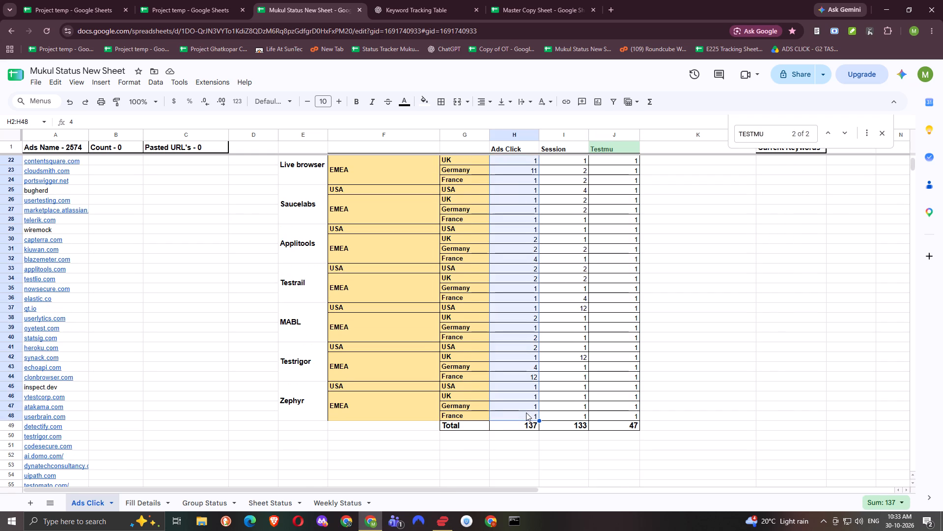
scroll(157, 427, up, 4)
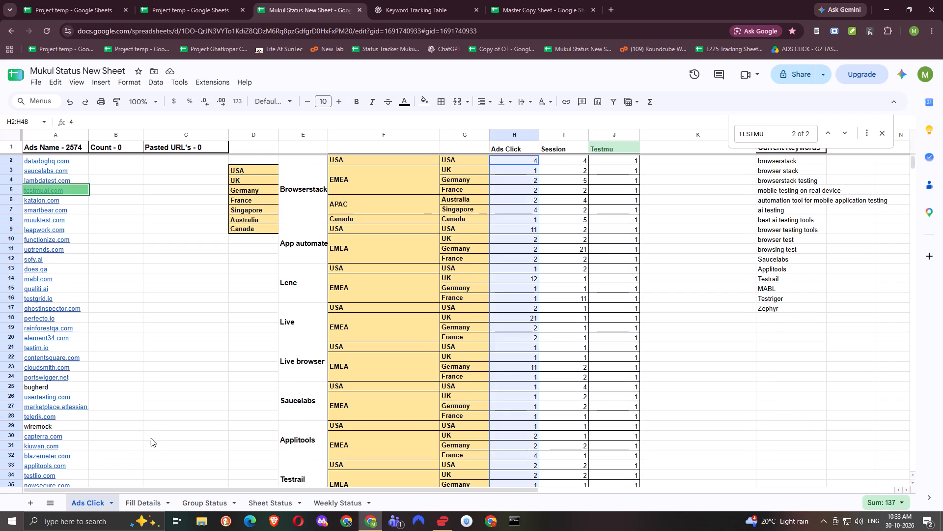
scroll(142, 439, up, 4)
Rewrite the Total Ads formula in B2 of Fill Details so that B3 is the first argument inside SUM, before B9:B12.
click(136, 502)
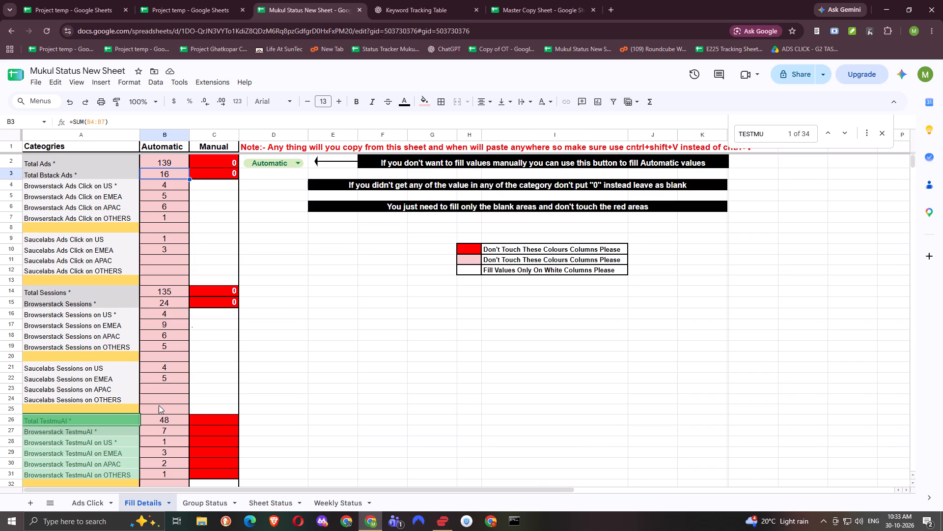
scroll(159, 405, up, 4)
double_click(149, 162)
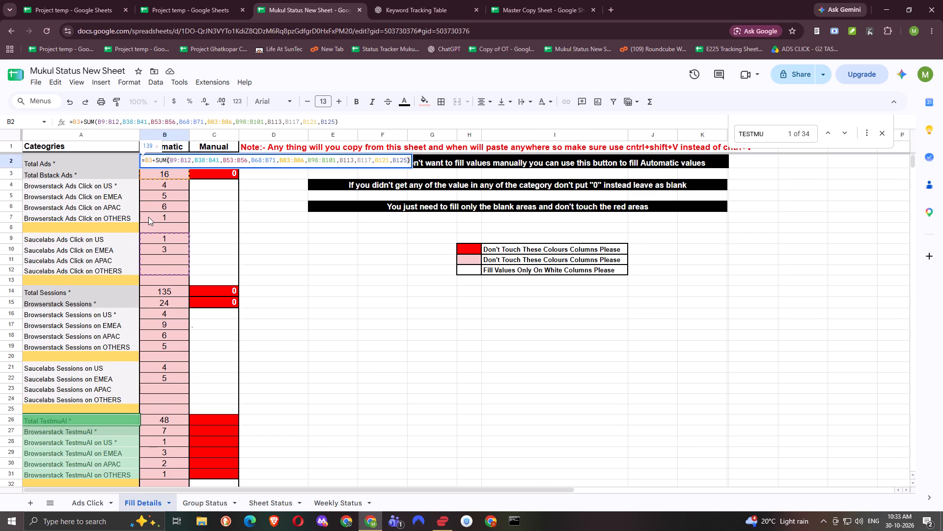
double_click(147, 162)
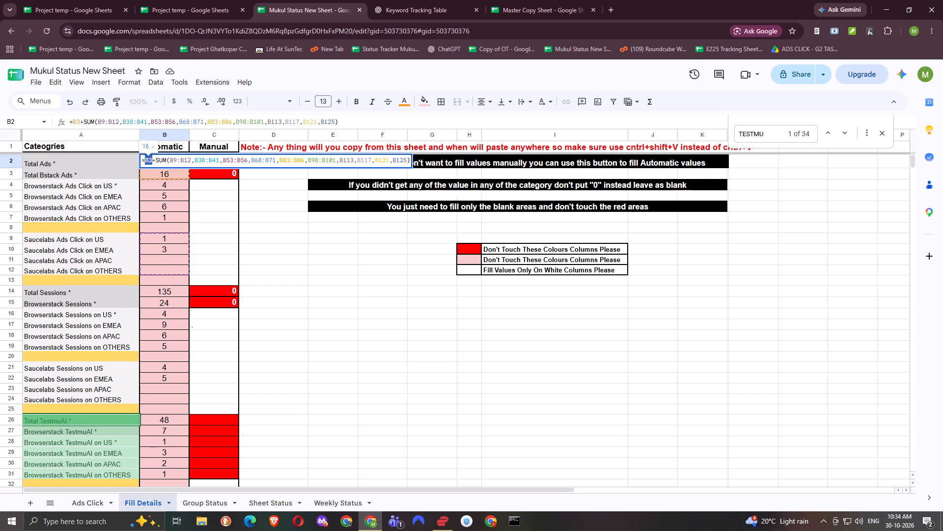
key(ctrl+c)
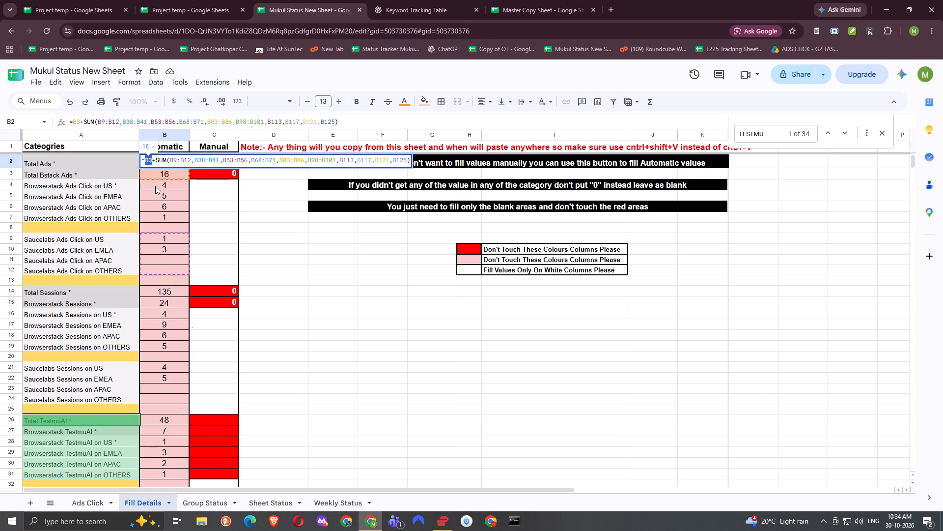
key(ctrl+c)
key(BackSpace)
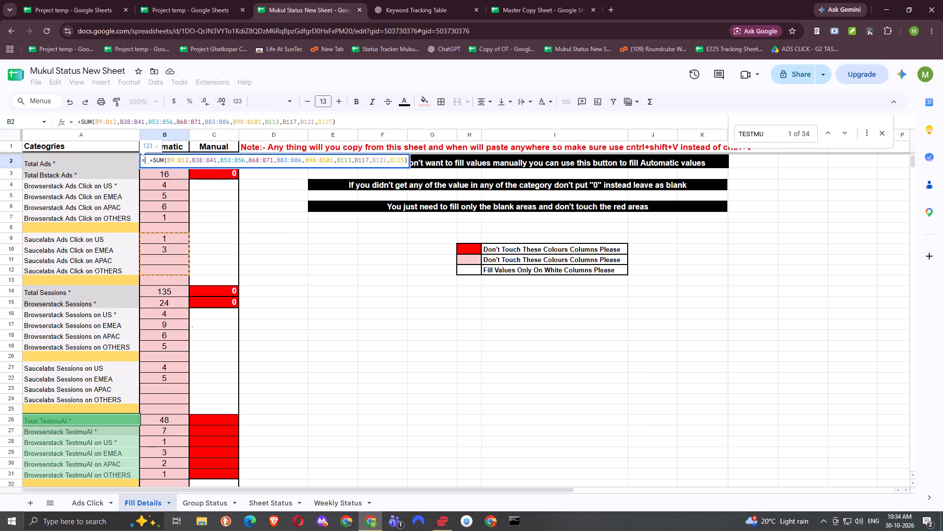
key(Delete)
key(Right)
key(Right)
key(Right)
key(Right)
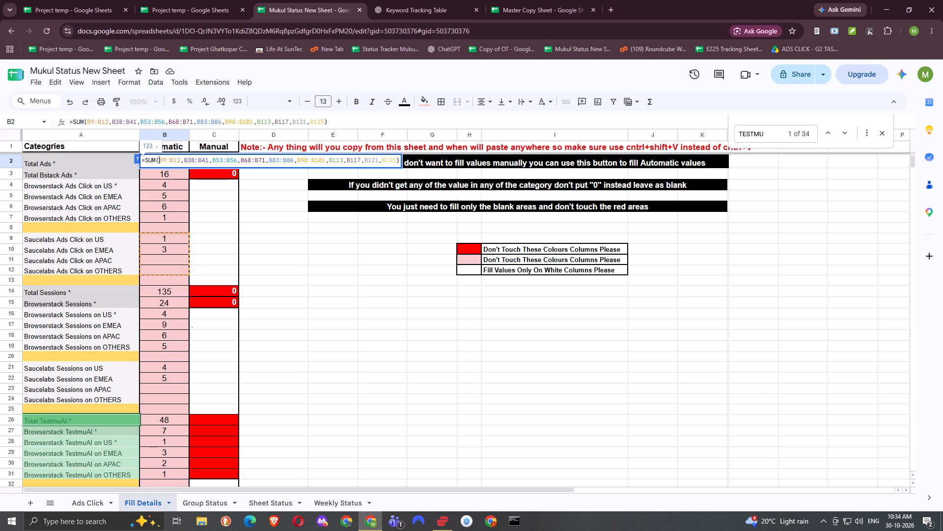
key(b)
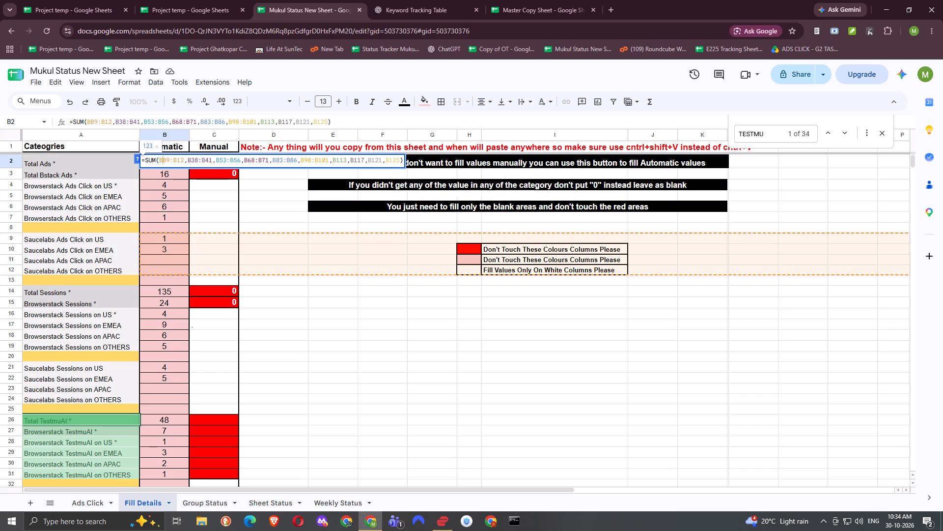
key(3)
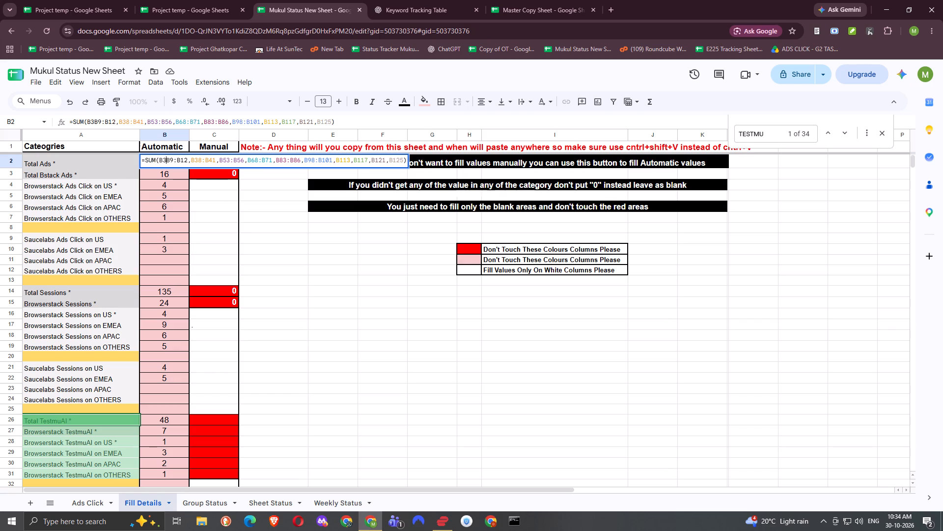
key(comma)
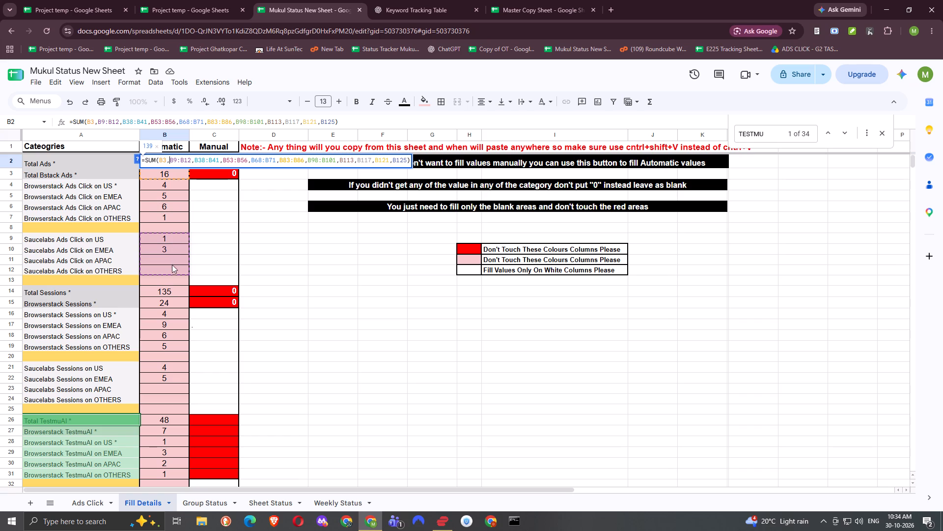
Check the ranges in the Total Ads formula against the Ads Click rows down to Testrail and accept the edited formula.
scroll(171, 267, down, 3)
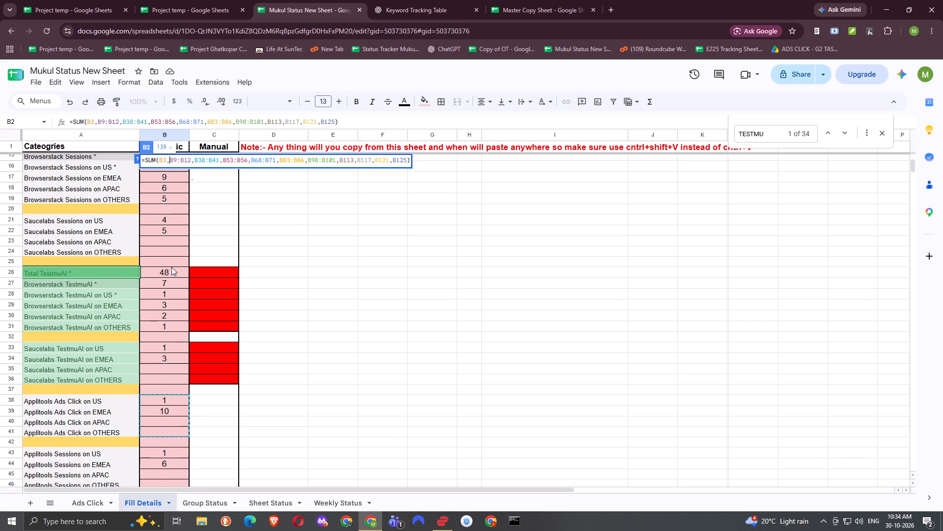
scroll(171, 267, down, 1)
click(882, 135)
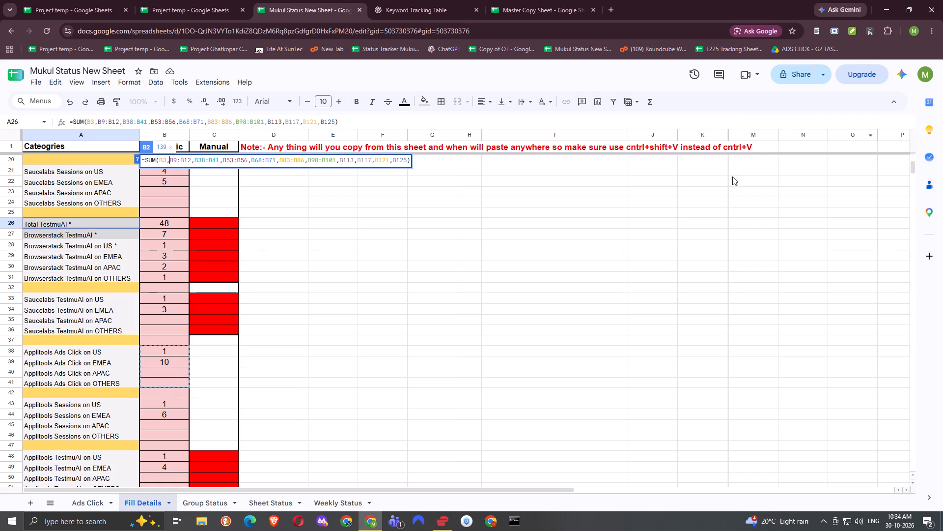
scroll(171, 248, down, 1)
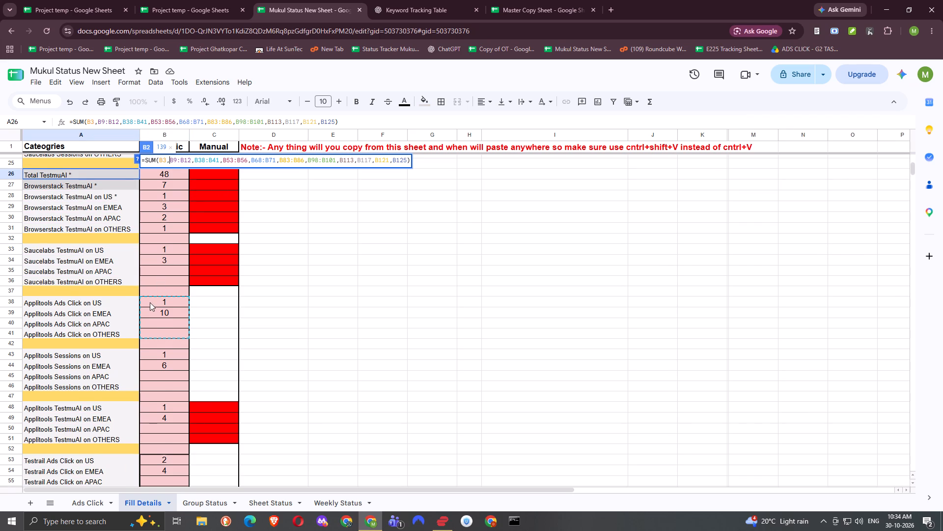
scroll(149, 322, down, 1)
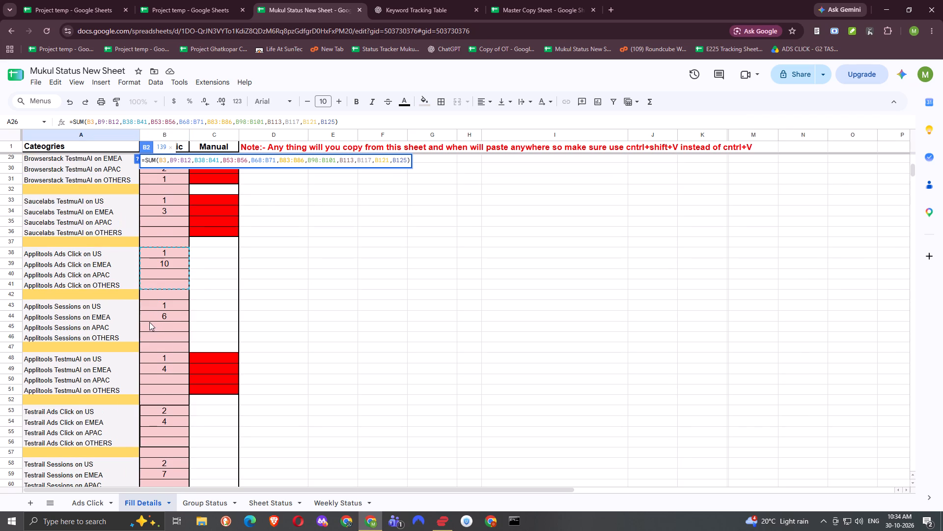
scroll(149, 322, down, 1)
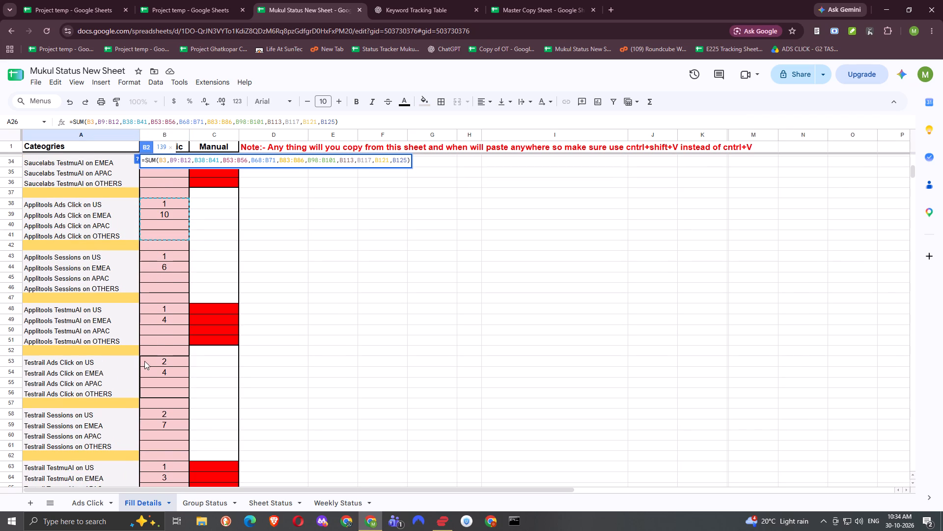
click(359, 241)
scroll(226, 243, up, 3)
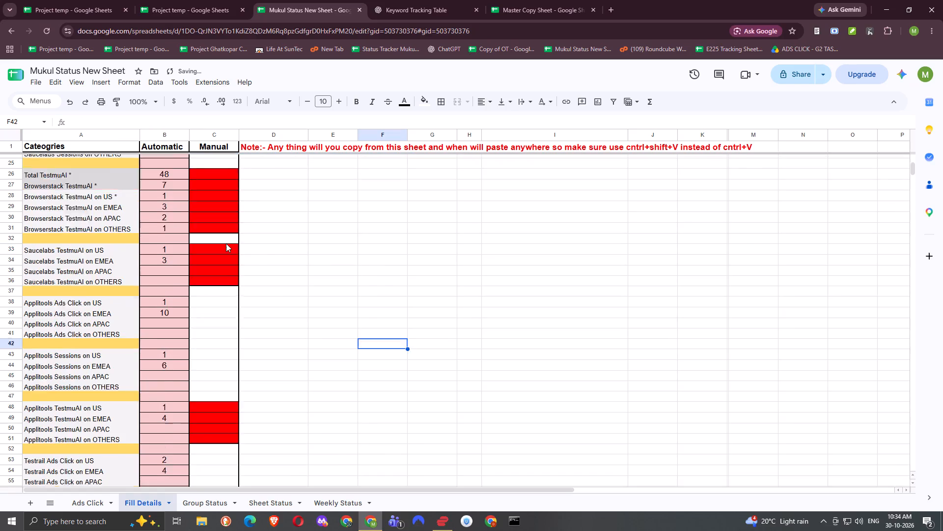
scroll(226, 243, up, 16)
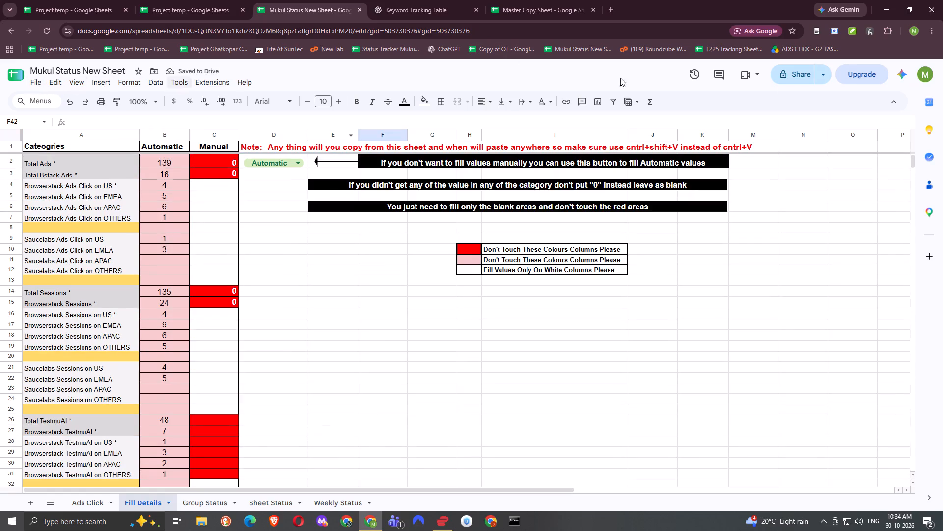
Share Mukul Status New Sheet with the suggested contact matching DE as Editor, with notification on.
click(791, 79)
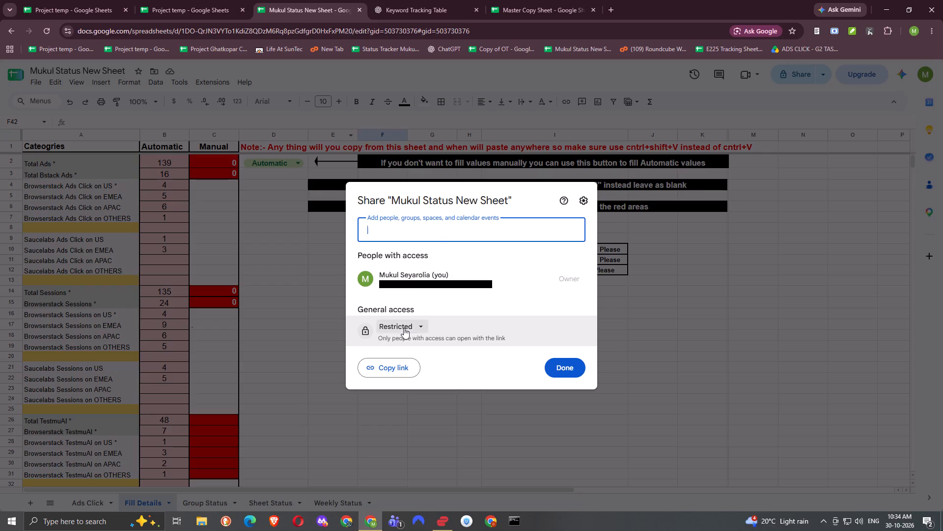
click(433, 237)
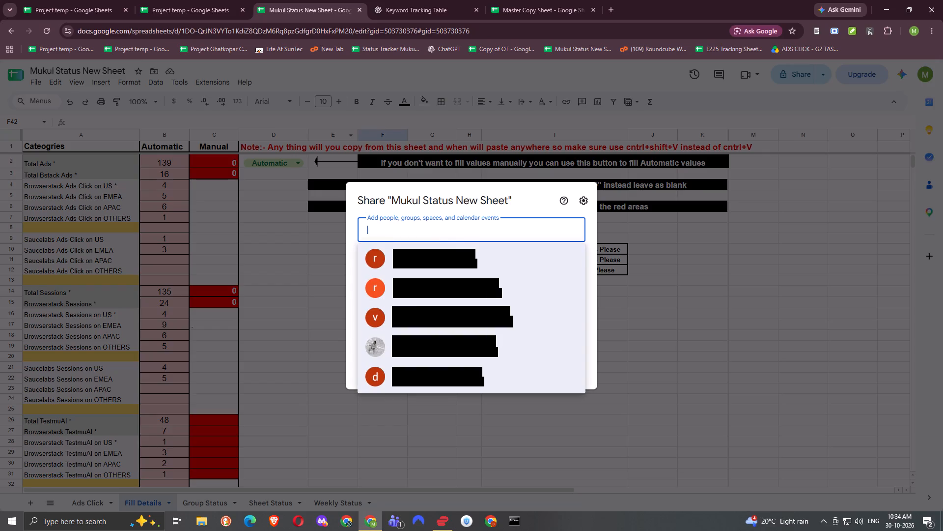
text(DE)
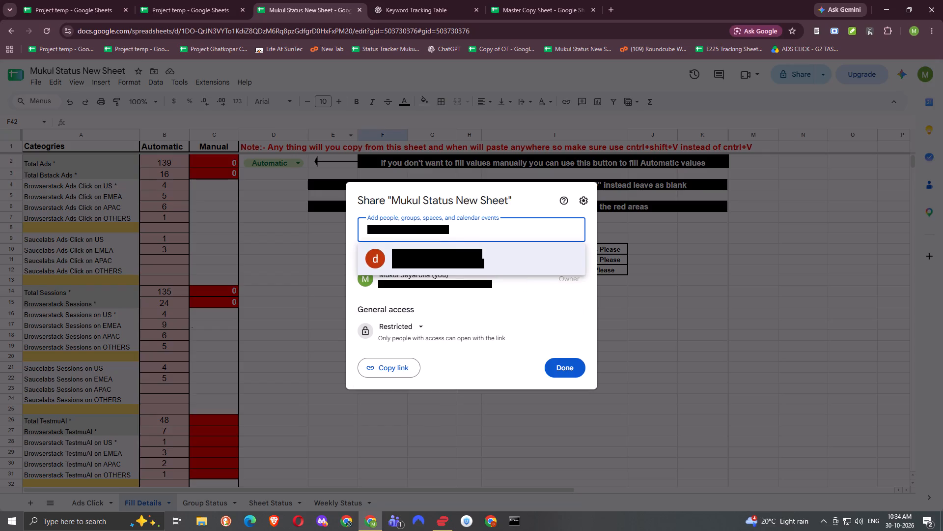
key(Return)
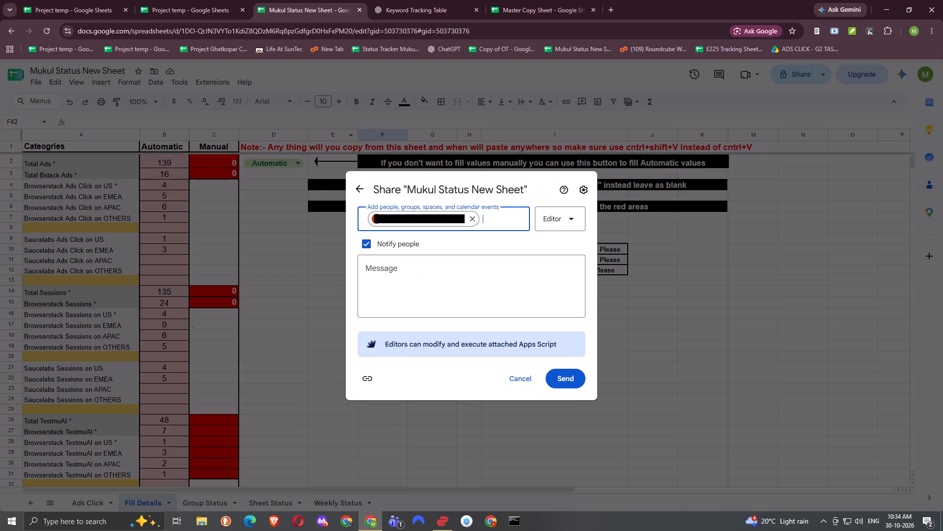
click(560, 379)
Open the shared sheet's link in the other Chrome profile.
click(496, 520)
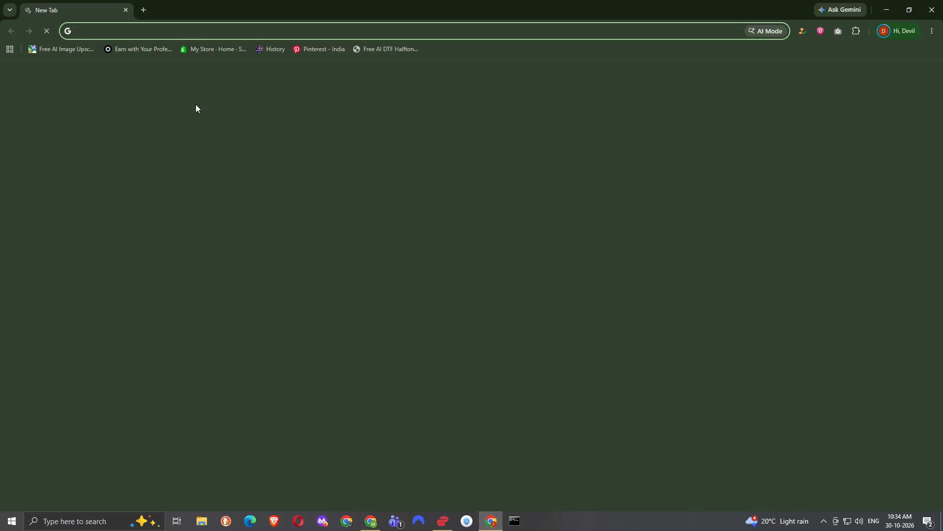
click(375, 524)
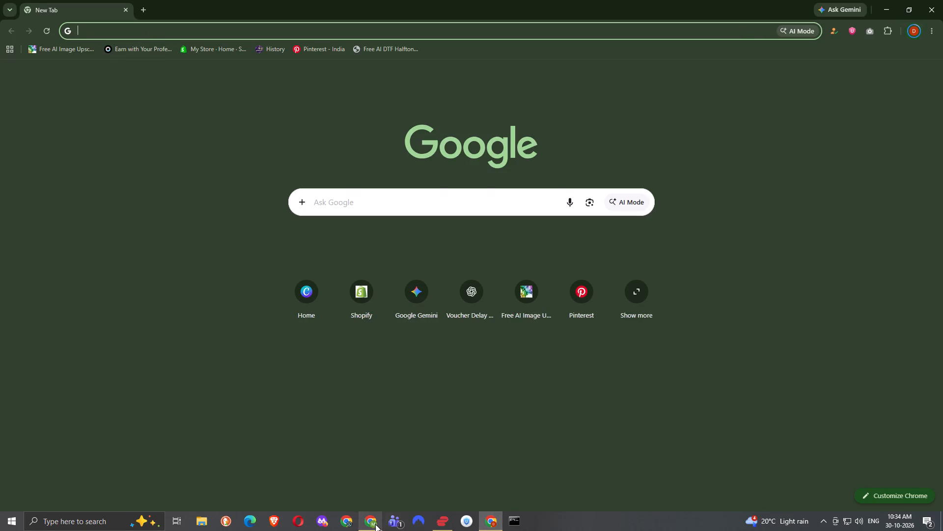
click(437, 32)
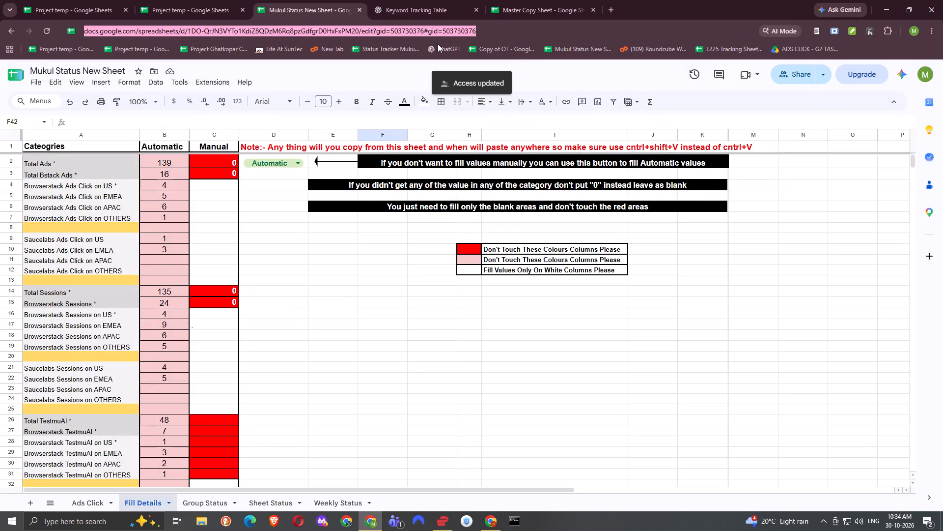
key(ctrl+c)
click(493, 516)
key(ctrl+v)
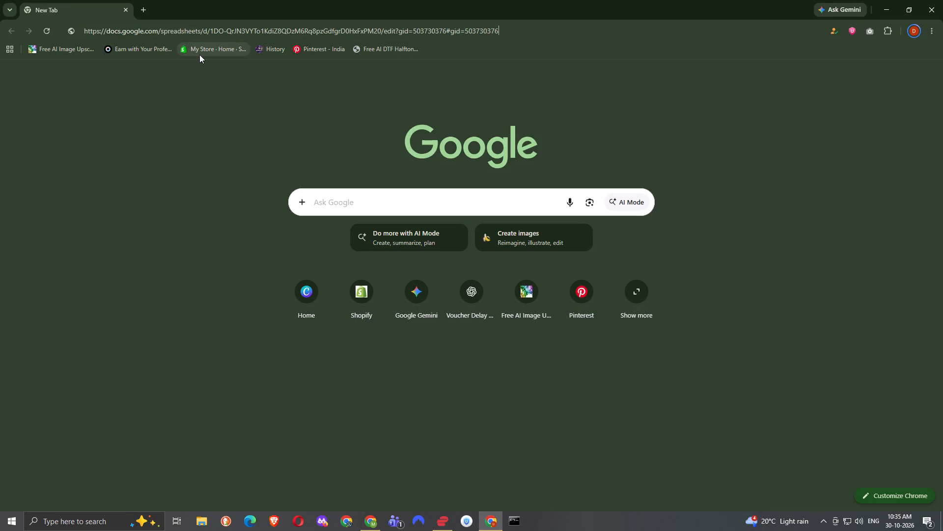
key(Return)
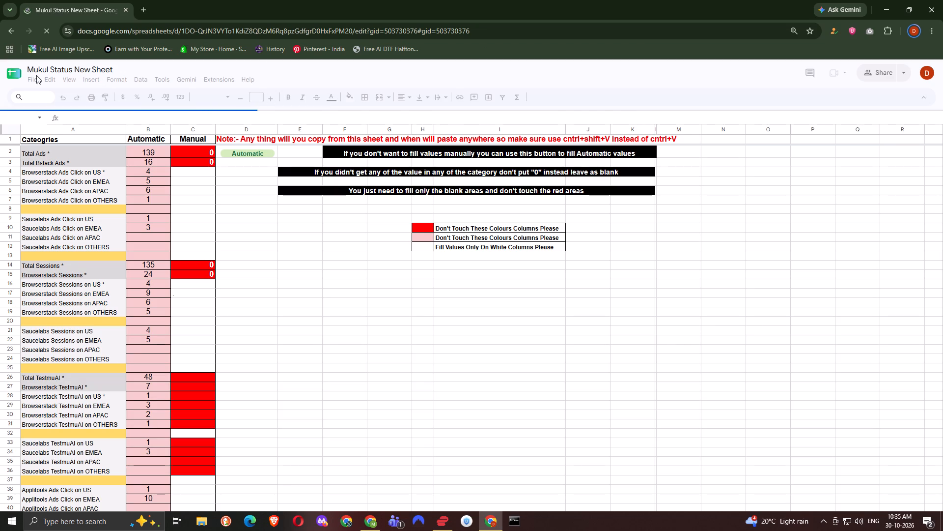
Make a copy of Mukul Status New Sheet in this profile under the suggested name and close the original sheet's tab.
click(29, 78)
click(30, 80)
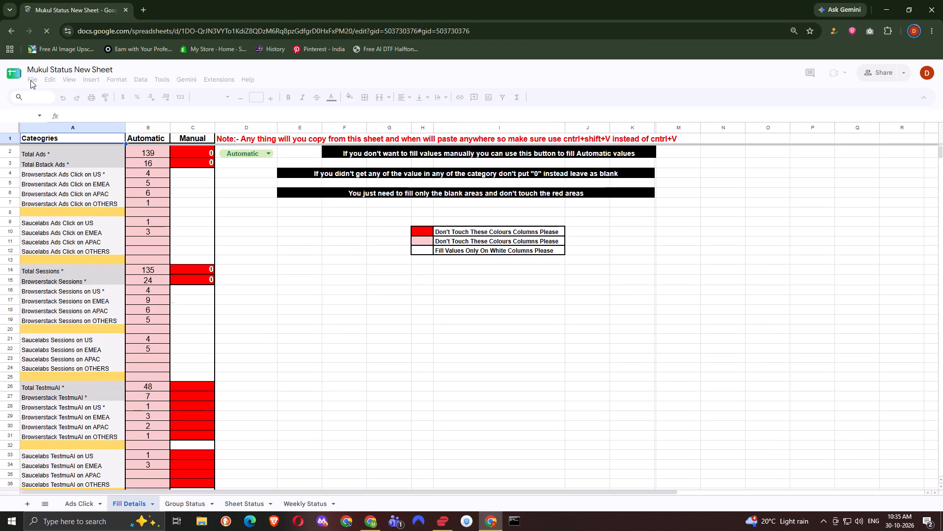
click(54, 133)
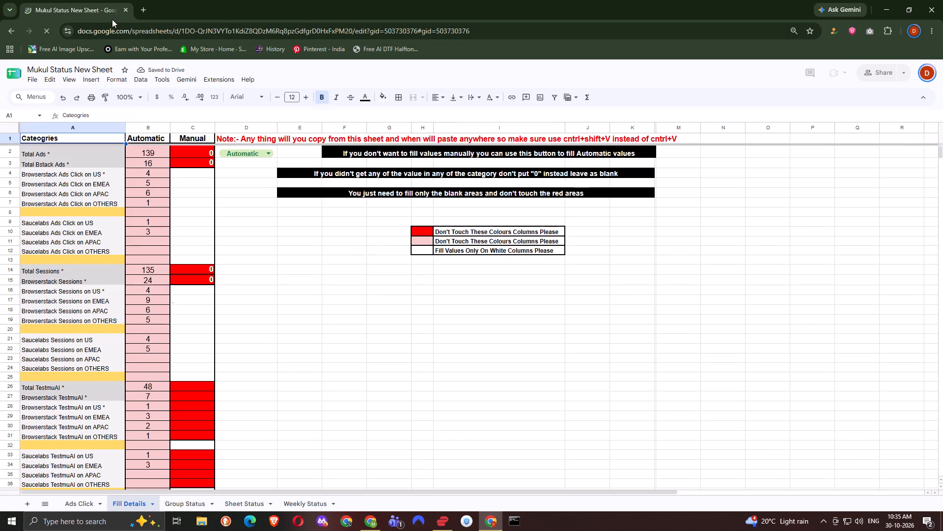
click(542, 411)
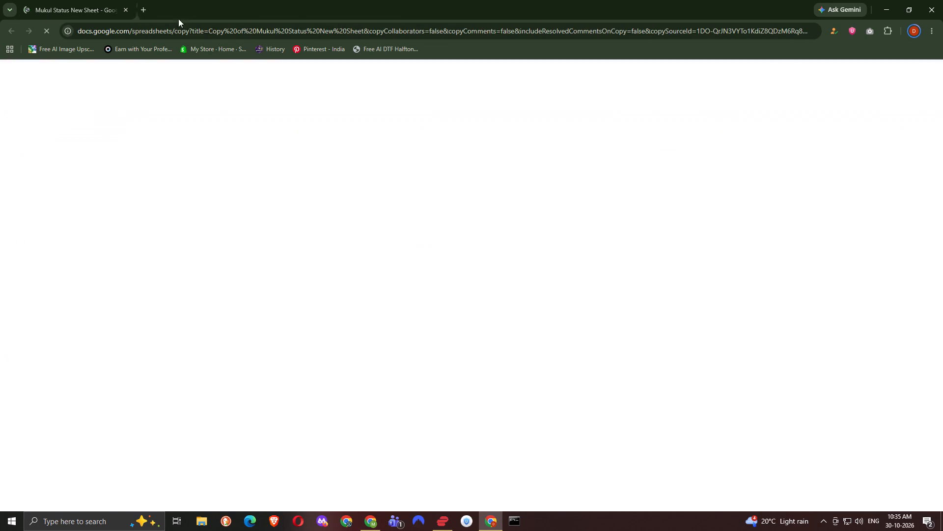
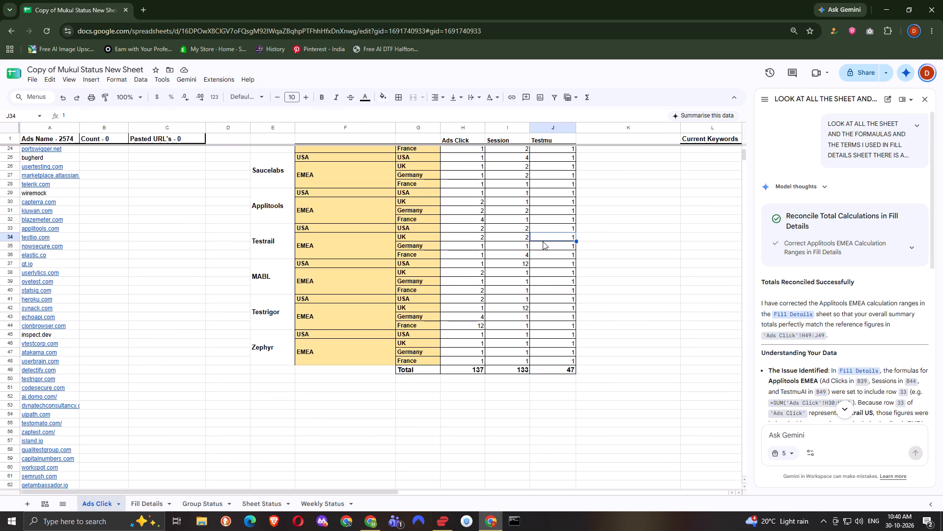
key(Delete)
click(560, 197)
key(Delete)
scroll(553, 175, up, 2)
click(553, 175)
key(Delete)
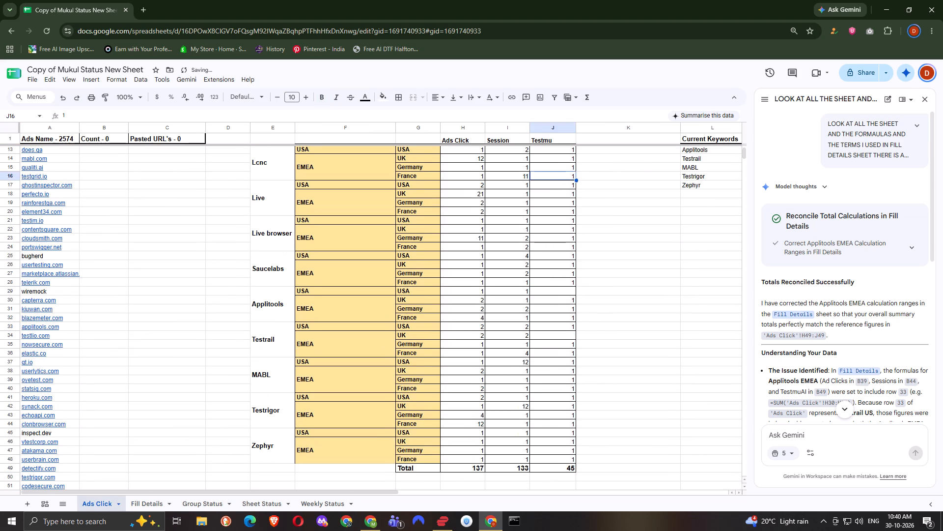
scroll(553, 170, up, 1)
click(555, 174)
key(Delete)
Clear the Session values in cells I13, I21, I29, I30 and I38.
click(520, 198)
key(Delete)
click(512, 273)
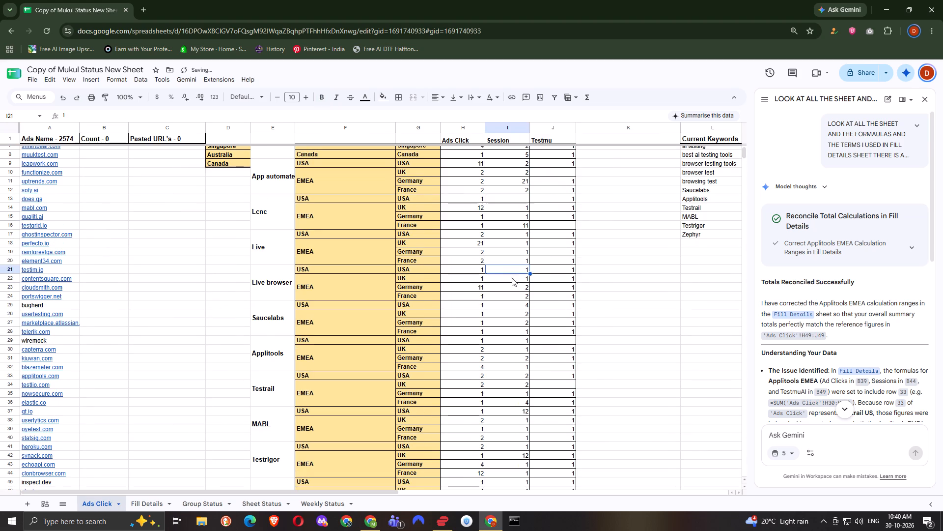
key(Delete)
click(515, 344)
key(Delete)
click(511, 390)
click(509, 416)
key(Delete)
Clear the Ads Click values in cells H31, H23, H16, H12 and H9.
click(472, 356)
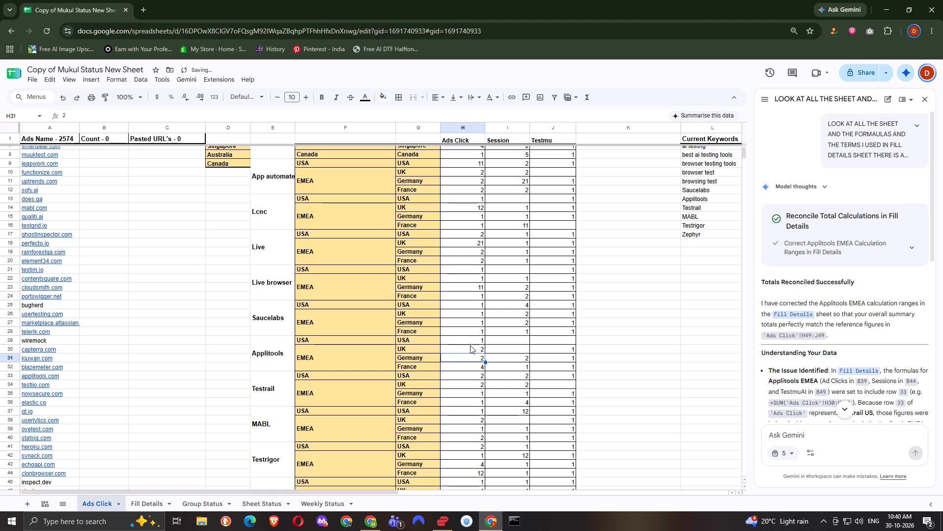
key(Delete)
click(466, 289)
key(Delete)
click(472, 227)
key(Delete)
click(472, 194)
key(Delete)
click(470, 164)
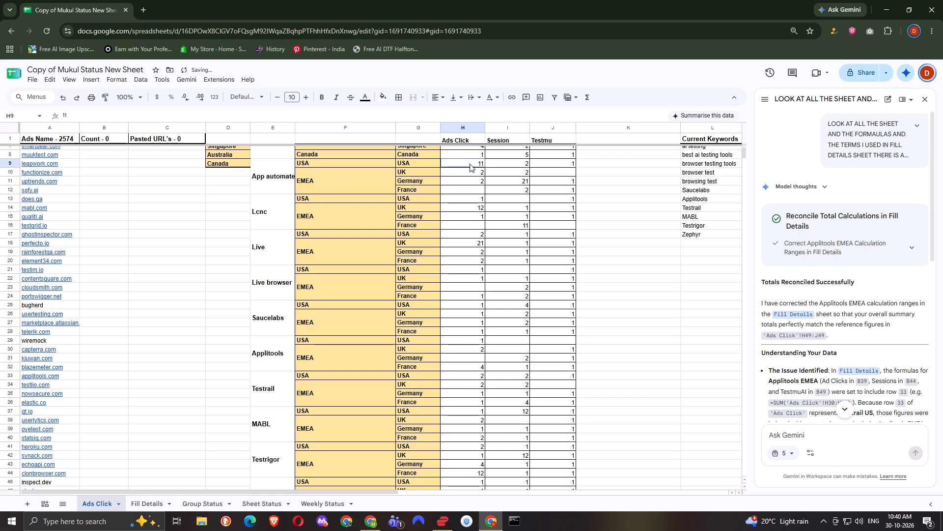
key(Delete)
Check the totals row on Ads Click against the automatic totals on the Fill Details sheet.
click(478, 229)
scroll(478, 229, down, 1)
scroll(478, 229, up, 5)
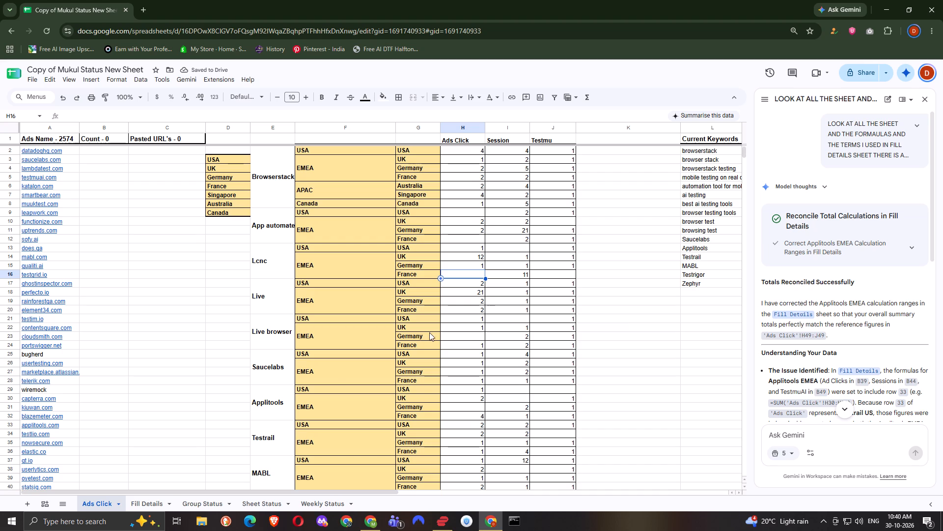
scroll(530, 307, down, 5)
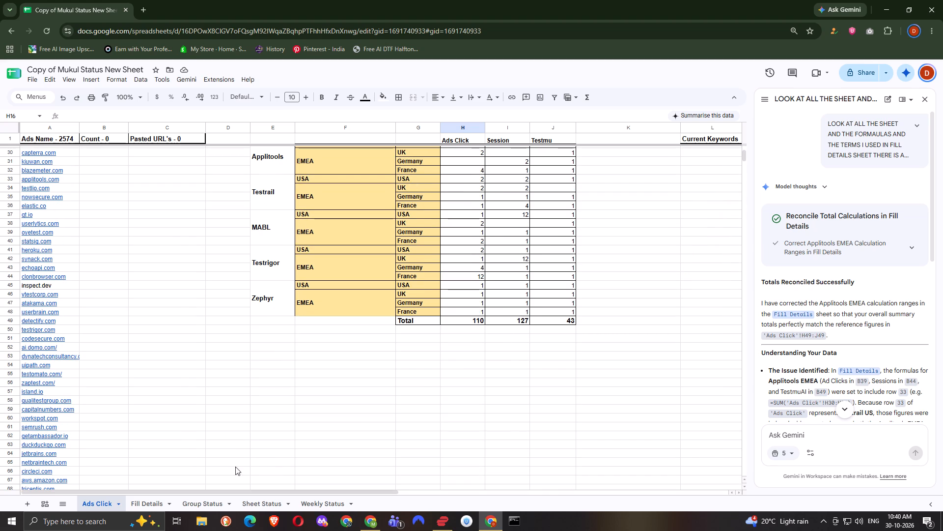
click(154, 501)
scroll(183, 193, up, 6)
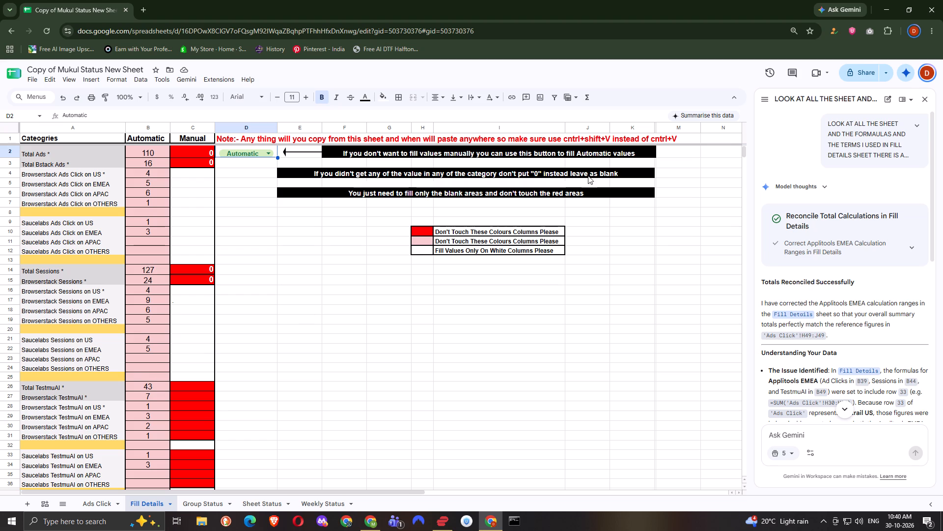
Close the Gemini assistant.
click(932, 99)
click(927, 98)
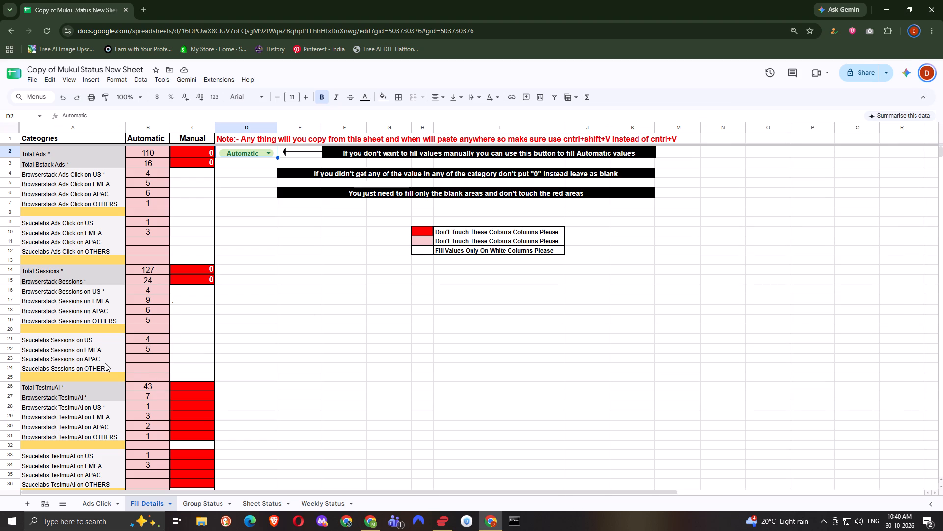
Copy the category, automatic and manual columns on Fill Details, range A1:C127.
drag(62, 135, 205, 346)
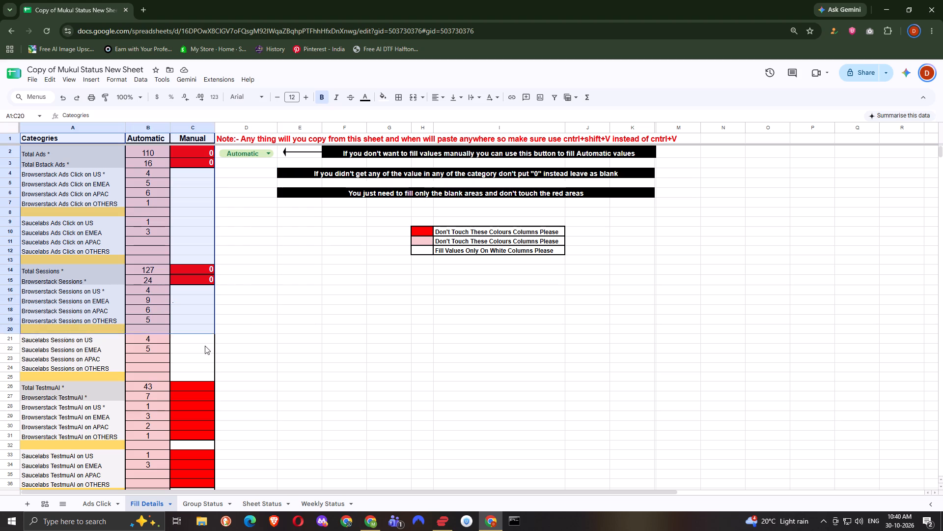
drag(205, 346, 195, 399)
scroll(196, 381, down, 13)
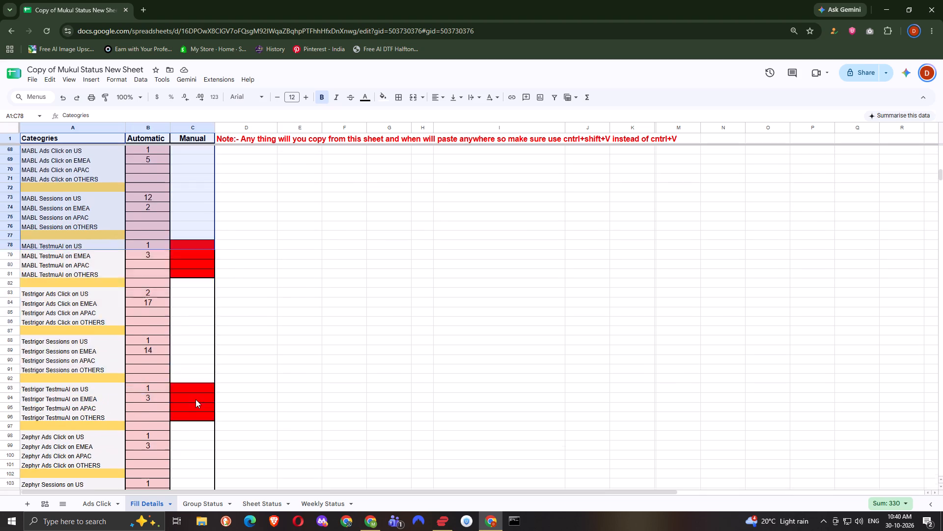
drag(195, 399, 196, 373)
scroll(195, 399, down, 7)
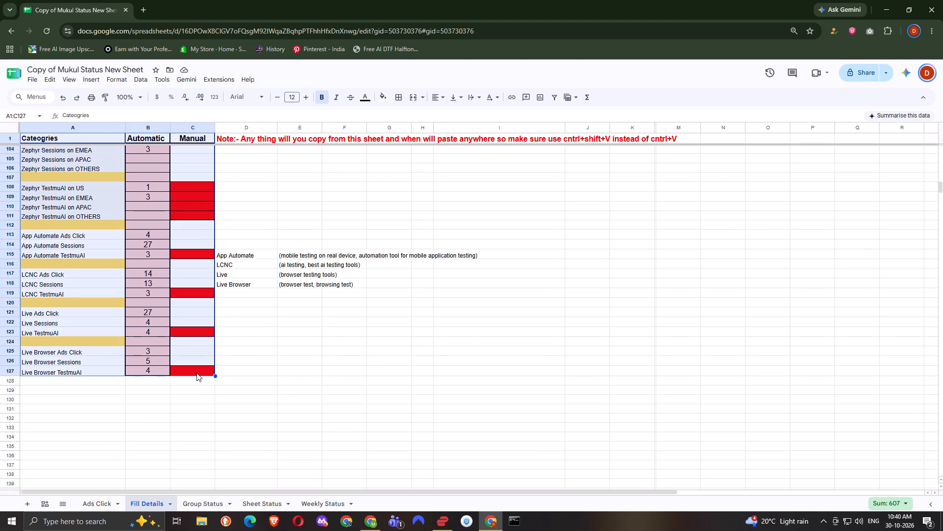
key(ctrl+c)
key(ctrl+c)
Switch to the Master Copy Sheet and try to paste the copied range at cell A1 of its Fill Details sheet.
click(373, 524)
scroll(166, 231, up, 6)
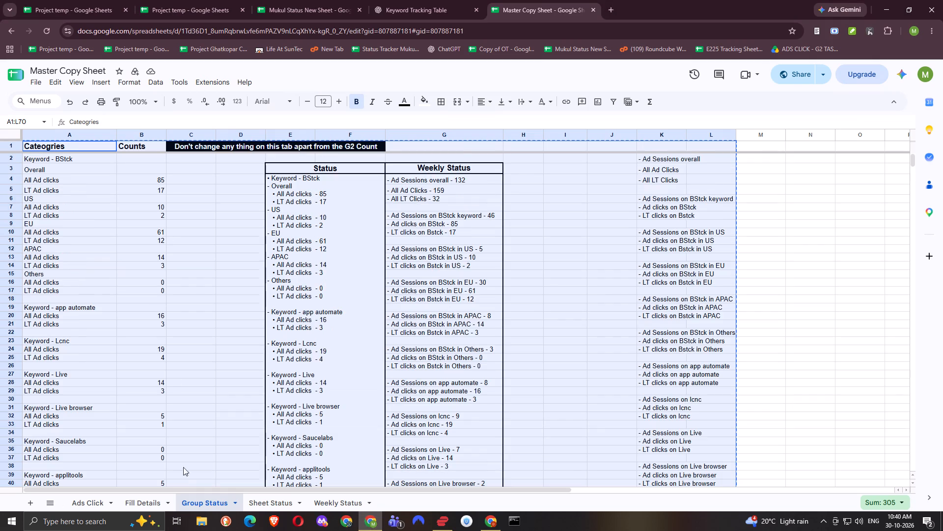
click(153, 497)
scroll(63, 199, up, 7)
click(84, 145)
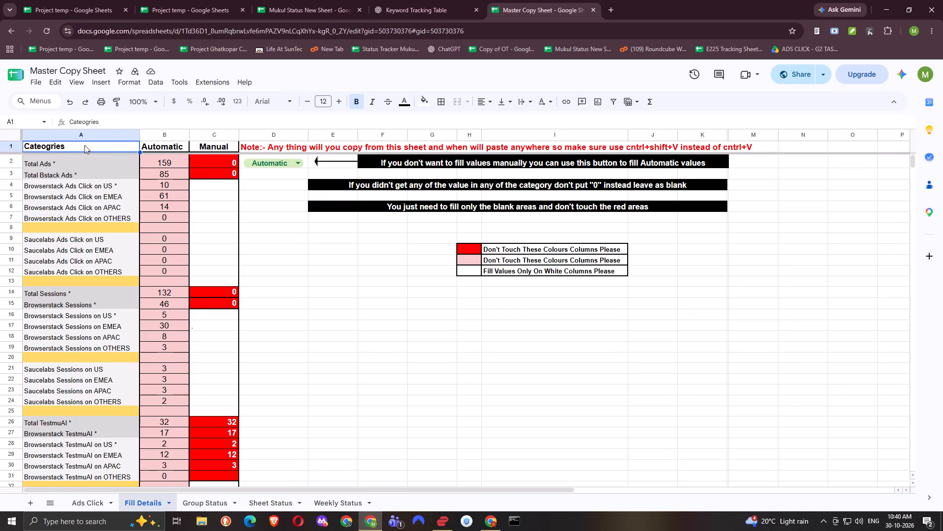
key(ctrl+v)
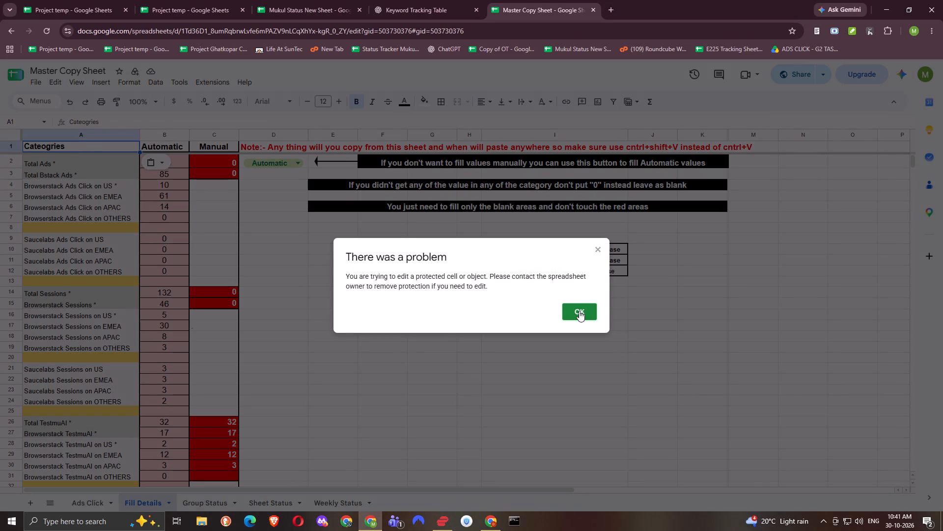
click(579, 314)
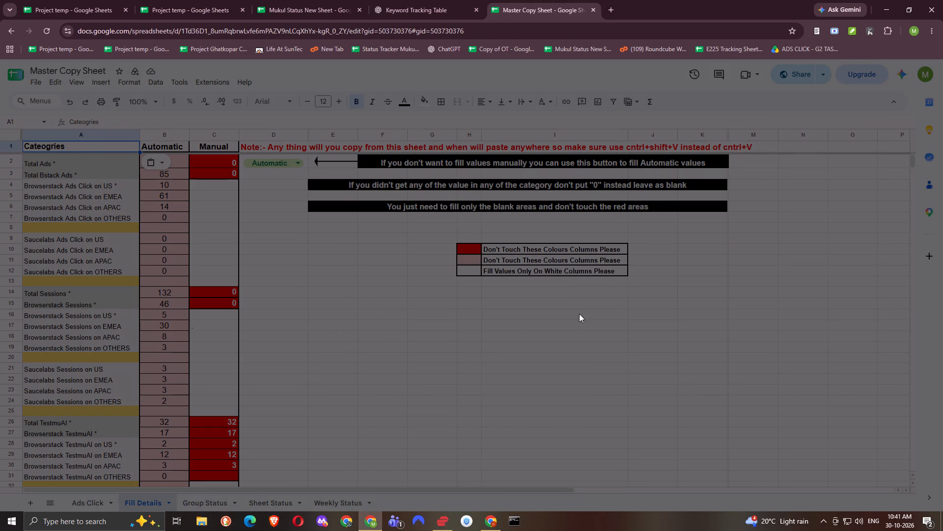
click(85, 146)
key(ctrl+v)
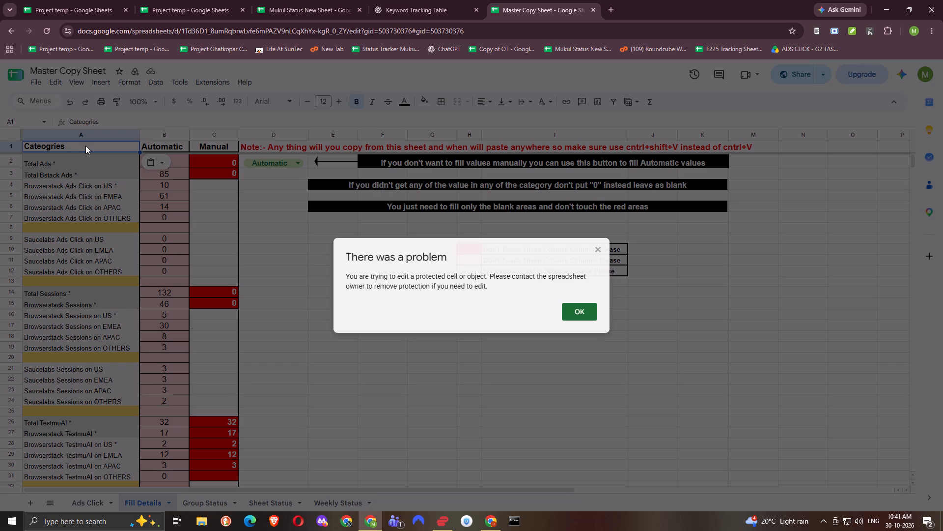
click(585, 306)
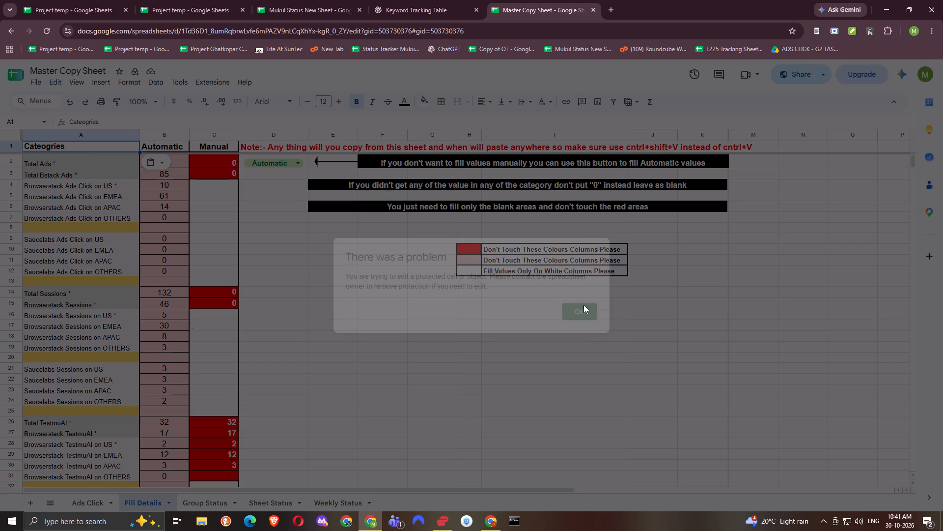
Switch back to Copy of Mukul Status New Sheet and copy the spreadsheet's web address.
key(alt+Tab)
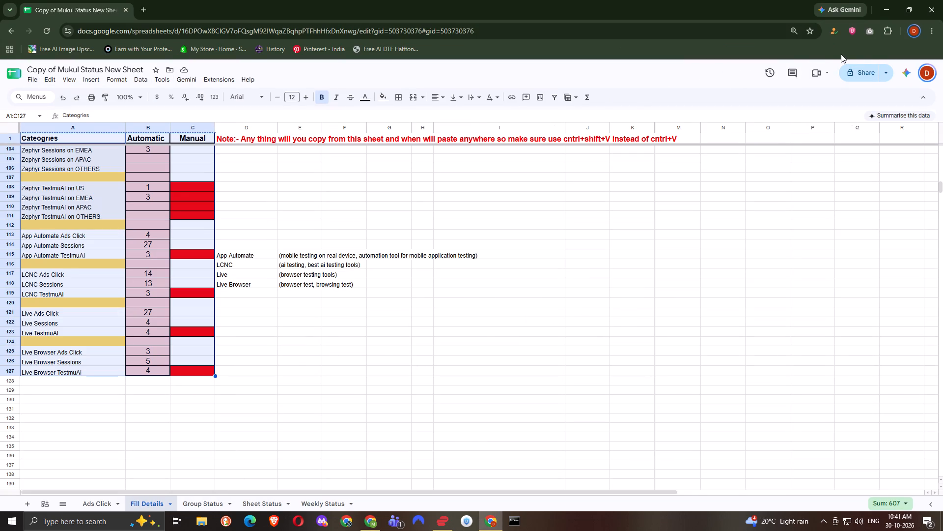
click(729, 32)
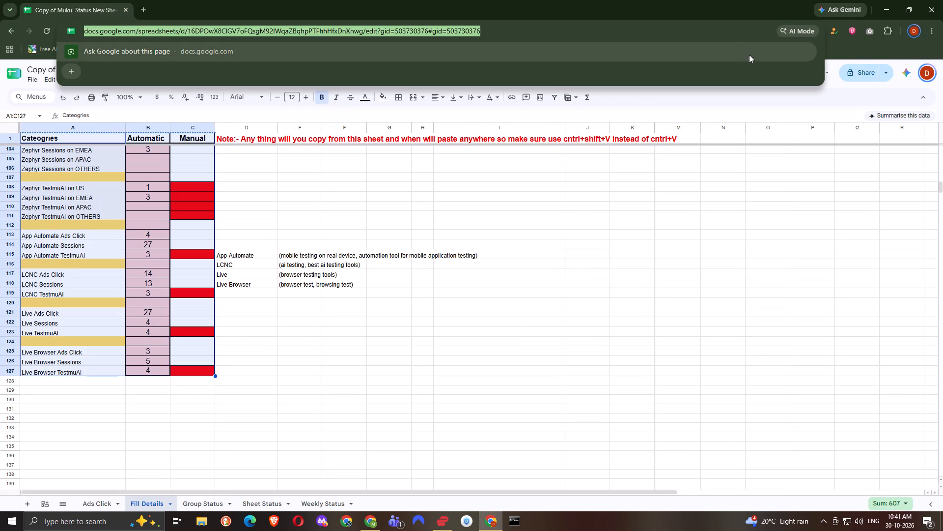
key(ctrl+c)
key(ctrl+c)
key(ctrl+c)
click(822, 160)
Change the spreadsheet's general access from restricted to anyone with the link.
click(853, 70)
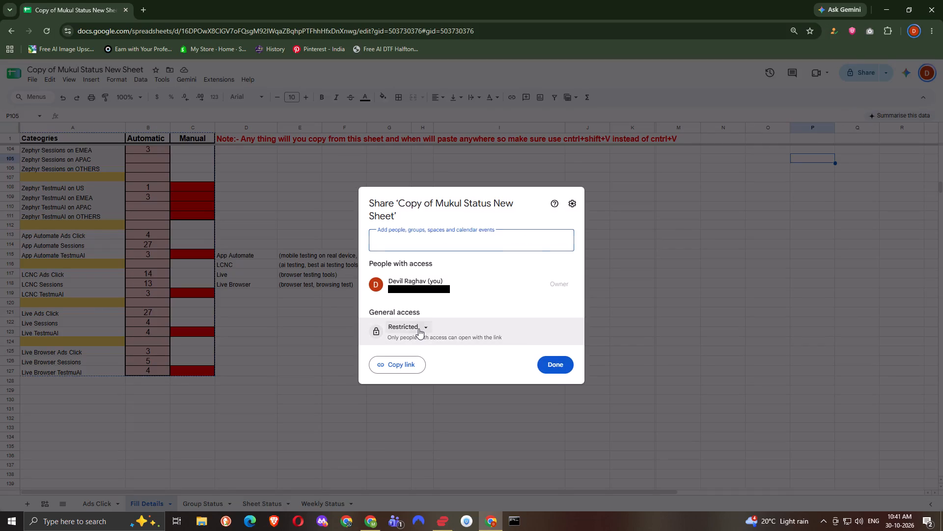
click(418, 328)
click(423, 368)
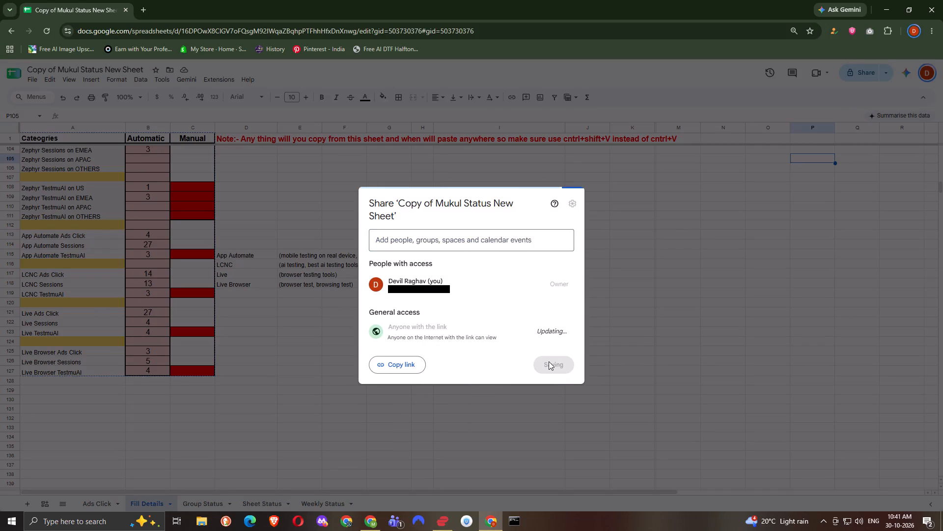
click(550, 361)
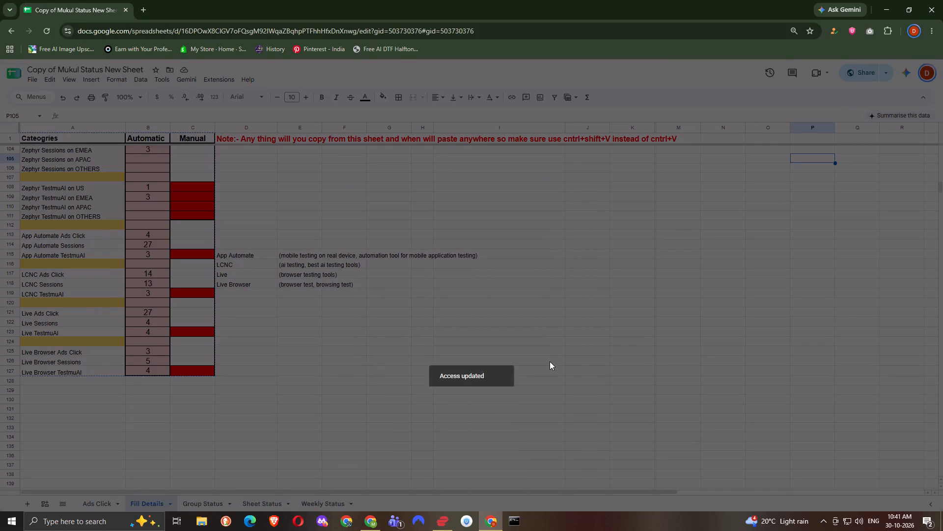
Set the spreadsheet's sharing role for anyone with the link to Editor.
click(866, 69)
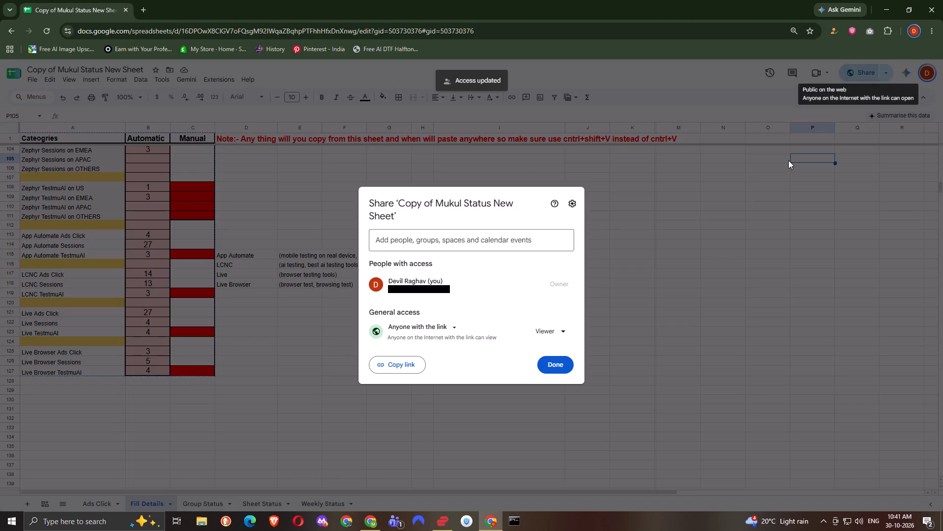
click(548, 337)
click(525, 405)
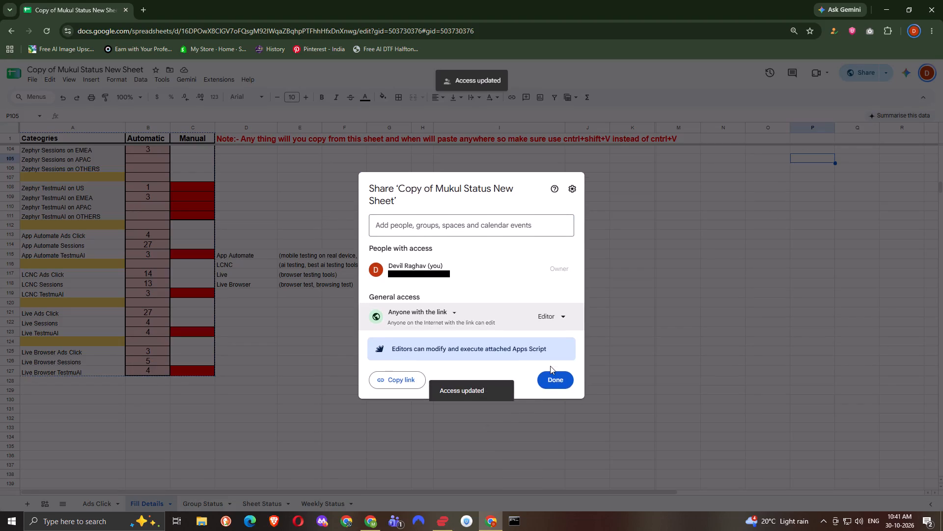
Search for "mukul" among the people to add in the spreadsheet's sharing settings.
click(485, 230)
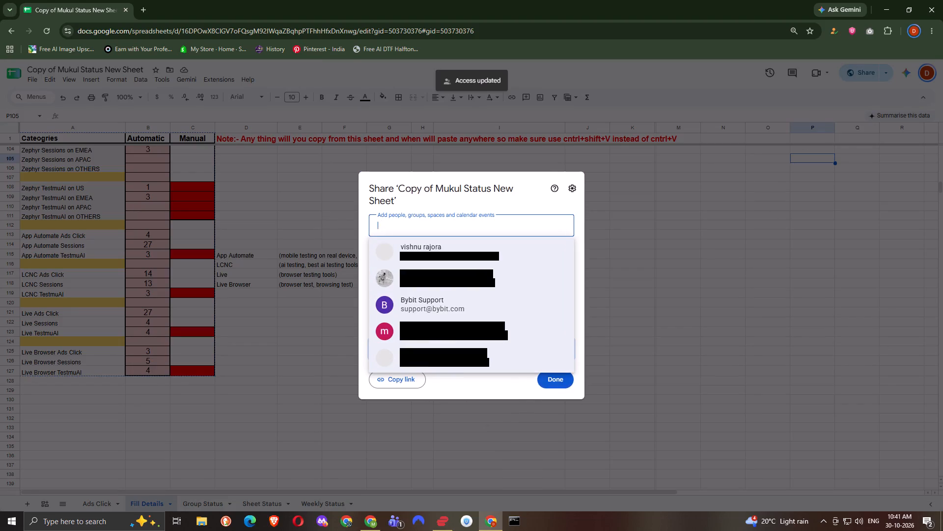
text(mu)
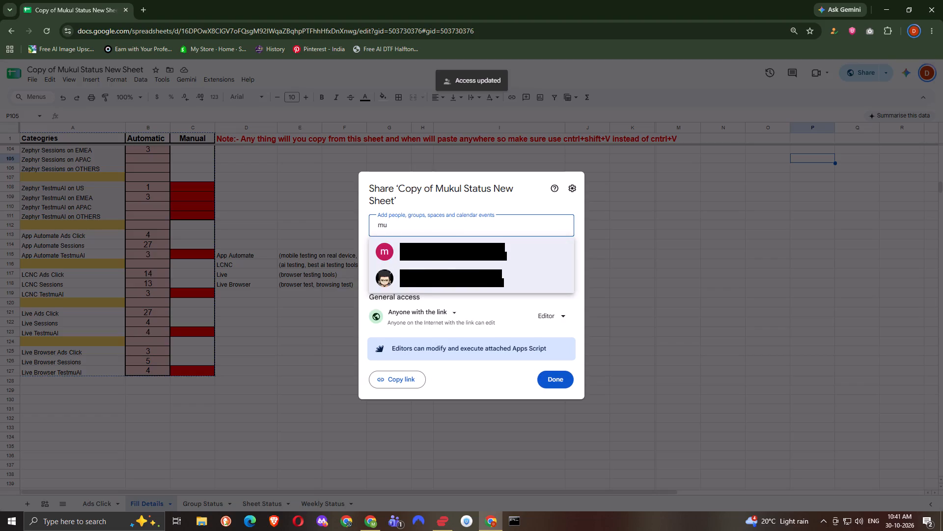
text(kul)
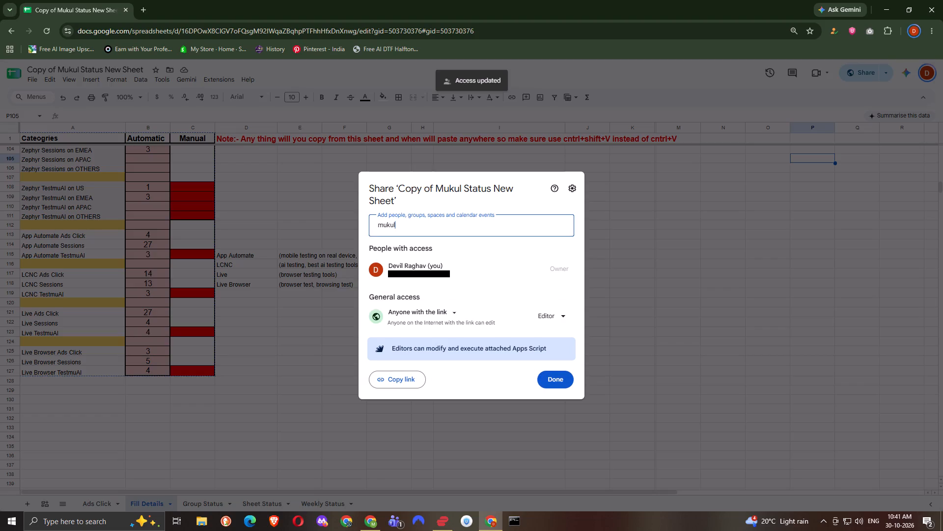
Switch to the Master Copy Sheet's browser window and view the signed-in account's details.
click(369, 519)
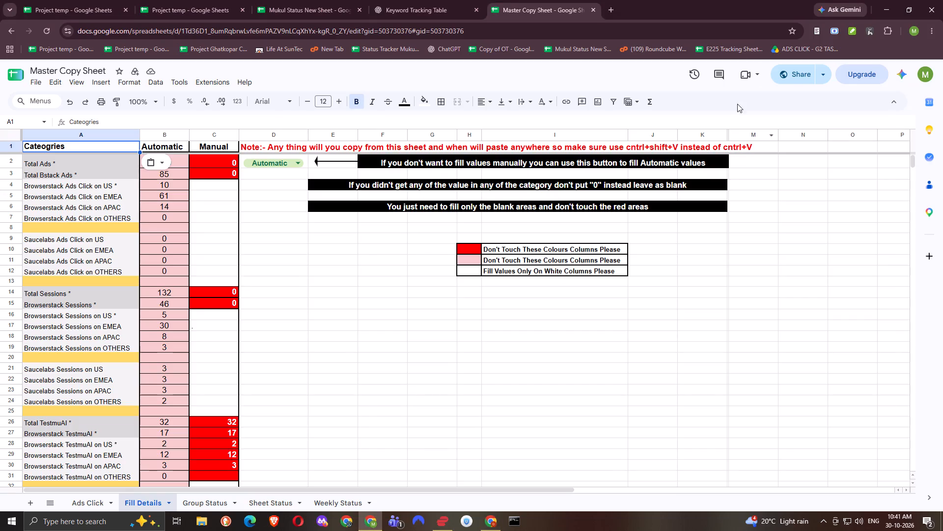
click(929, 73)
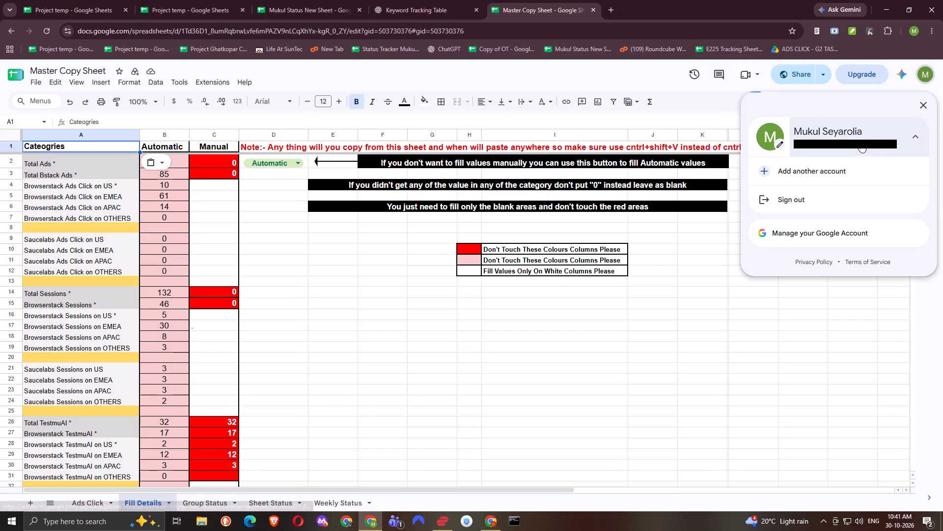
click(909, 138)
Open a new browser tab and close the Master Copy Sheet and Keyword Tracking Table tabs.
click(615, 8)
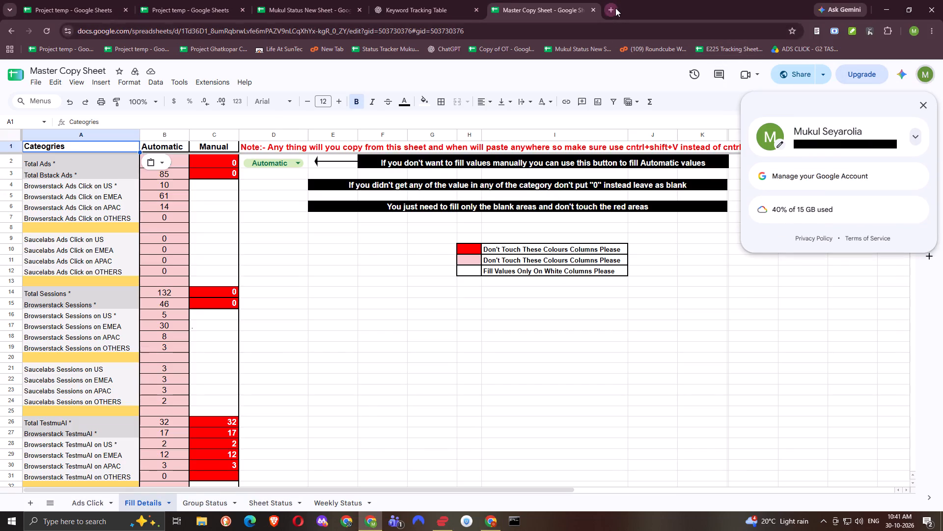
middle_click(544, 4)
middle_click(412, 5)
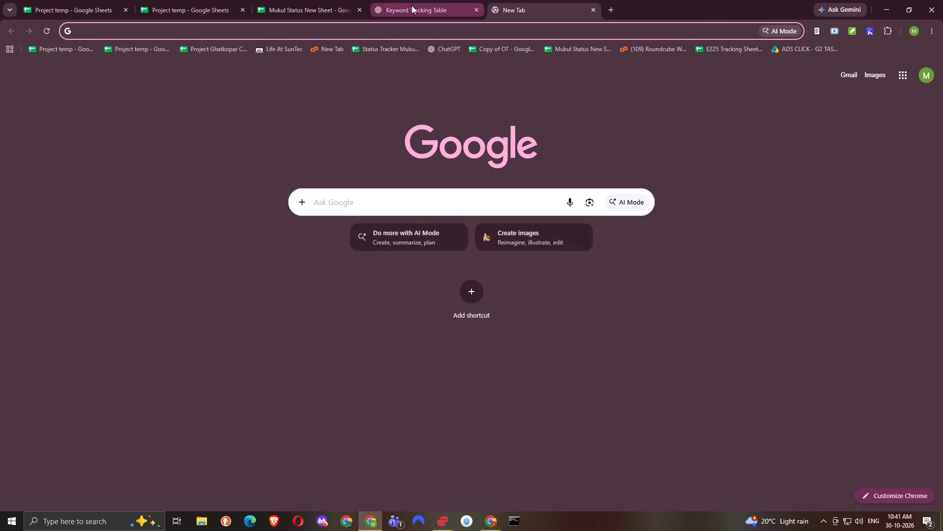
Copy the signed-in account's email address from the account details on the new tab page.
click(314, 8)
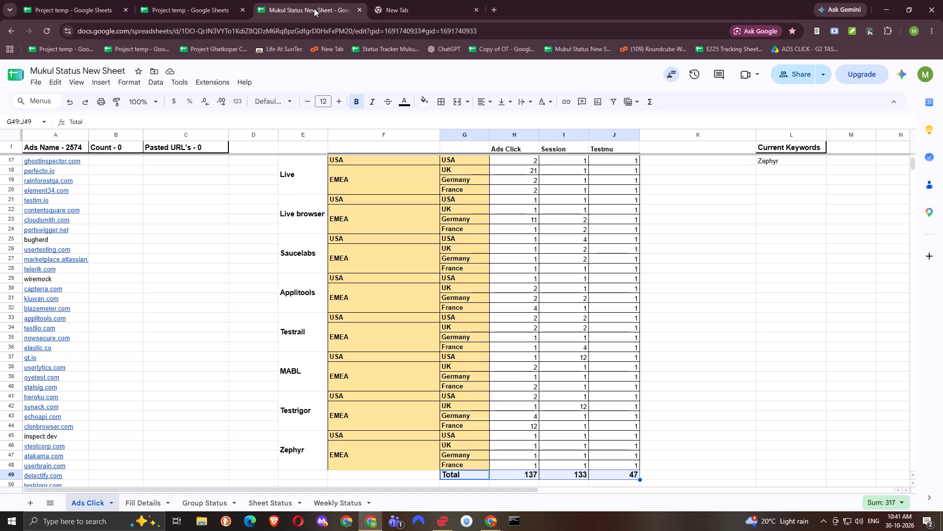
click(439, 11)
click(921, 76)
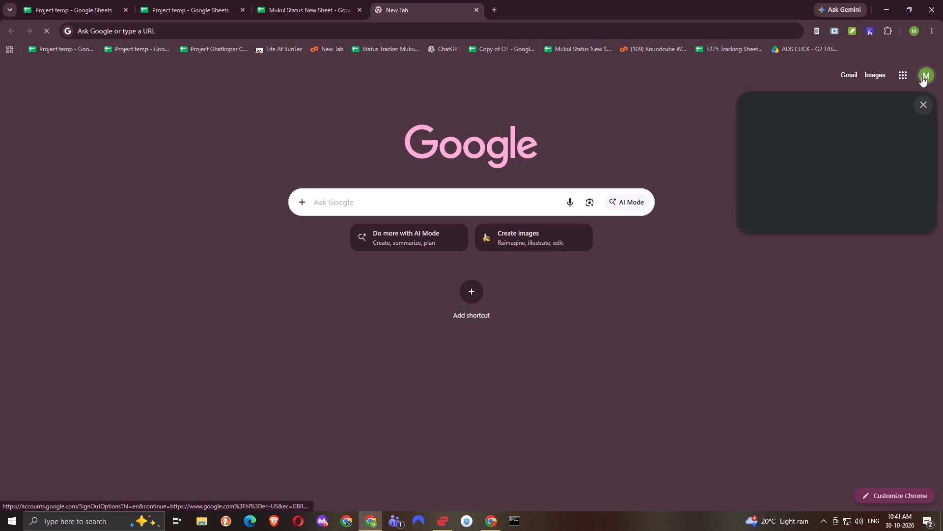
click(892, 136)
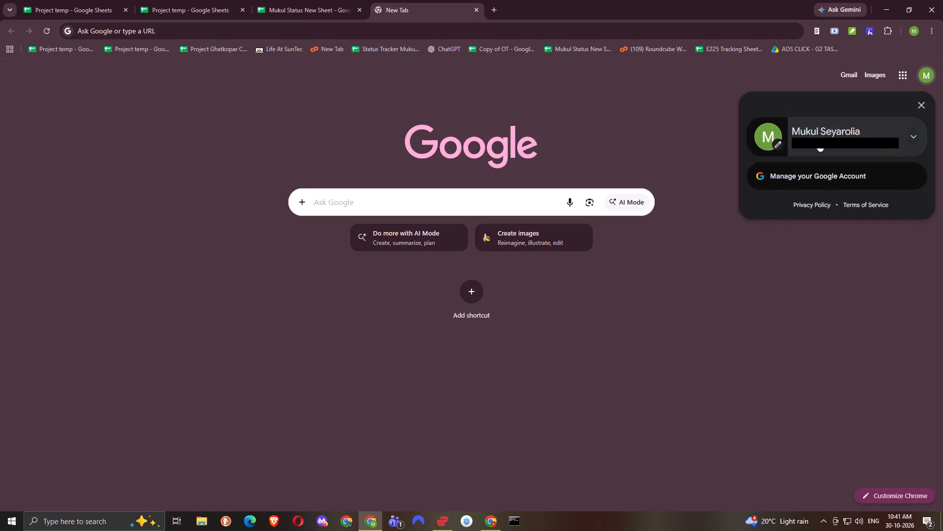
click(799, 143)
drag(799, 143, 897, 141)
key(ctrl+c)
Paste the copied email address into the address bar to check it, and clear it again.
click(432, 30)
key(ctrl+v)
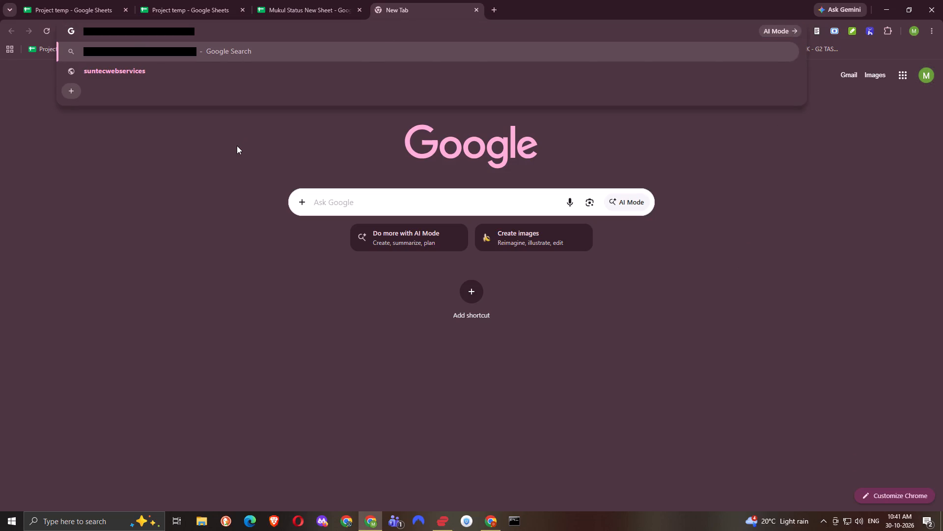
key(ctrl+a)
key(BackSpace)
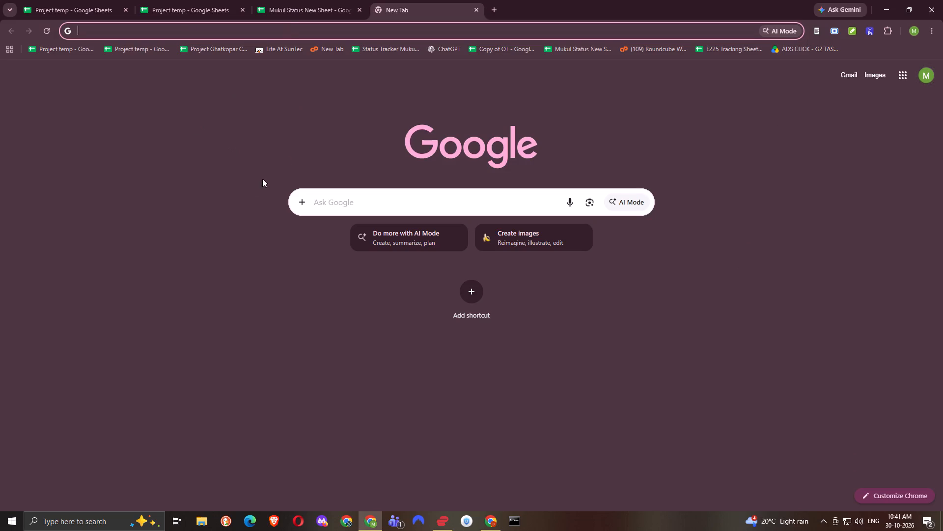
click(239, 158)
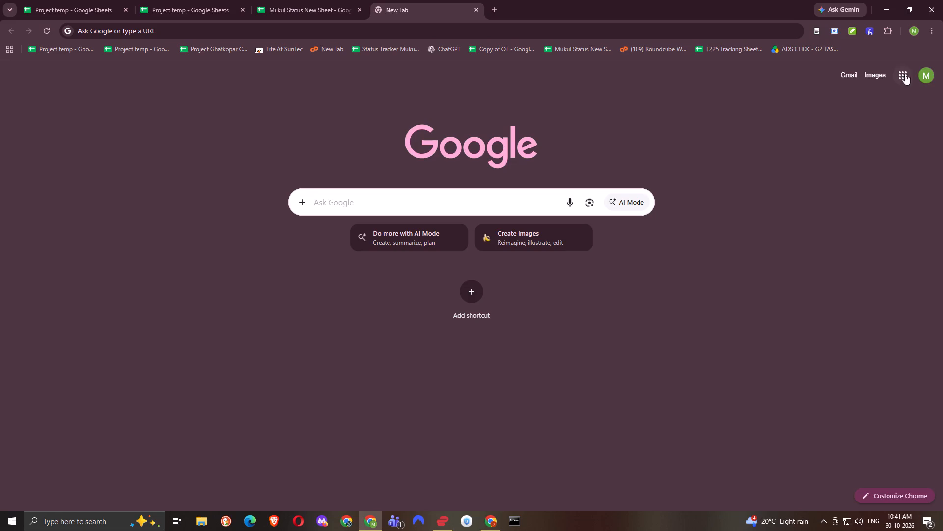
Reopen the signed-in account's details on the new tab page.
click(925, 75)
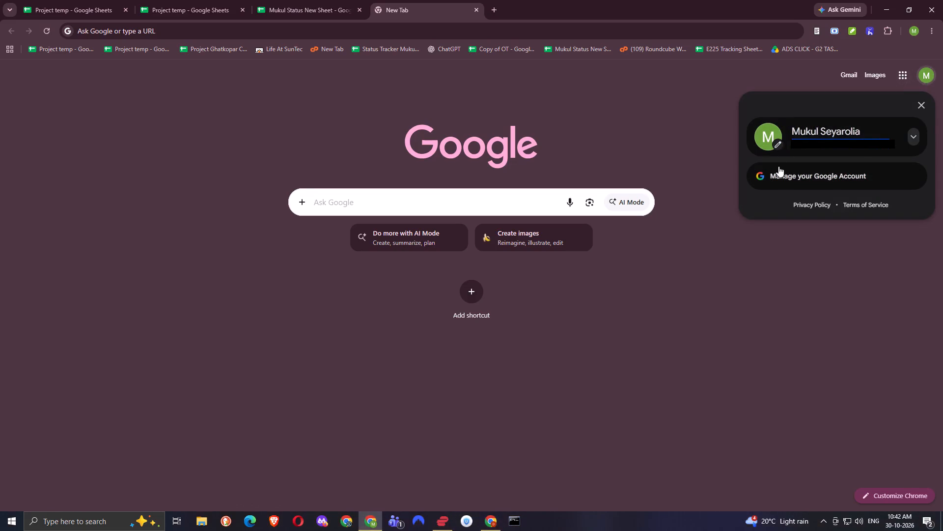
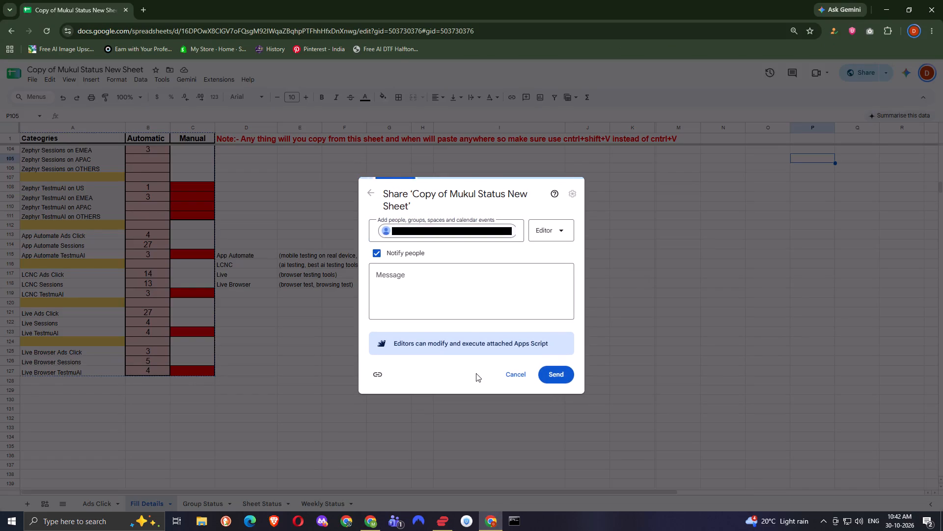
Set general access for 'Copy of Mukul Status New Sheet' to Viewer for anyone with the link, and finish sharing.
click(861, 68)
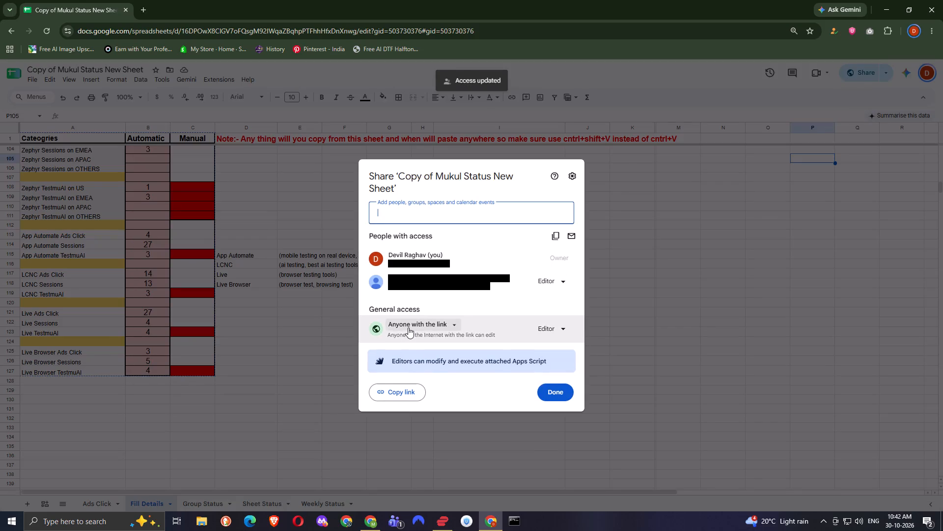
click(408, 327)
click(547, 328)
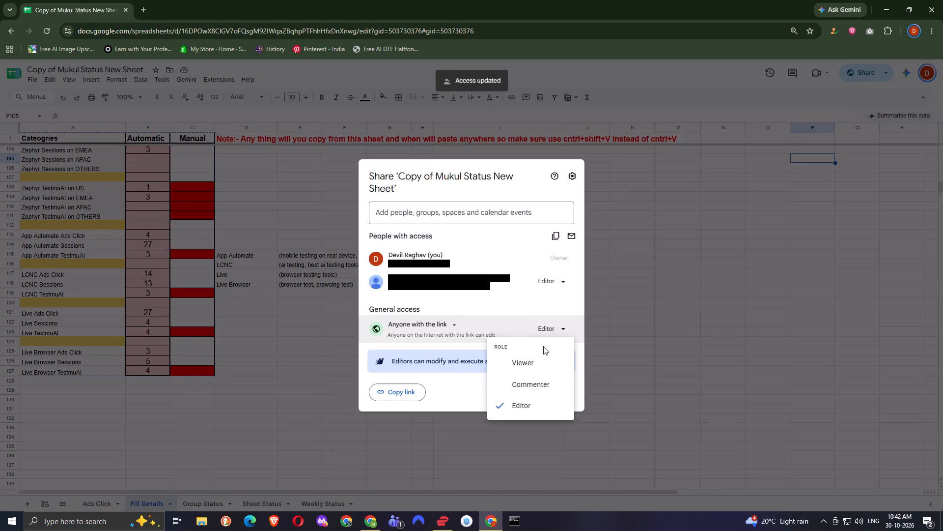
click(538, 362)
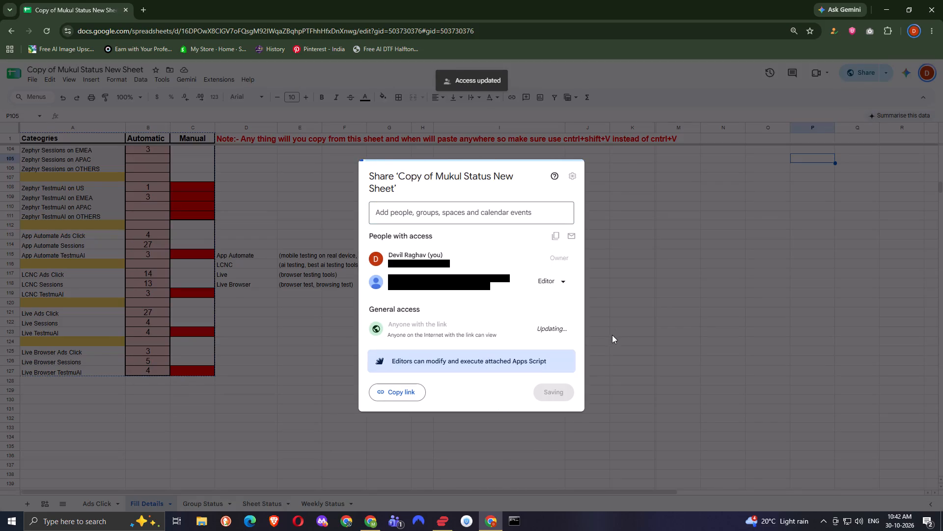
click(565, 390)
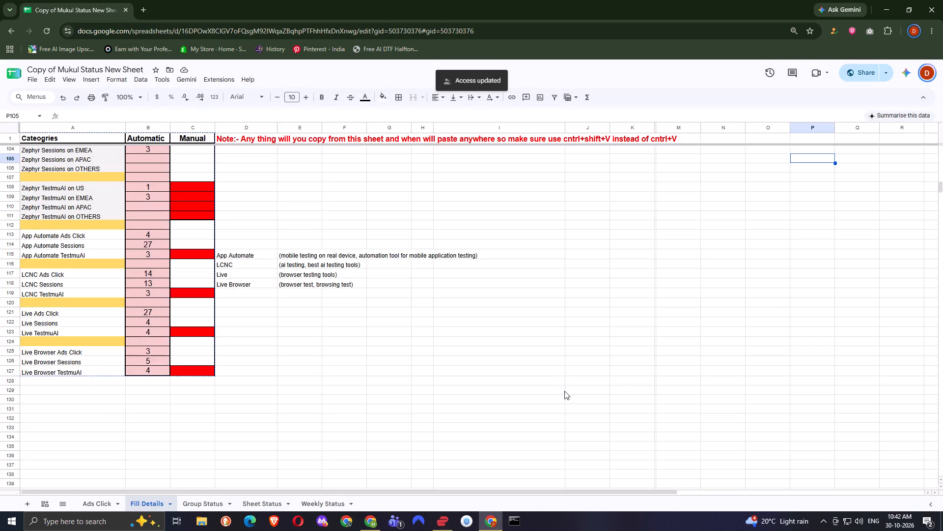
Copy the web address of the 'Copy of Mukul Status New Sheet' spreadsheet.
click(489, 32)
key(ctrl+c)
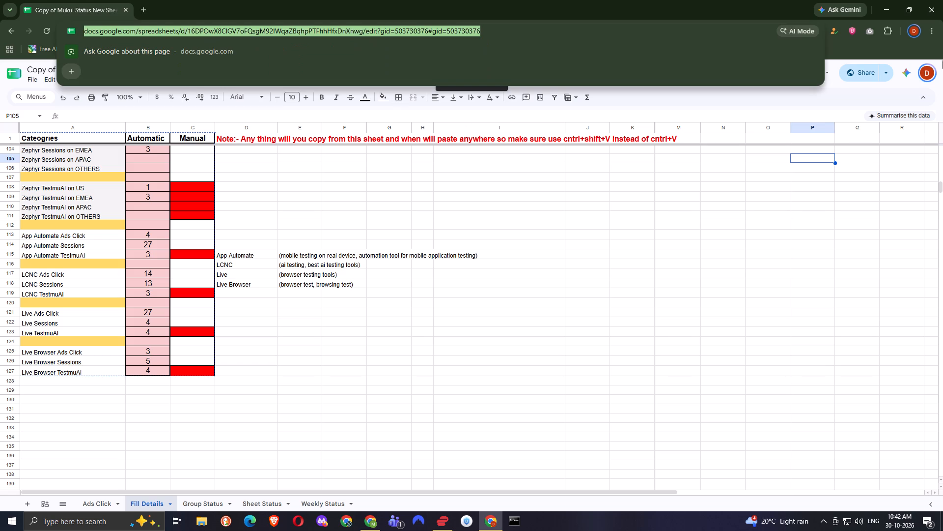
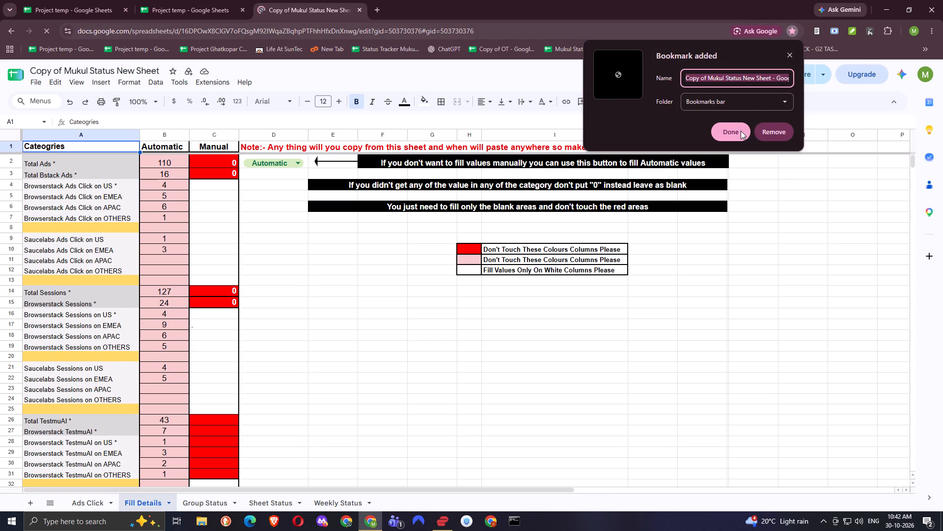
Replace the old 'Mukul Status New Sheet' bookmark with one for 'Copy of Mukul Status New Sheet', placed between 'Copy of OT' and Roundcube.
click(740, 131)
right_click(578, 50)
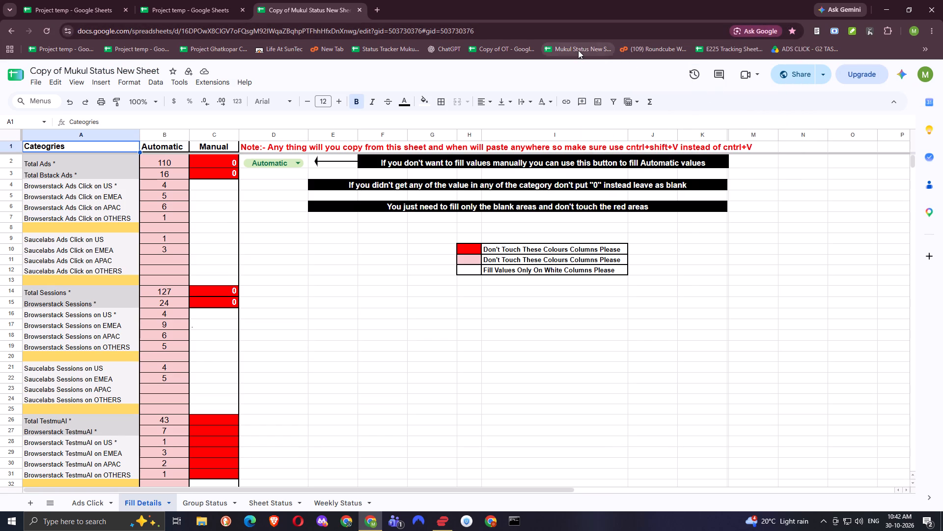
click(610, 197)
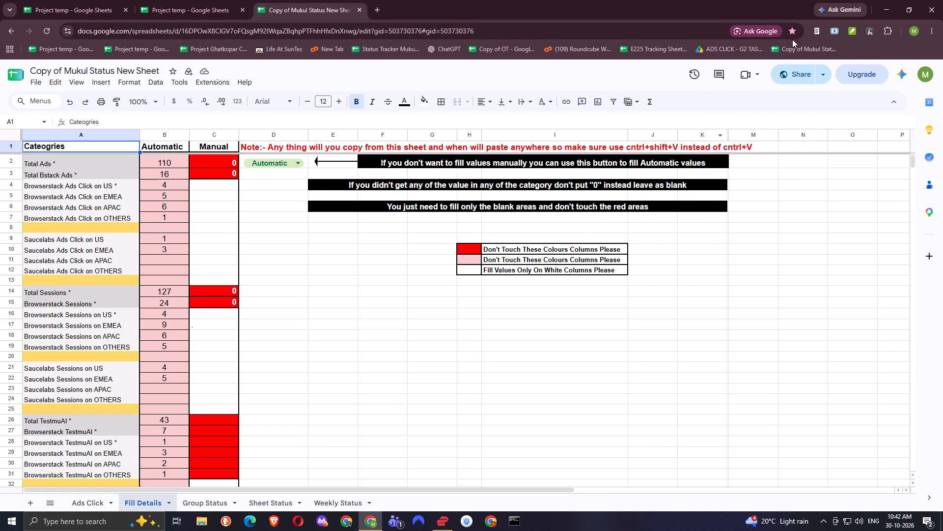
drag(793, 47, 566, 45)
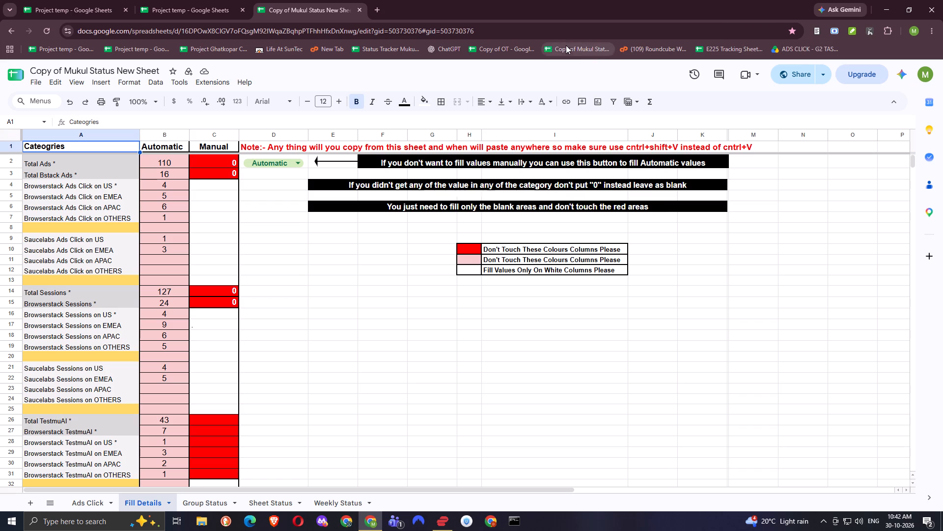
Examine the Browserstack and App automate blocks on the Ads Click sheet against the Fill Details and Group Status sheets.
click(84, 503)
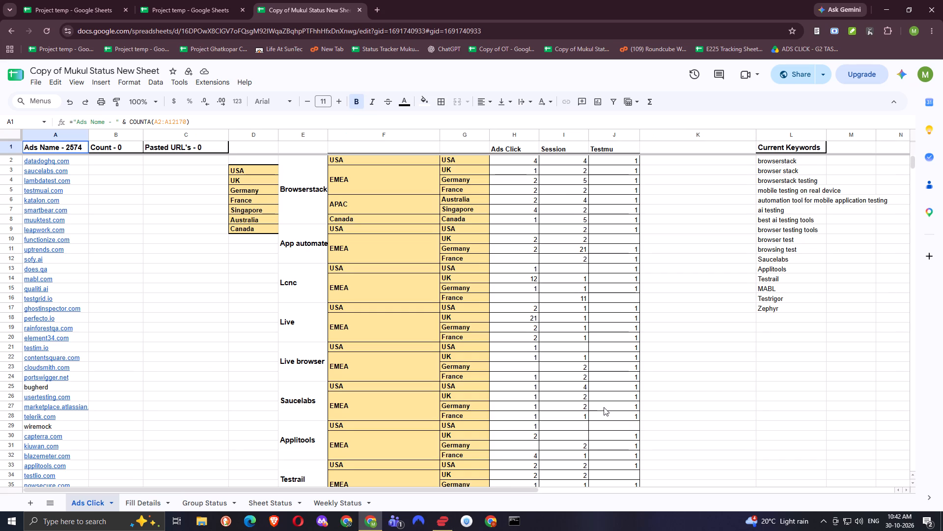
click(145, 500)
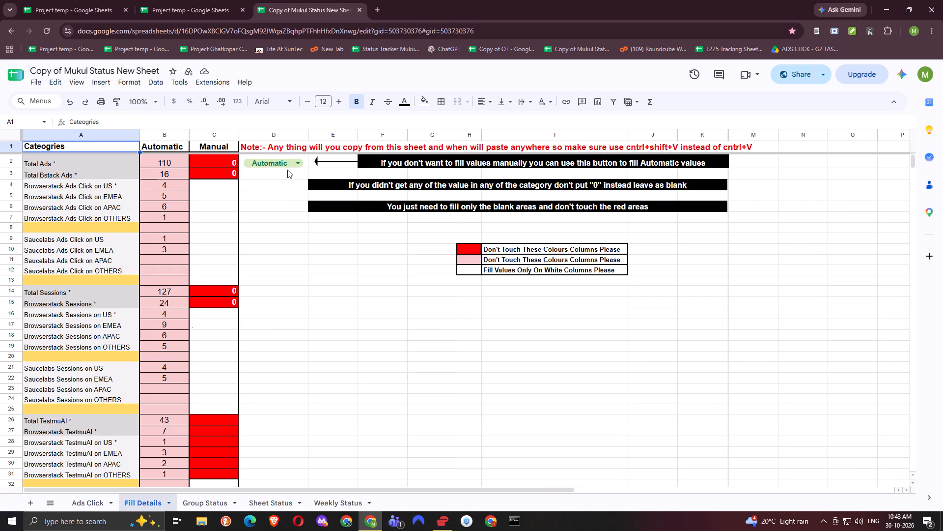
click(104, 501)
drag(300, 186, 328, 186)
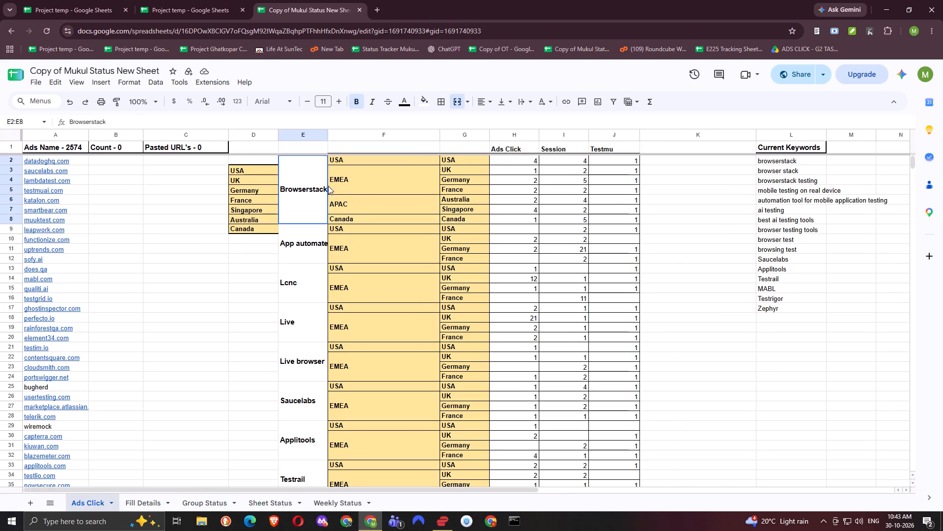
drag(328, 186, 609, 173)
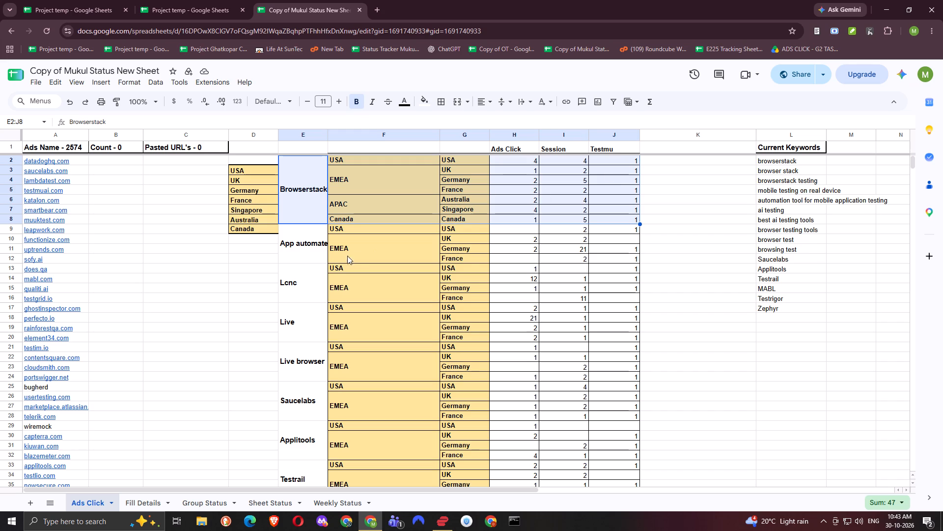
drag(306, 246, 606, 235)
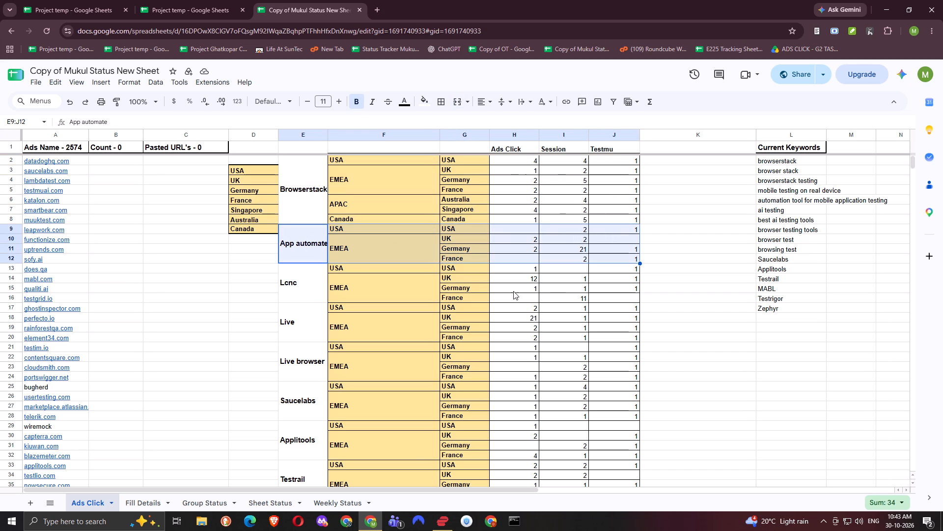
click(142, 501)
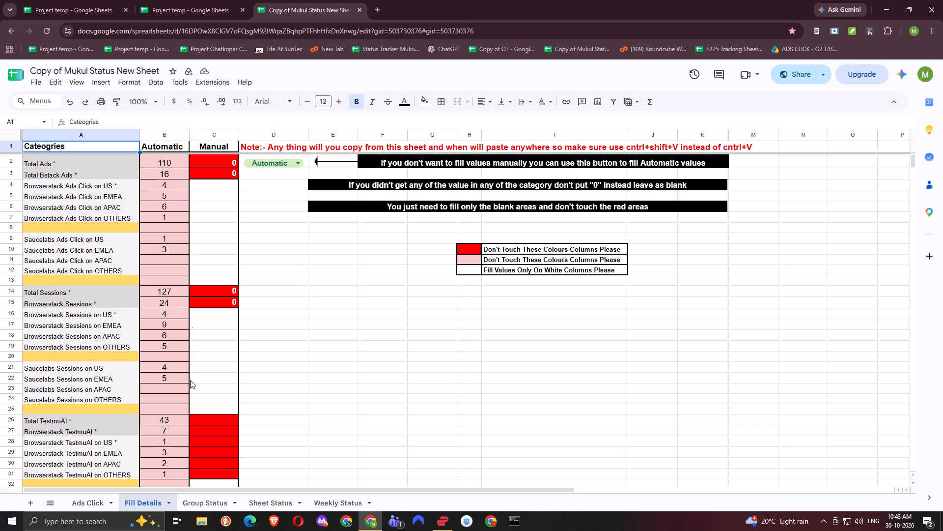
click(205, 502)
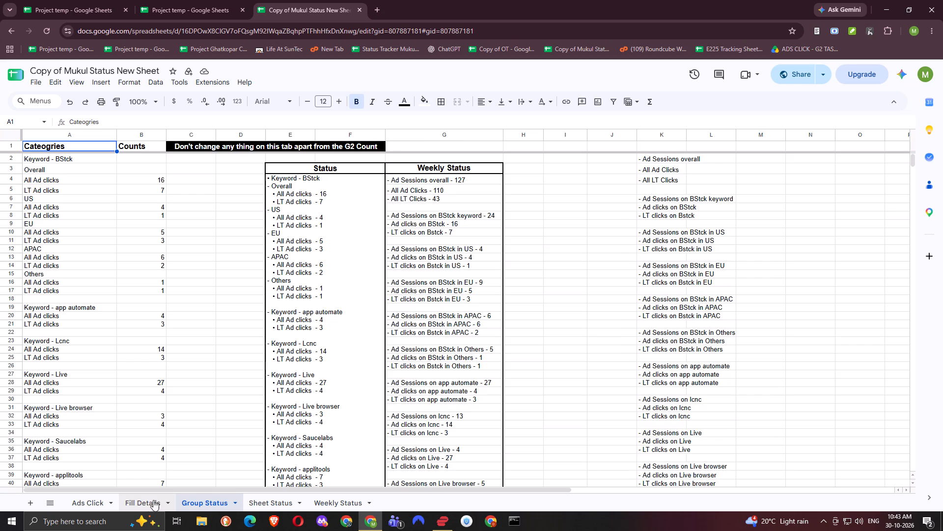
click(126, 497)
click(104, 504)
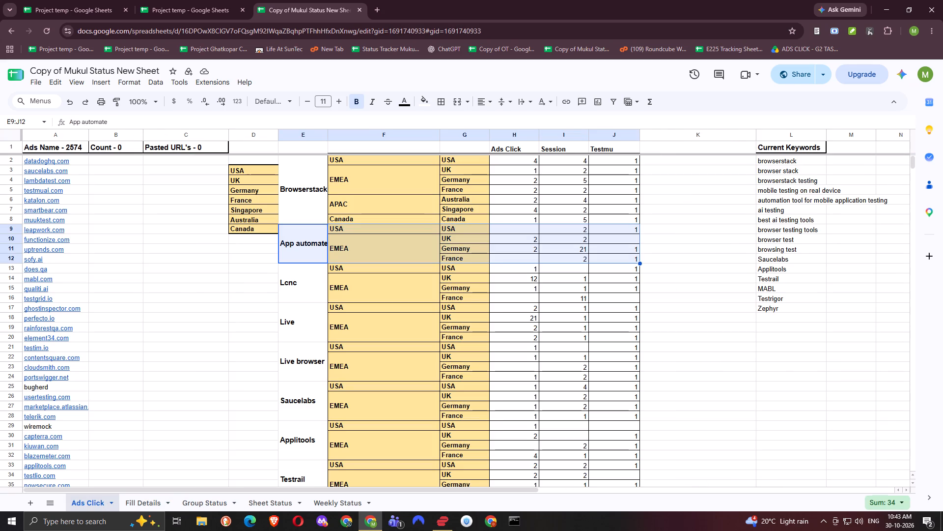
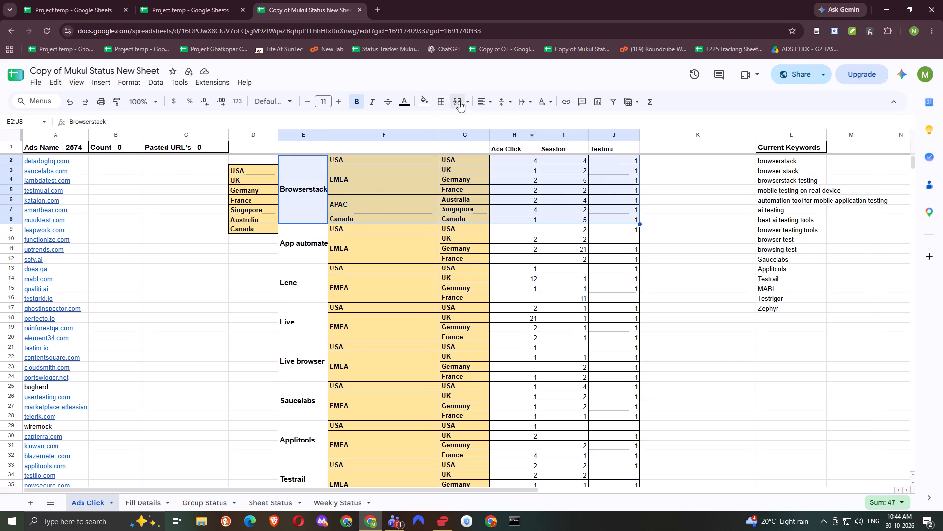
Put a thicker outer border around the Browserstack block (E2:J8) and the App automate block (E9:J12) on the Ads Click sheet.
click(440, 103)
click(512, 125)
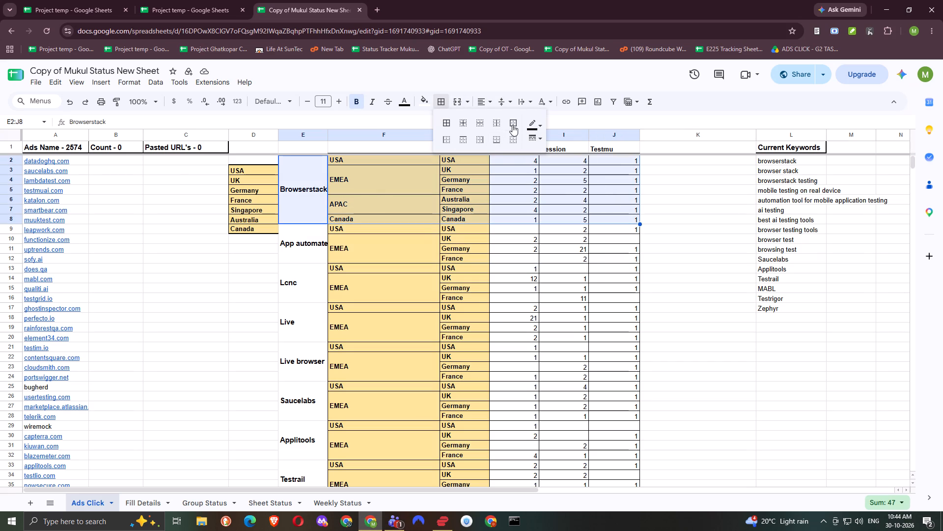
click(536, 139)
click(544, 165)
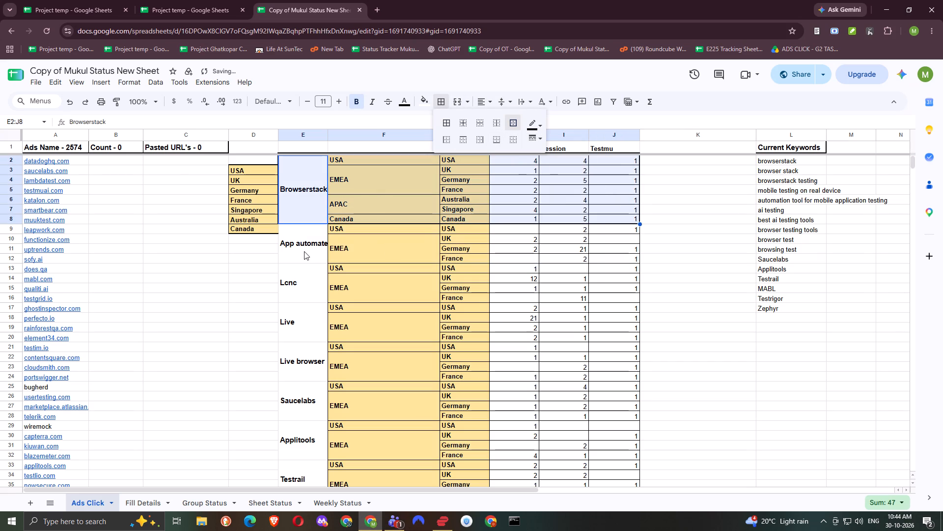
drag(304, 248, 611, 240)
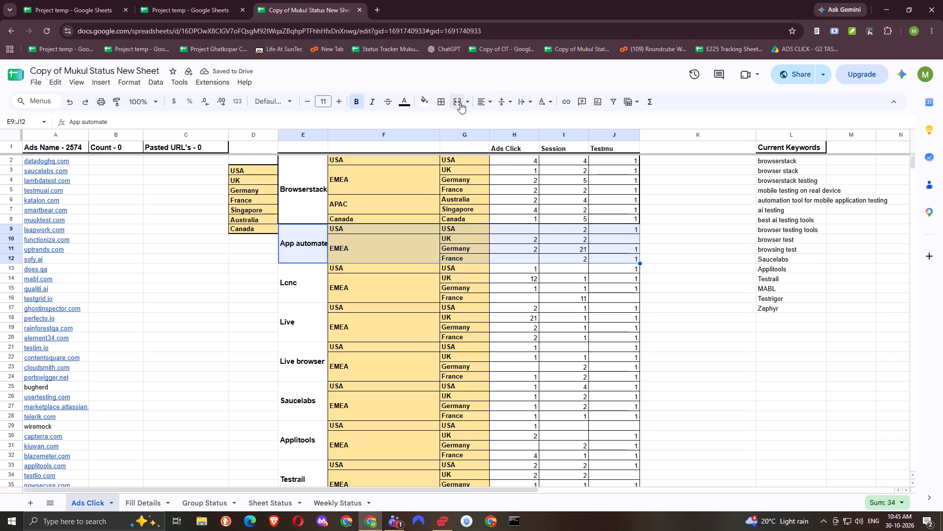
click(443, 104)
click(514, 122)
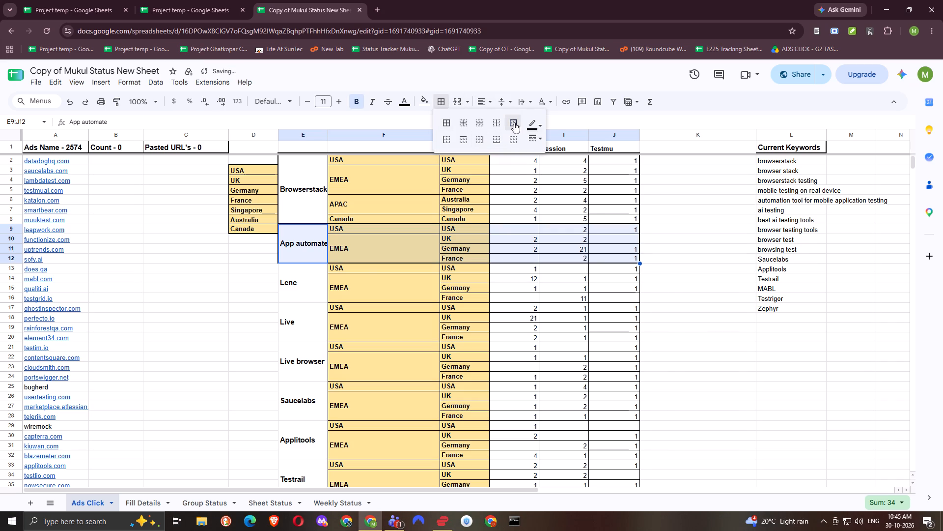
Apply the same thick outer border to each of the Lcnc (E13:J16), Live (E17:J20) and Live browser (E21:J24) blocks.
drag(315, 279, 624, 264)
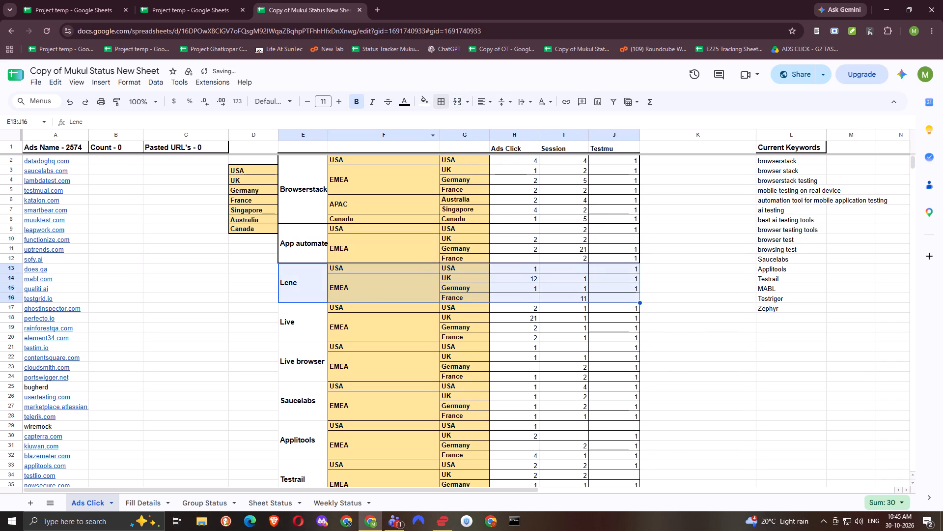
click(442, 100)
click(510, 125)
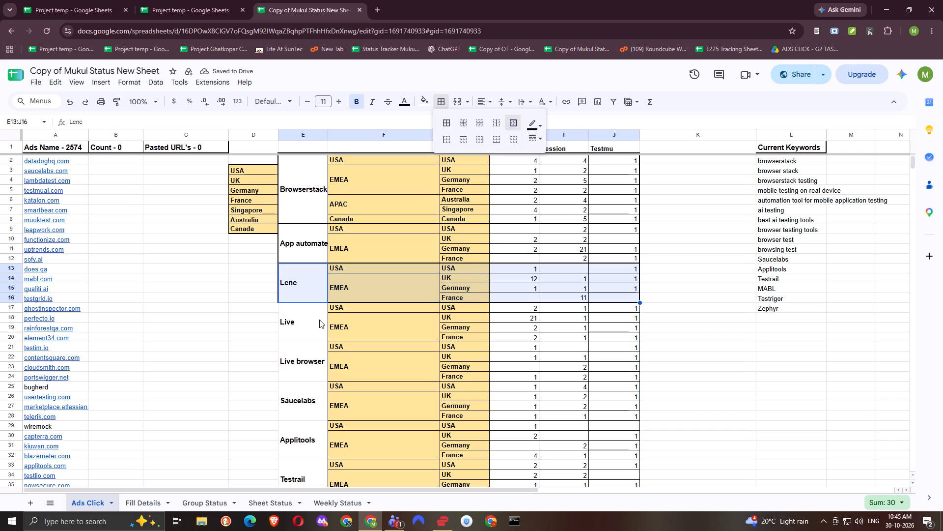
drag(319, 320, 595, 318)
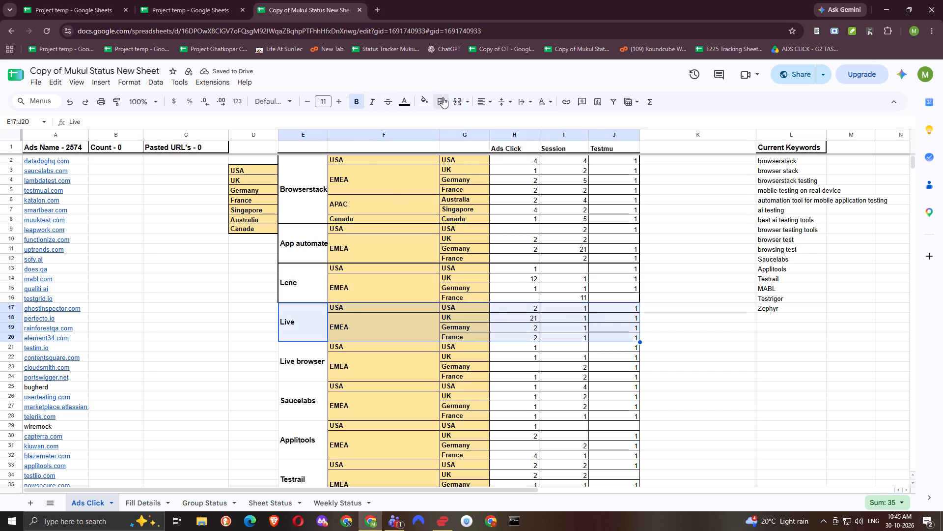
click(440, 98)
click(512, 125)
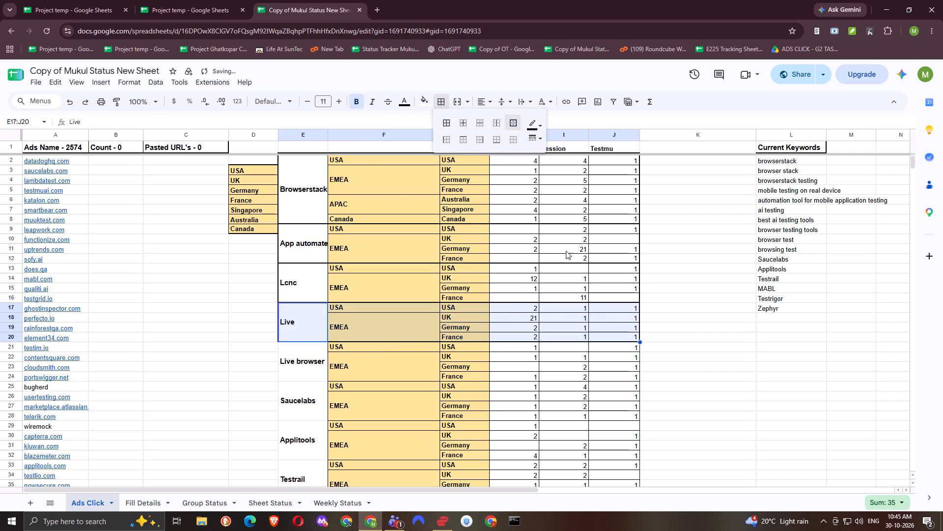
drag(291, 366, 601, 361)
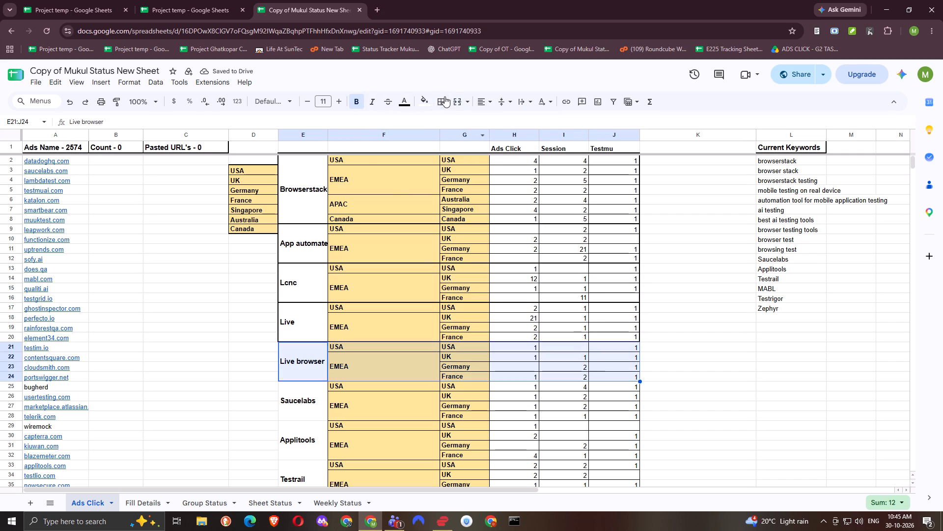
click(441, 100)
click(513, 125)
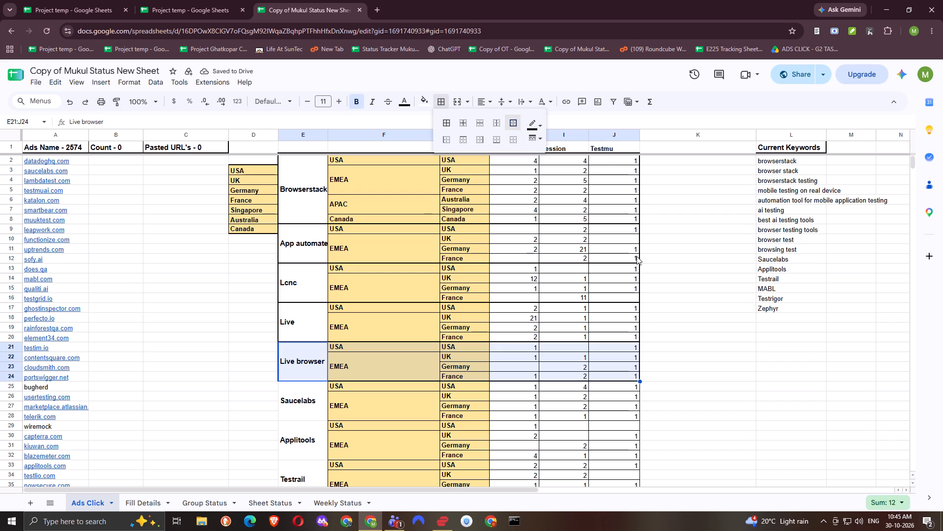
Apply the same thick outer border to the Saucelabs block (E25:J28) and the Applitools block (E29:J32).
scroll(622, 260, down, 2)
drag(316, 302, 587, 305)
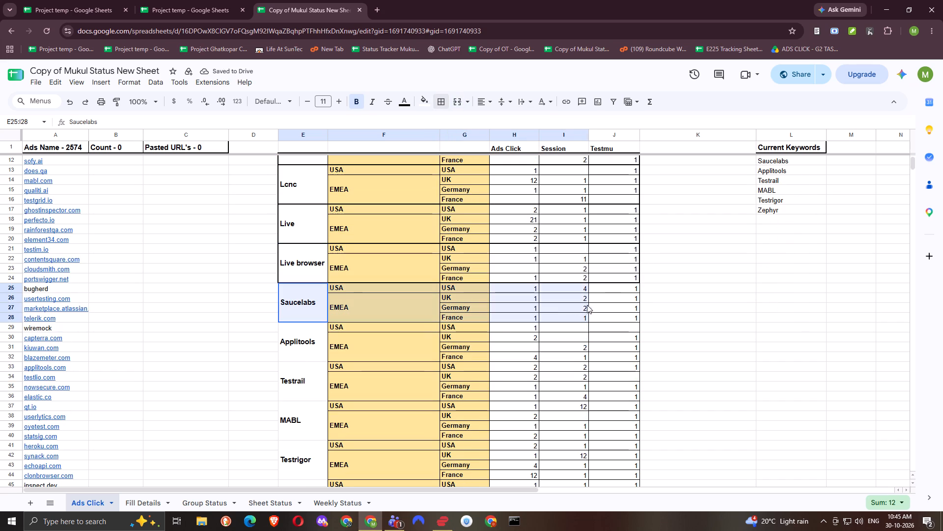
drag(587, 305, 592, 305)
click(441, 106)
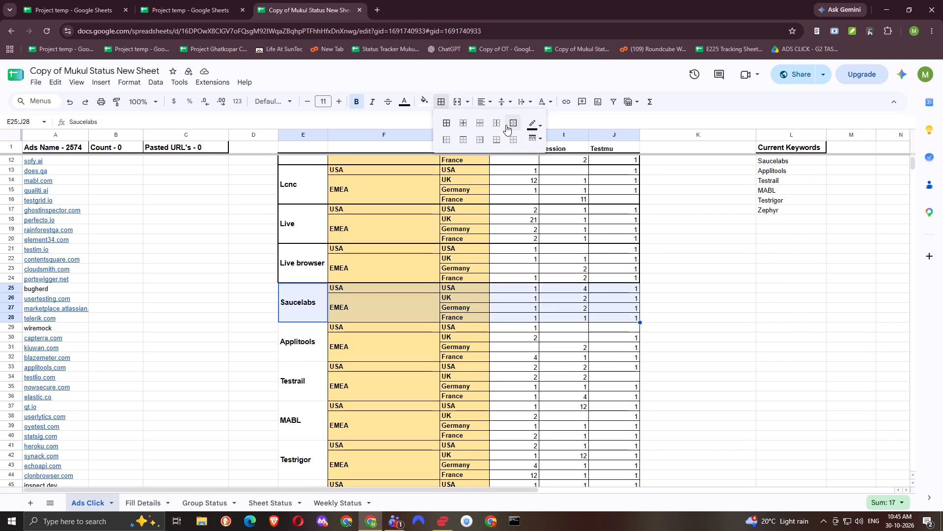
click(509, 125)
scroll(400, 204, down, 2)
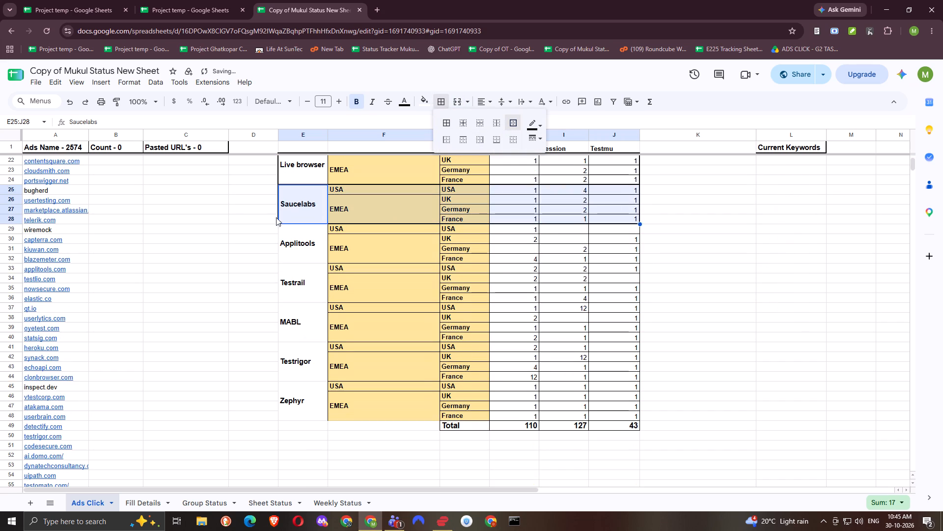
drag(308, 243, 599, 245)
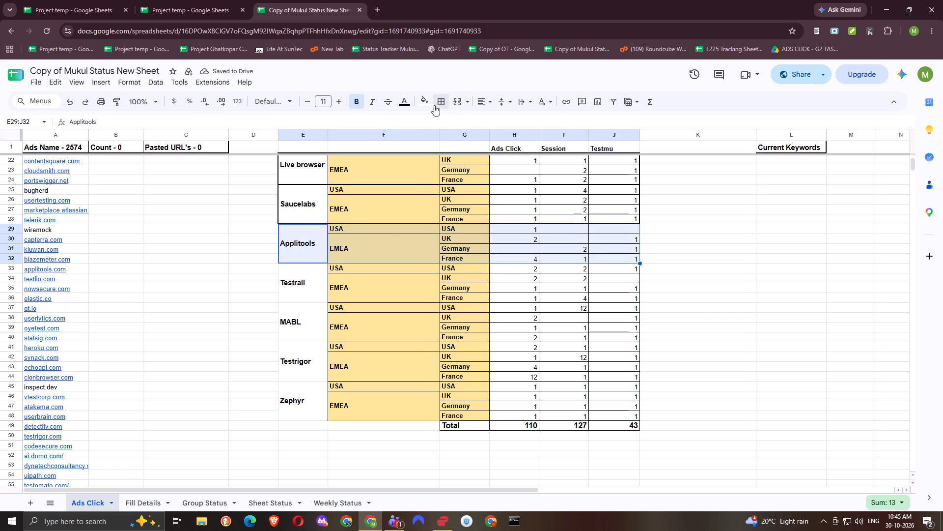
click(434, 105)
click(513, 124)
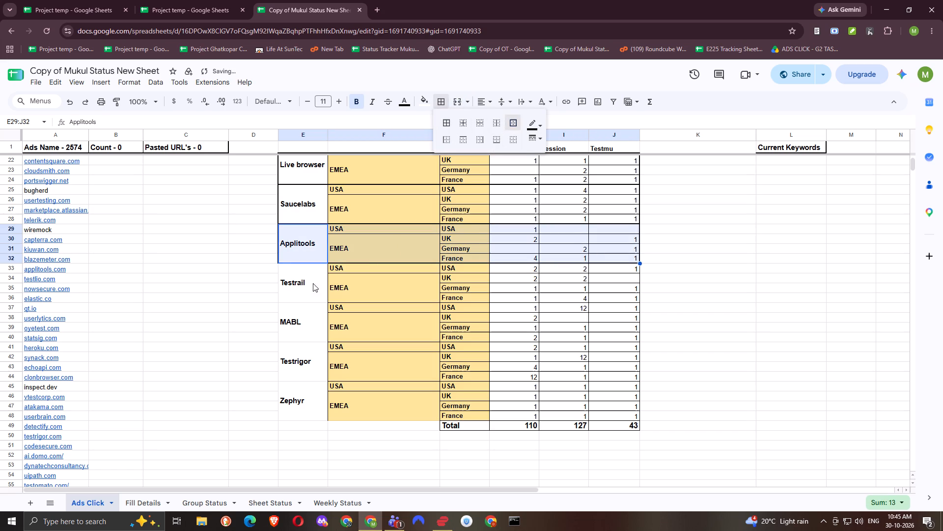
Apply the same thick outer border to the Testrail block (E33:J36) and the MABL block (E37:J40).
drag(313, 283, 607, 283)
click(439, 103)
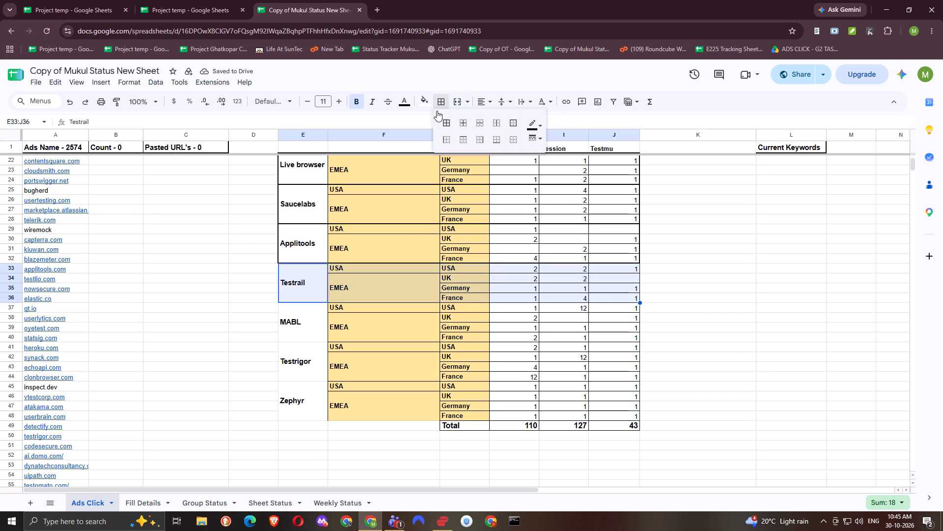
click(515, 123)
drag(307, 311, 566, 315)
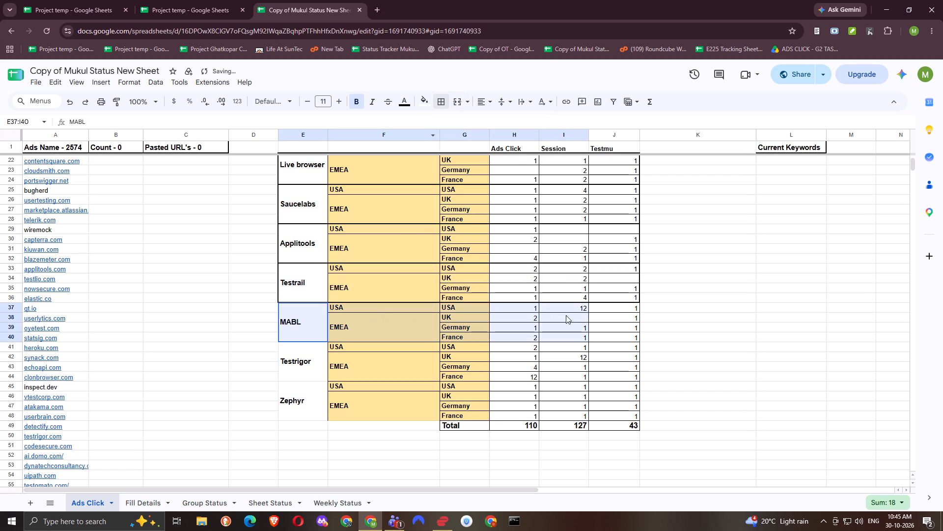
drag(566, 315, 611, 315)
click(443, 102)
click(524, 122)
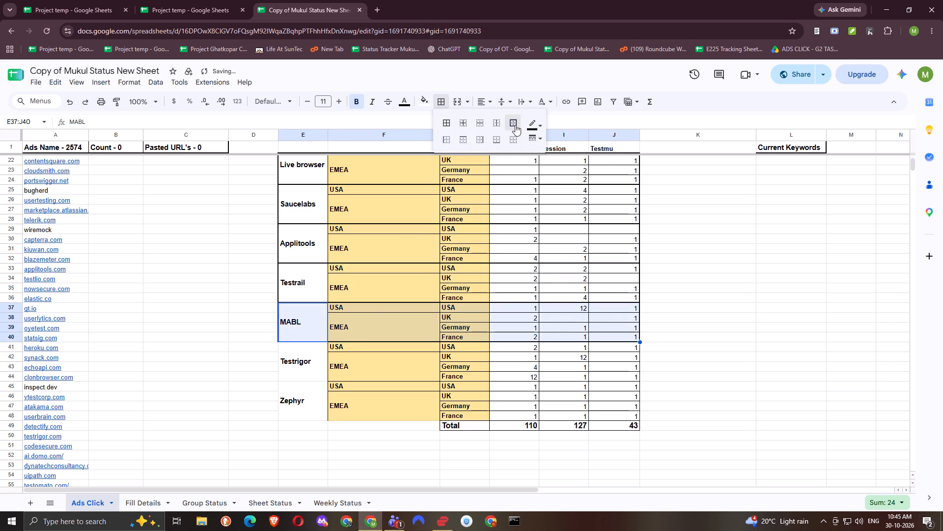
click(514, 125)
Apply the same thick outer border to the Testrigor block (E41:J44) and the Zephyr block (E45:J48).
drag(317, 354, 615, 360)
click(438, 101)
click(508, 124)
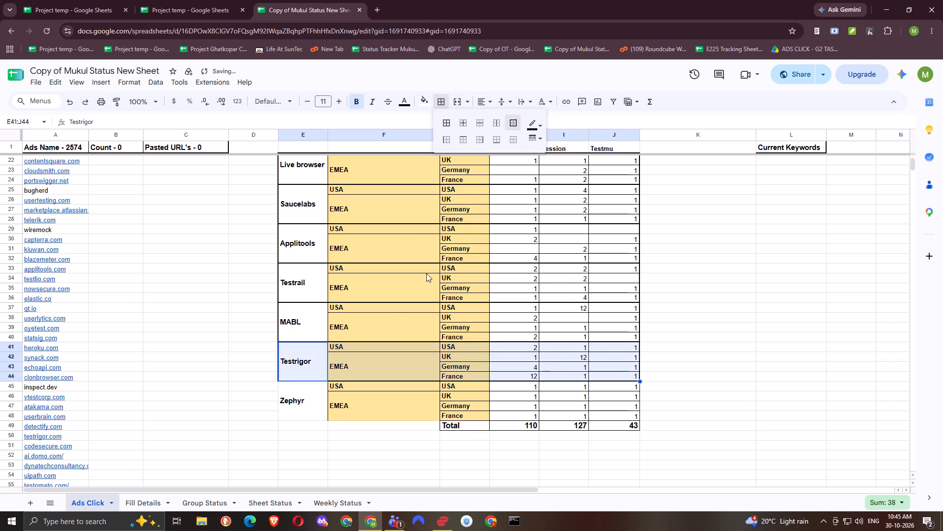
drag(311, 397, 635, 397)
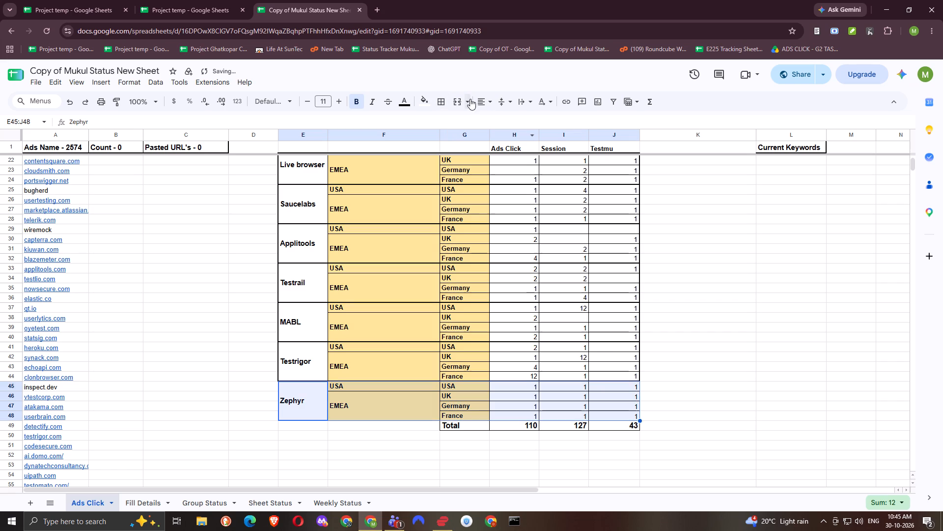
click(437, 101)
click(510, 124)
click(734, 258)
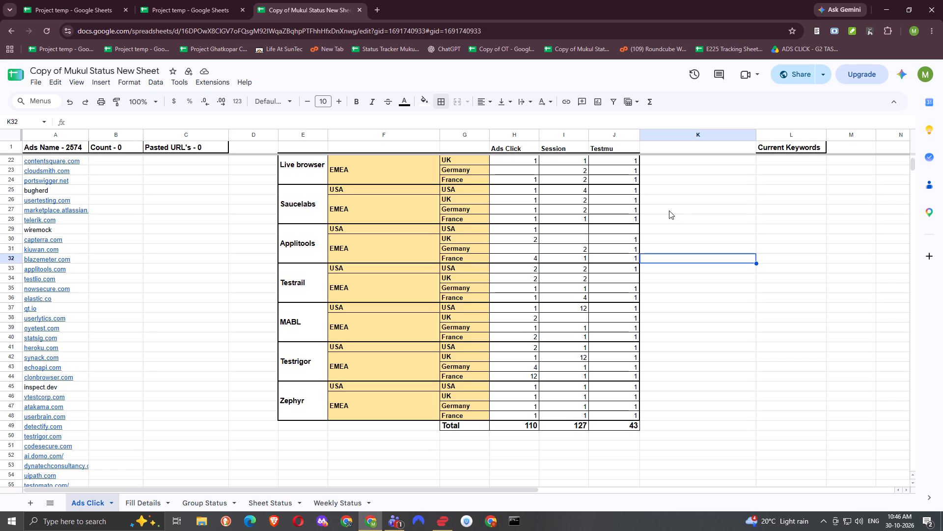
Switch to Sheet1 of the Project temp spreadsheet and select cell B11 beside the domain list.
click(79, 0)
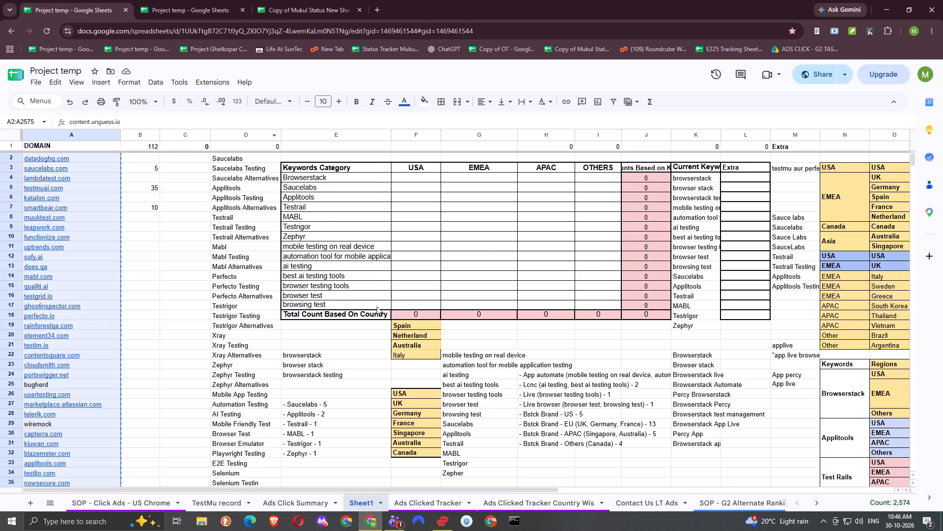
click(154, 243)
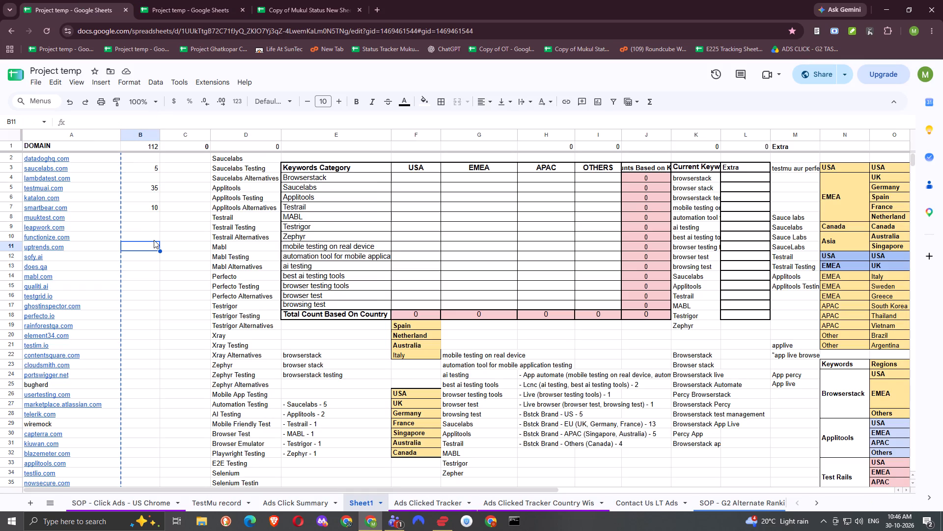
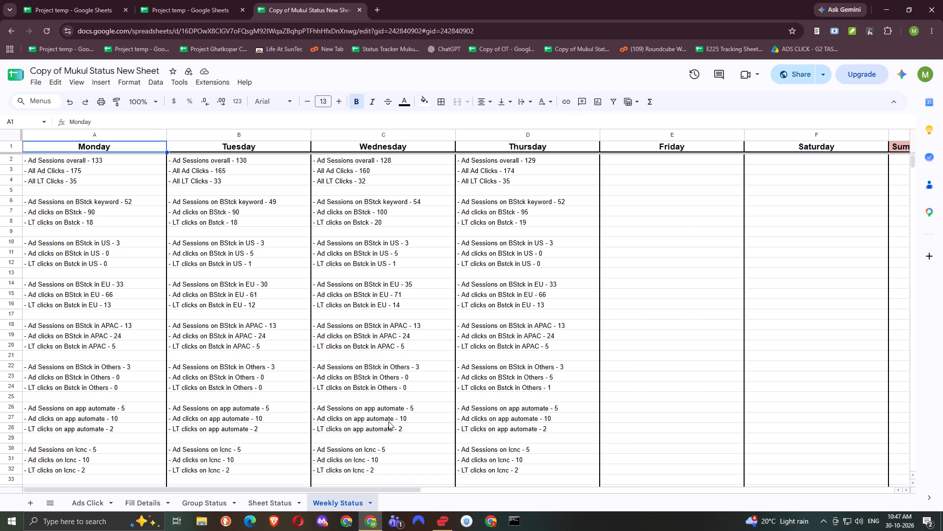
Clear the Ads Click, Session and Testmu values in H2:J48 of the Ads Click sheet and select H2.
click(96, 501)
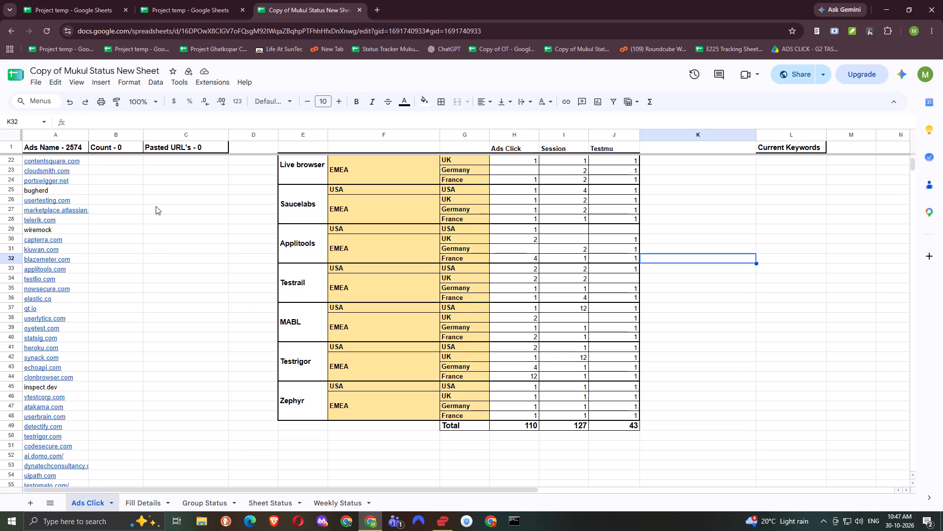
click(84, 3)
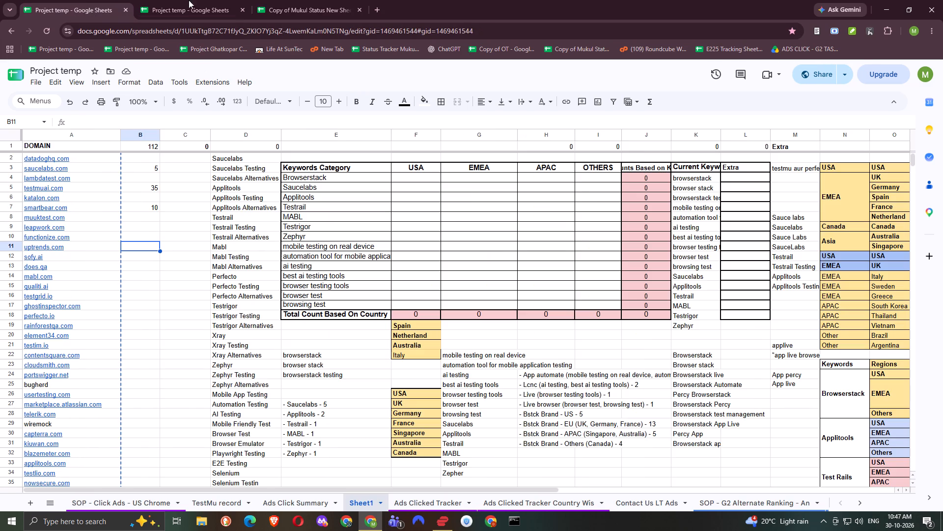
click(316, 0)
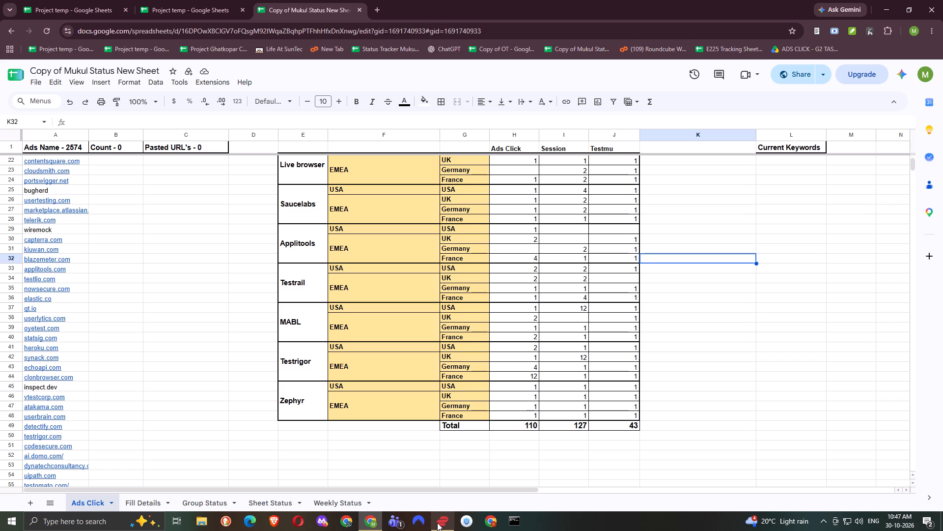
scroll(502, 232, up, 5)
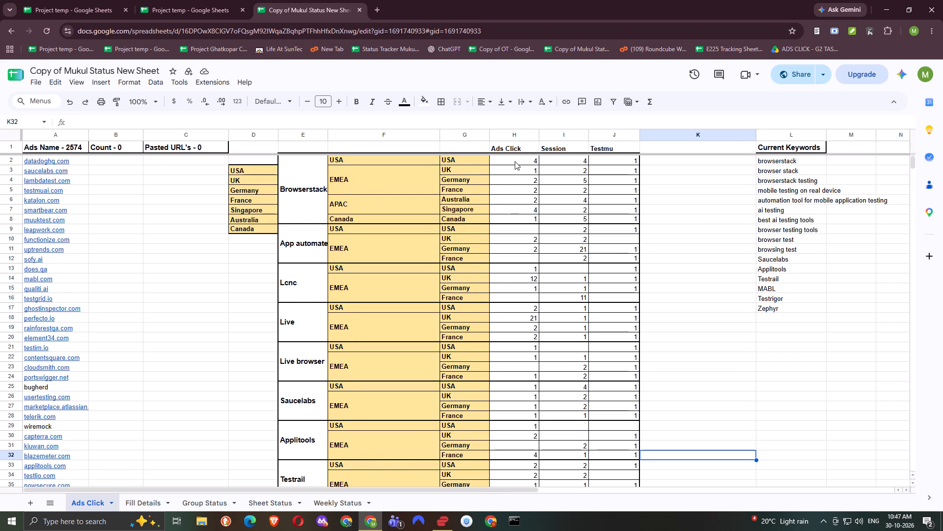
drag(515, 161, 622, 412)
scroll(625, 349, down, 4)
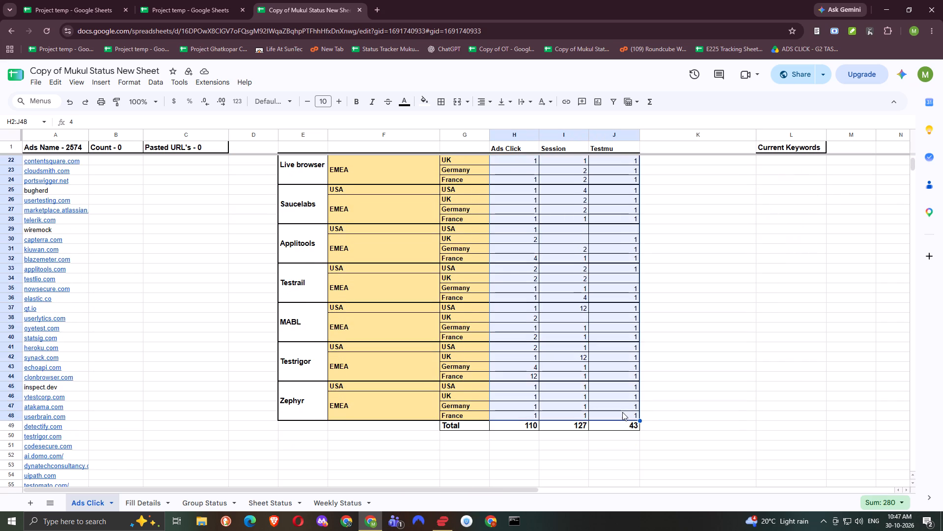
key(Delete)
scroll(567, 349, up, 11)
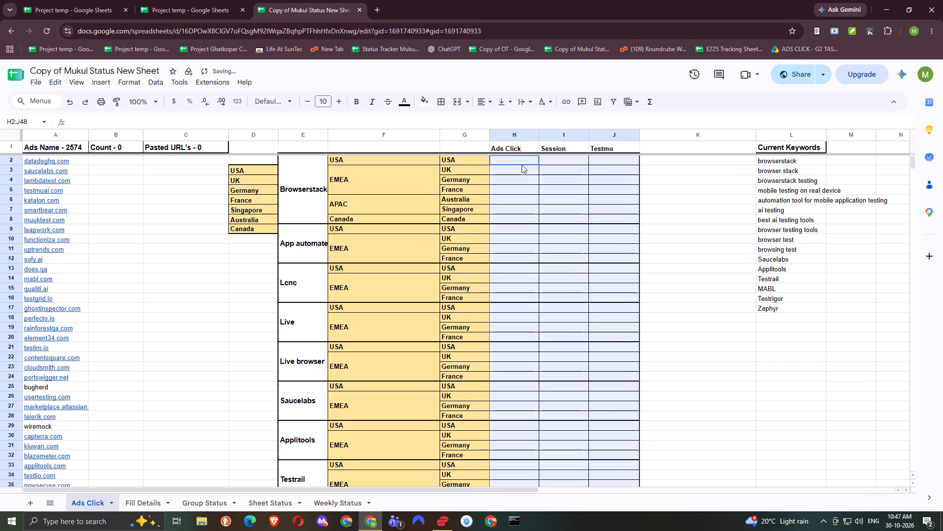
click(520, 161)
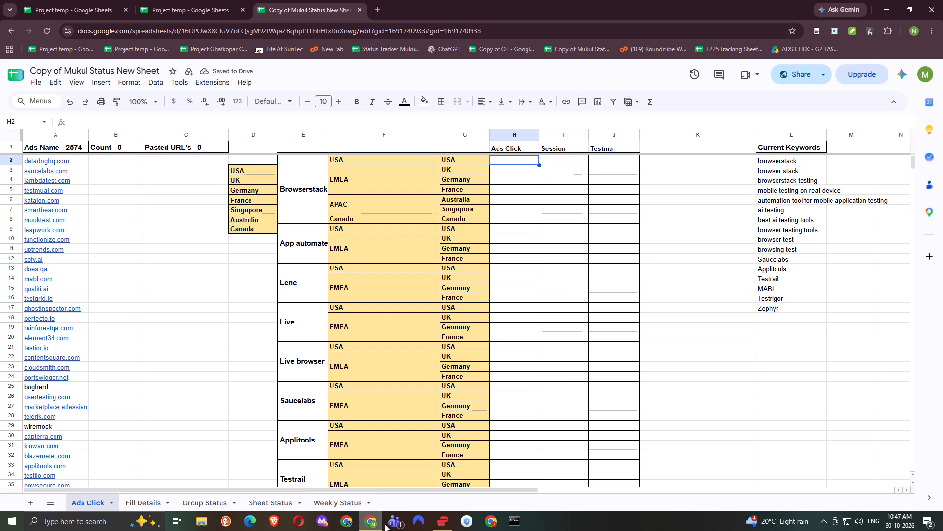
Switch to ExpressVPN, search the locations for uk and connect to UK - Tottenham.
click(442, 523)
click(365, 242)
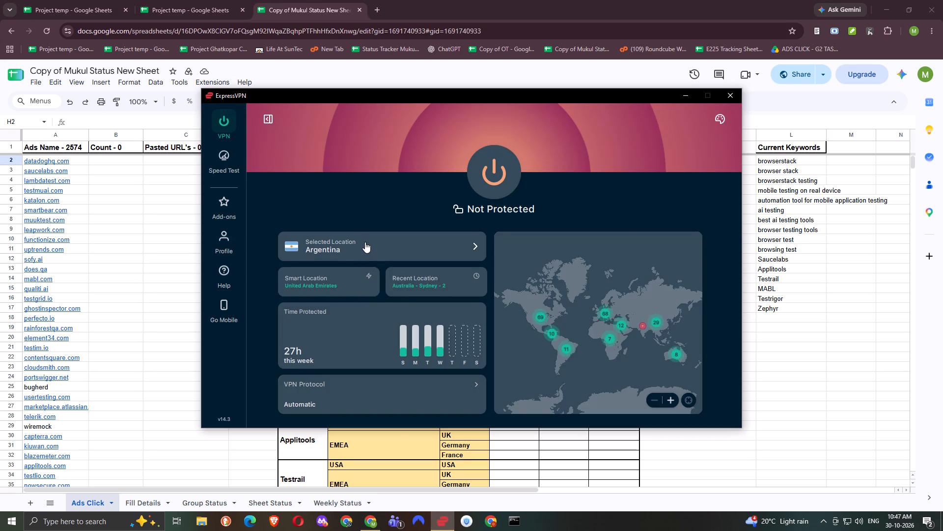
click(558, 144)
key(u)
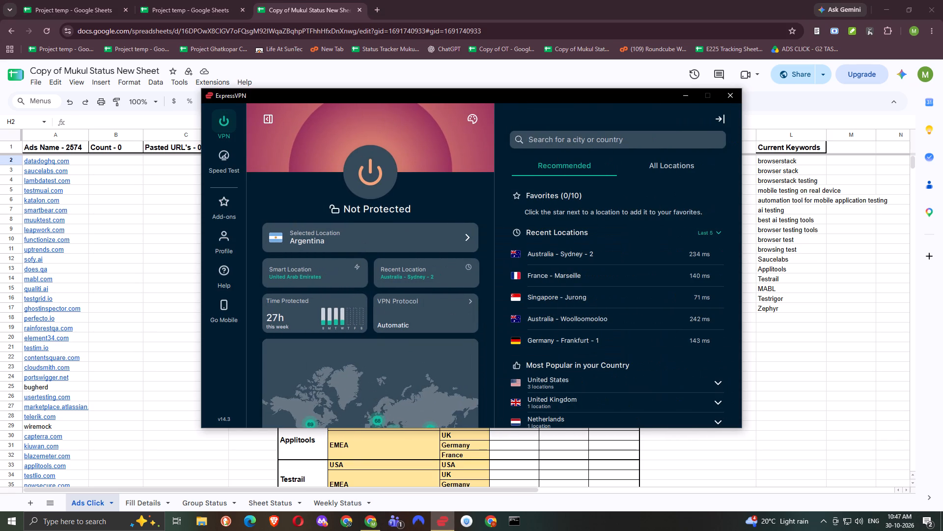
key(k)
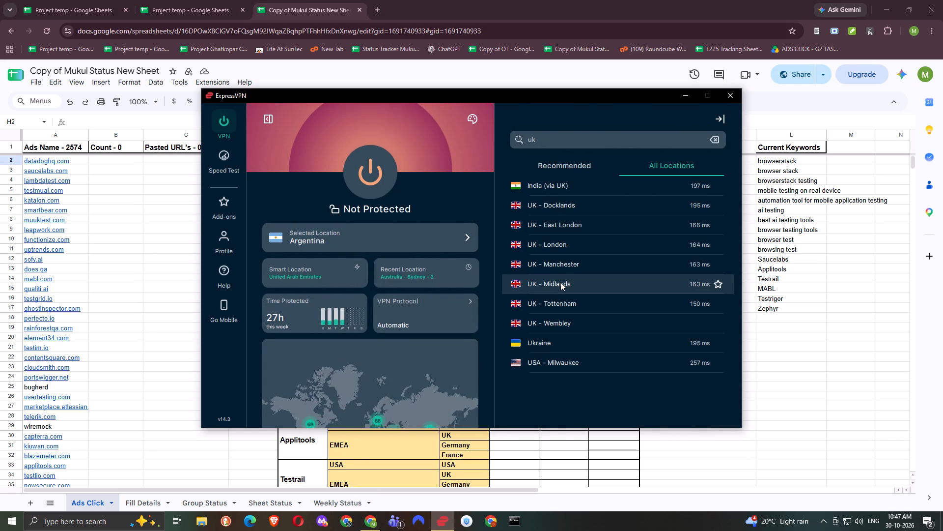
click(564, 298)
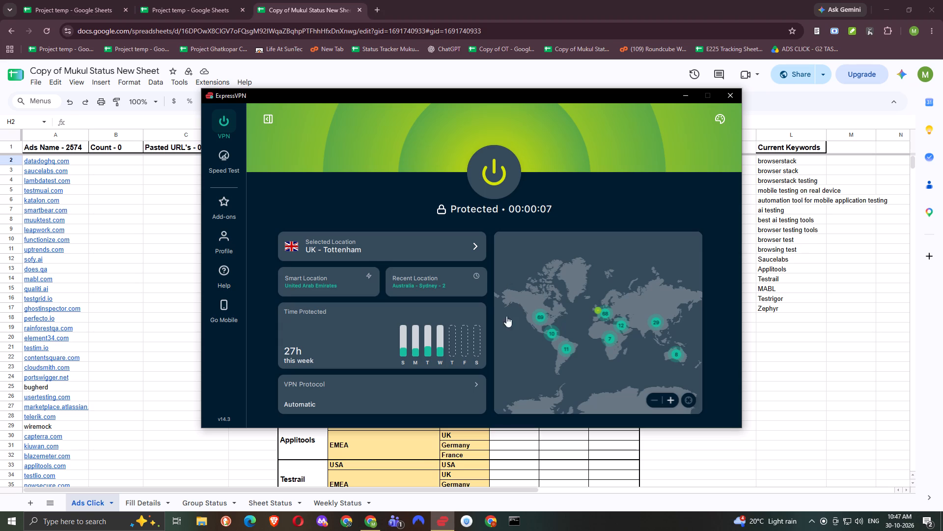
Open a new incognito Chrome window and search Google for browserstacks.
right_click(353, 525)
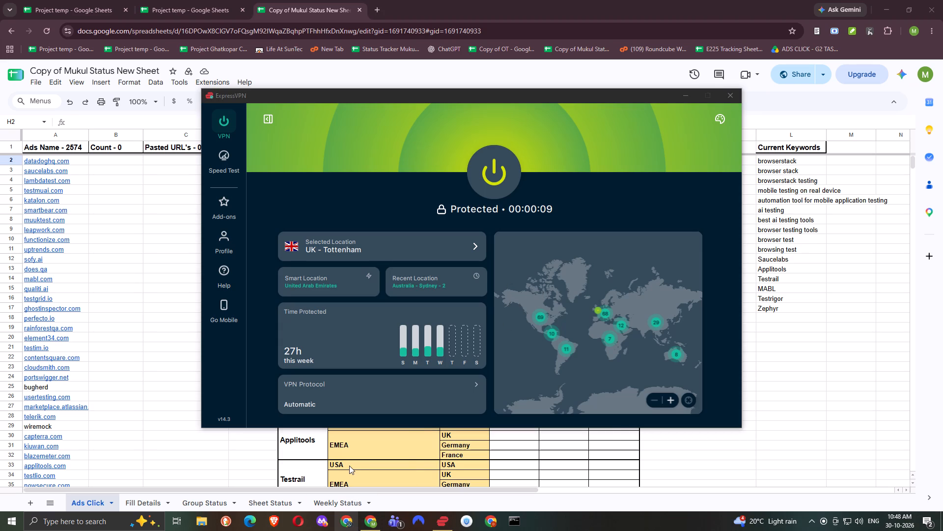
click(345, 464)
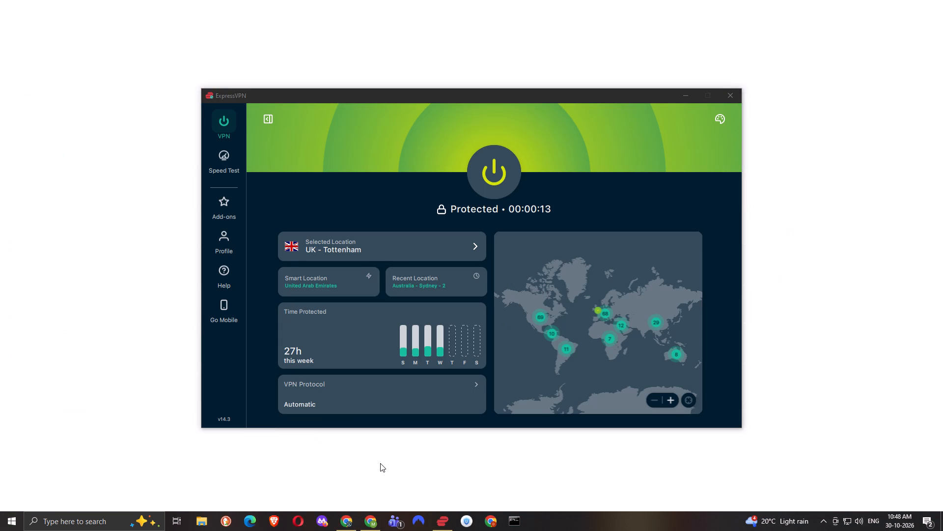
click(126, 140)
click(95, 29)
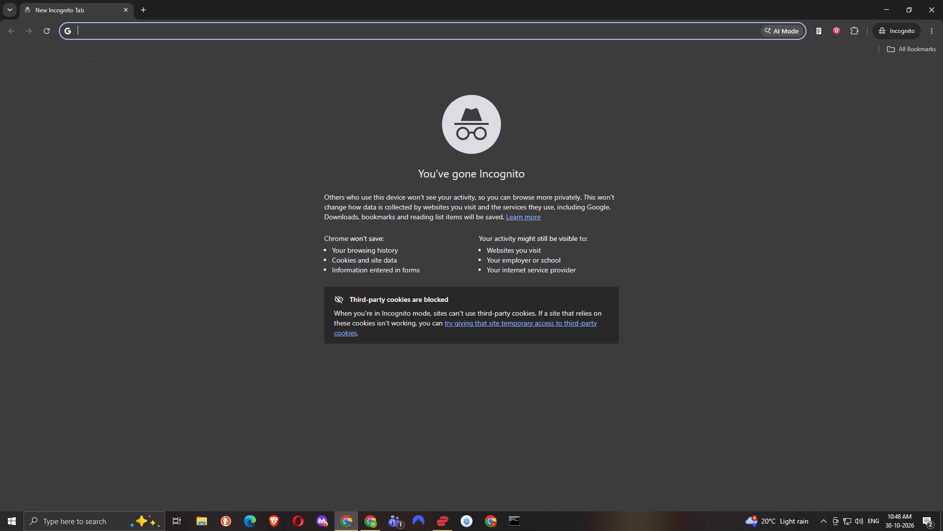
text(browserstacks)
key(Return)
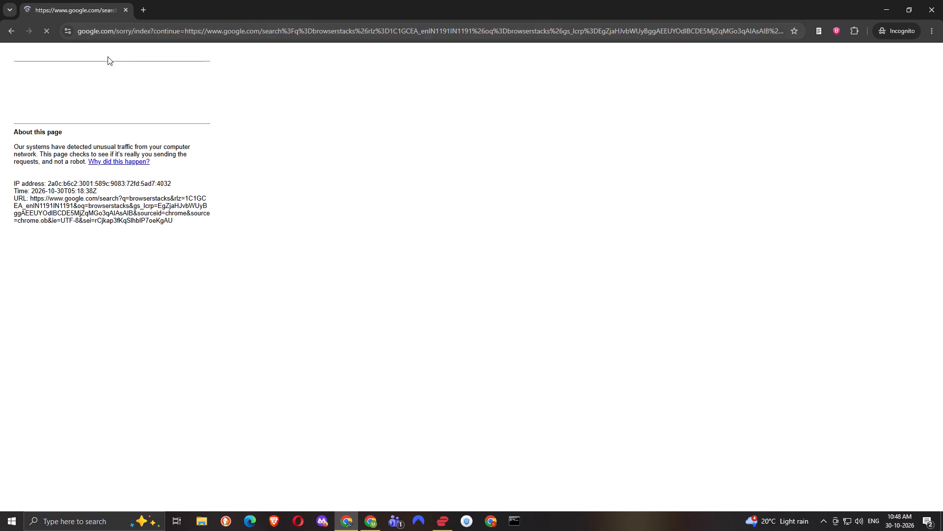
Complete the robot check by choosing only the images with motorcycles, and reject all of Google's optional cookies.
click(44, 94)
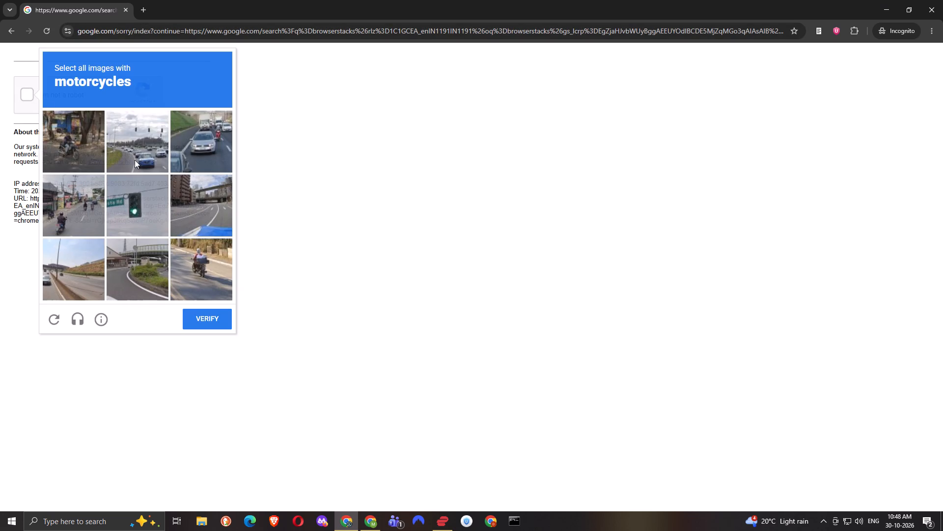
click(137, 156)
click(188, 148)
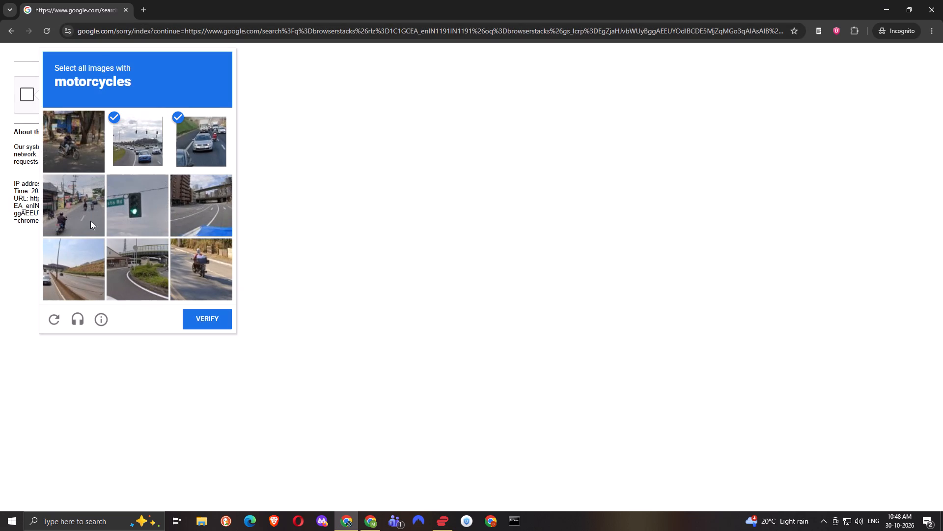
click(114, 147)
click(190, 146)
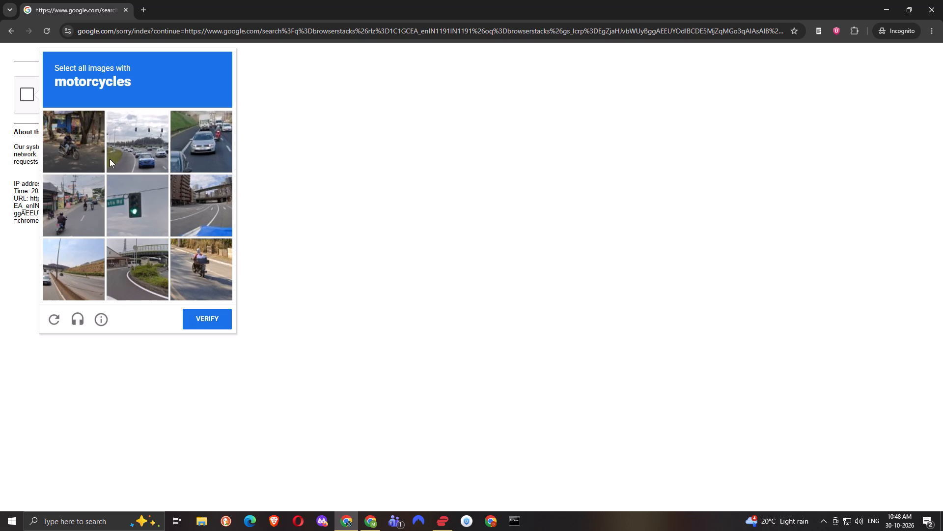
click(62, 152)
click(73, 192)
click(201, 268)
click(204, 317)
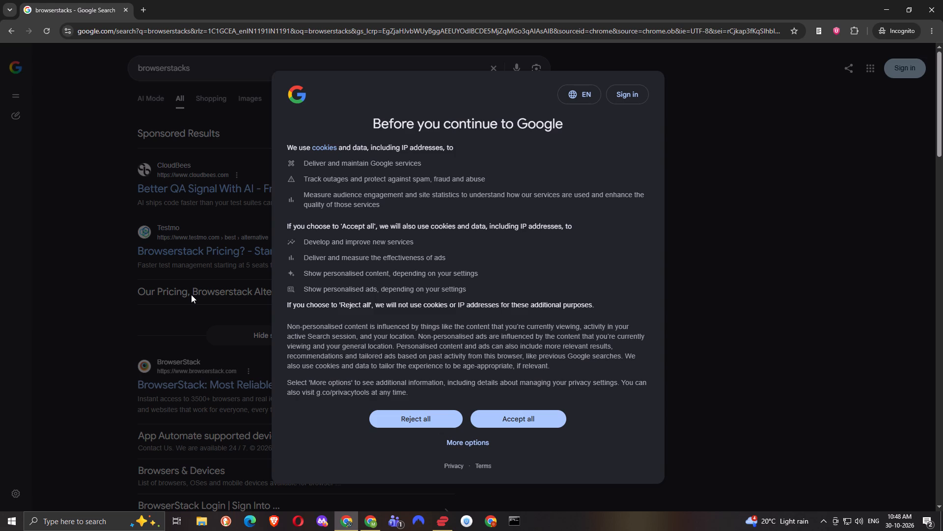
click(391, 413)
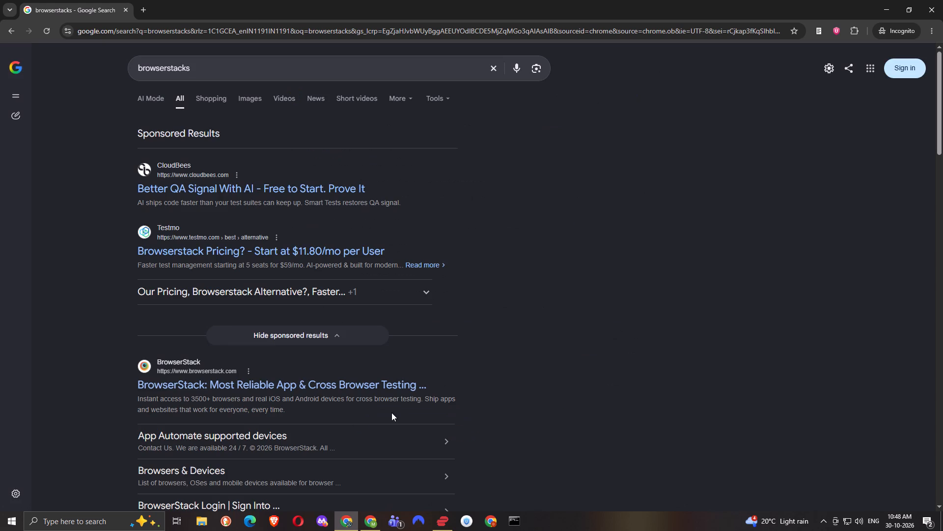
Look through the first three result pages for browserstacks, checking for sponsored listings.
scroll(256, 264, down, 17)
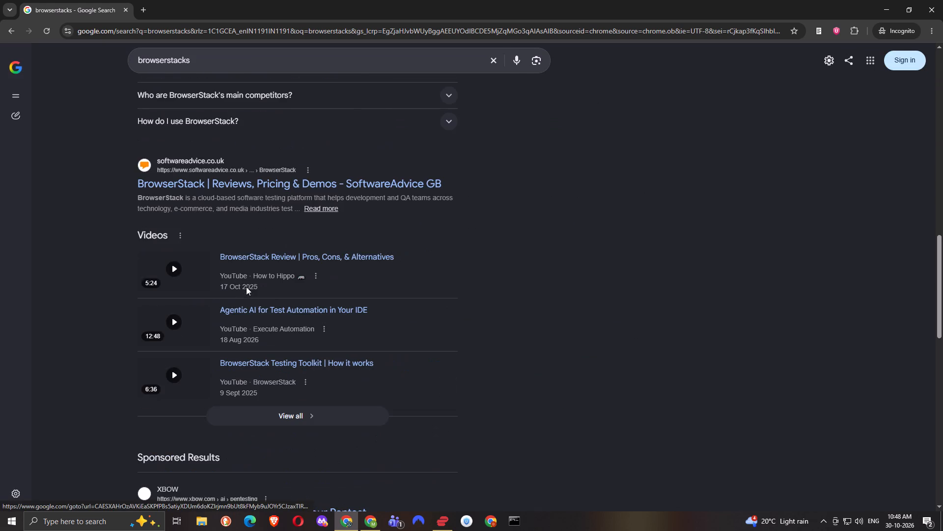
scroll(246, 287, down, 11)
scroll(327, 452, down, 6)
click(362, 439)
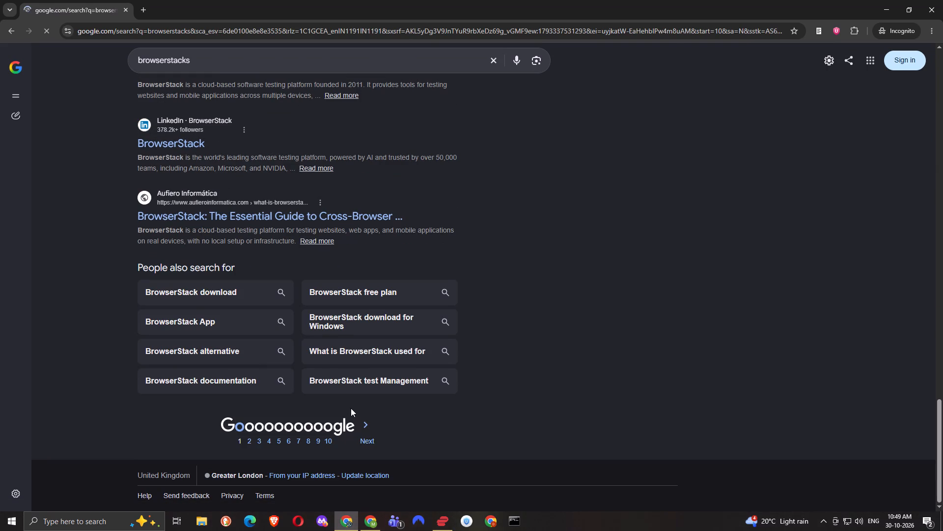
scroll(351, 408, down, 11)
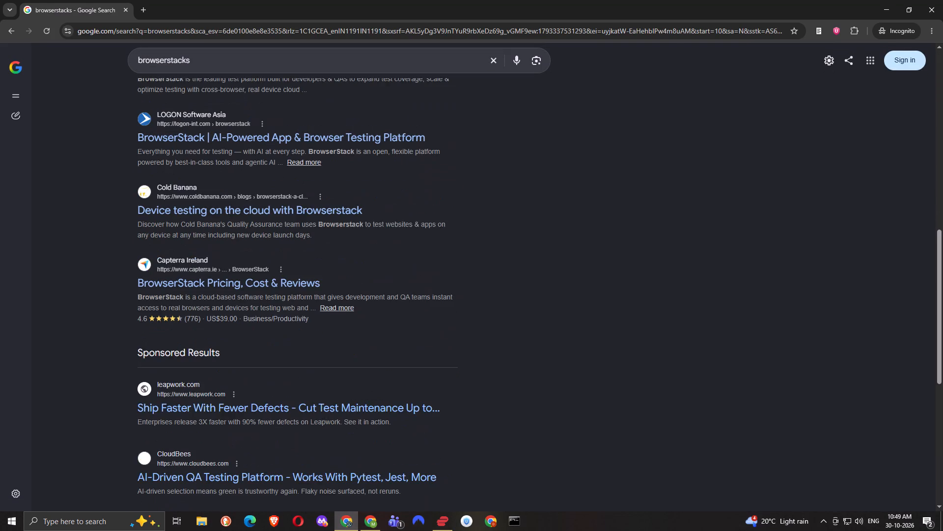
scroll(342, 371, down, 11)
click(375, 441)
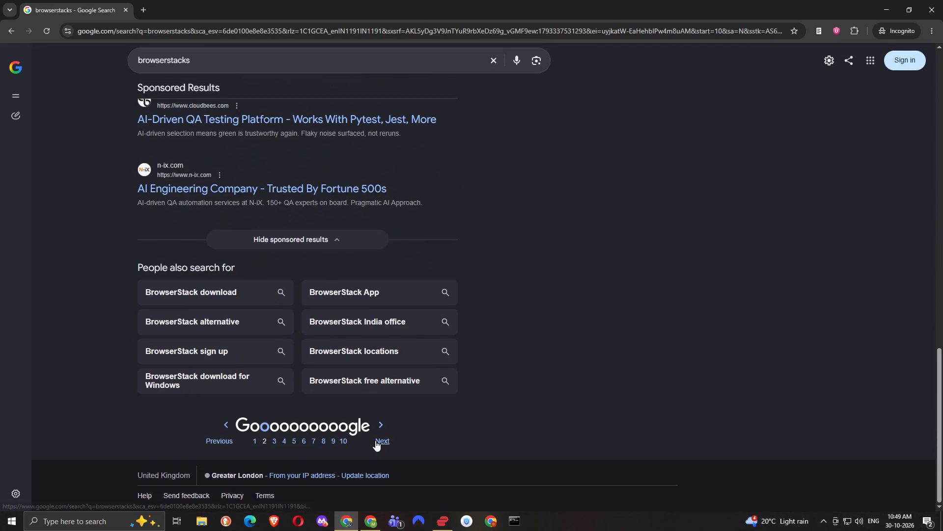
scroll(348, 377, down, 18)
scroll(348, 377, down, 5)
Extend the Google search to browserstacks alternatives.
click(244, 61)
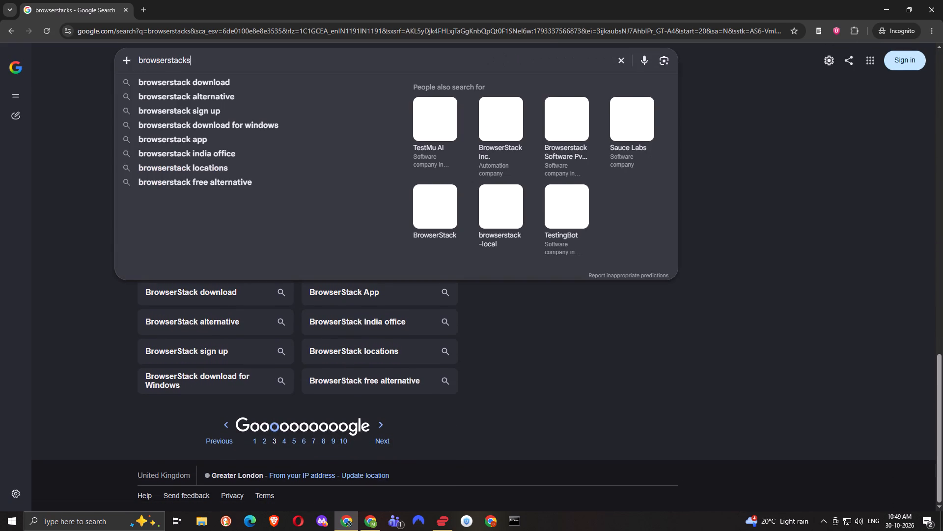
key(space)
text(alternatives)
key(Return)
Look through the first three result pages for the alternatives search for sponsored listings, and open page 4.
scroll(109, 278, down, 7)
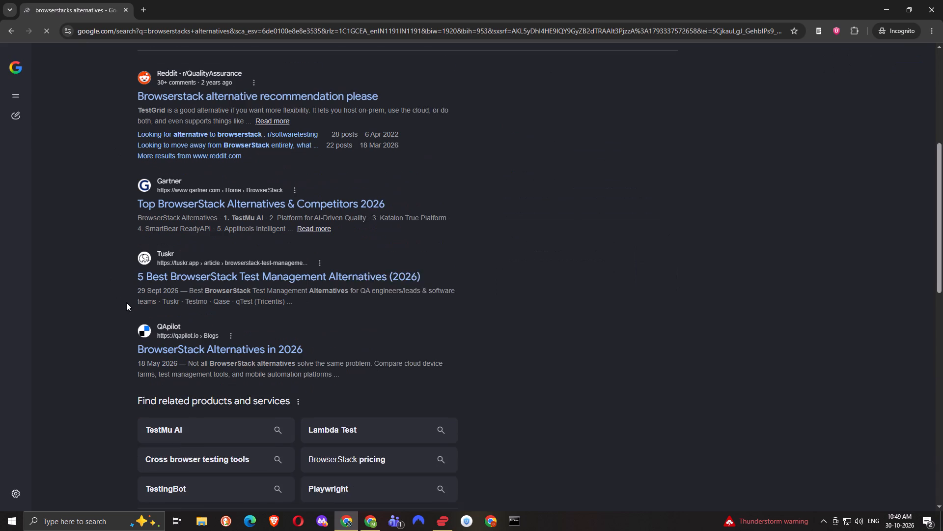
scroll(126, 302, down, 9)
scroll(318, 422, down, 6)
click(357, 438)
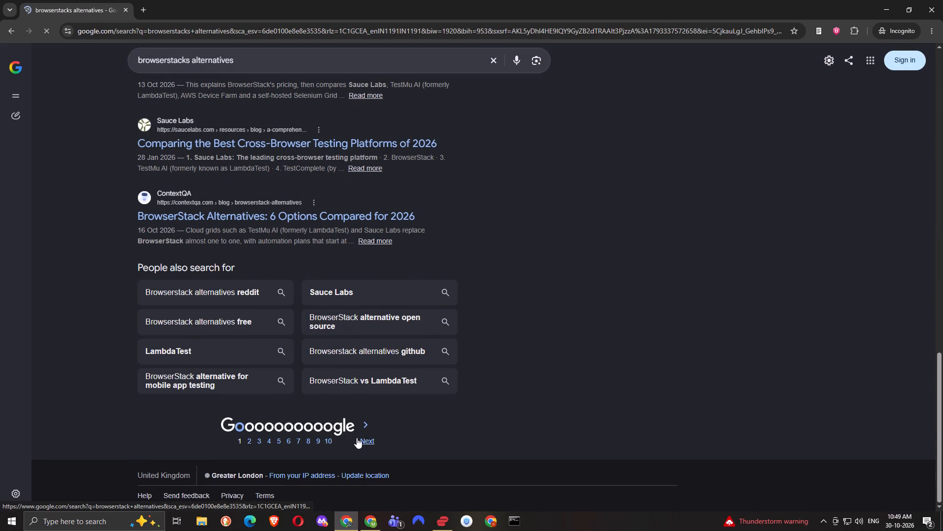
scroll(357, 438, down, 19)
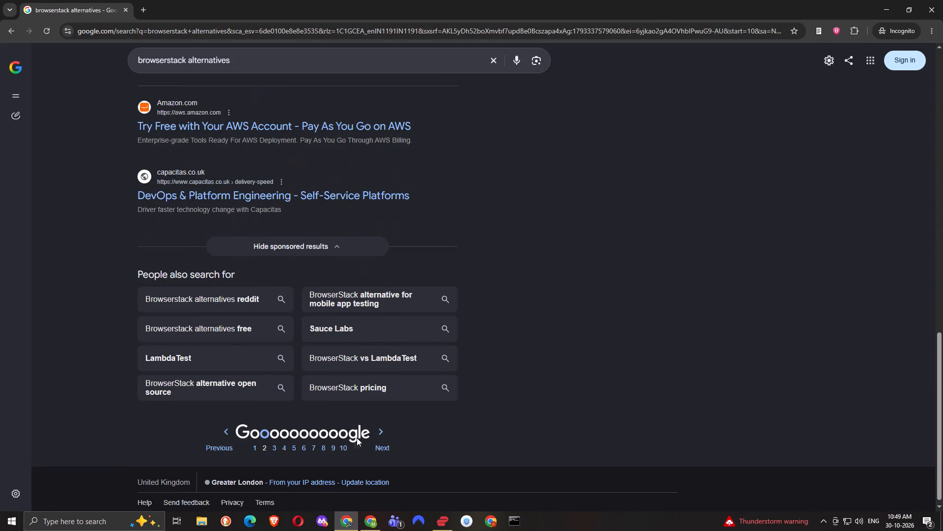
click(374, 435)
scroll(361, 379, down, 12)
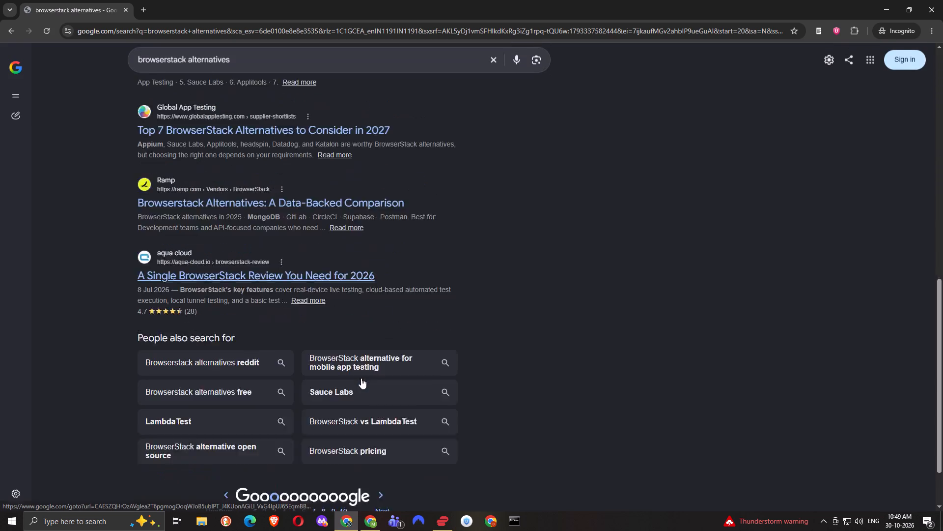
scroll(361, 378, down, 6)
click(375, 432)
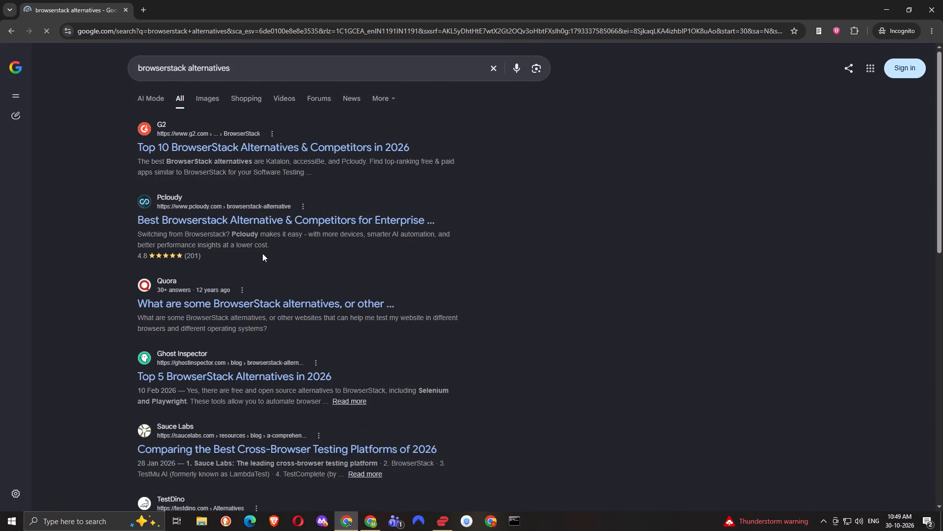
Show the hidden background apps in the system tray.
click(827, 519)
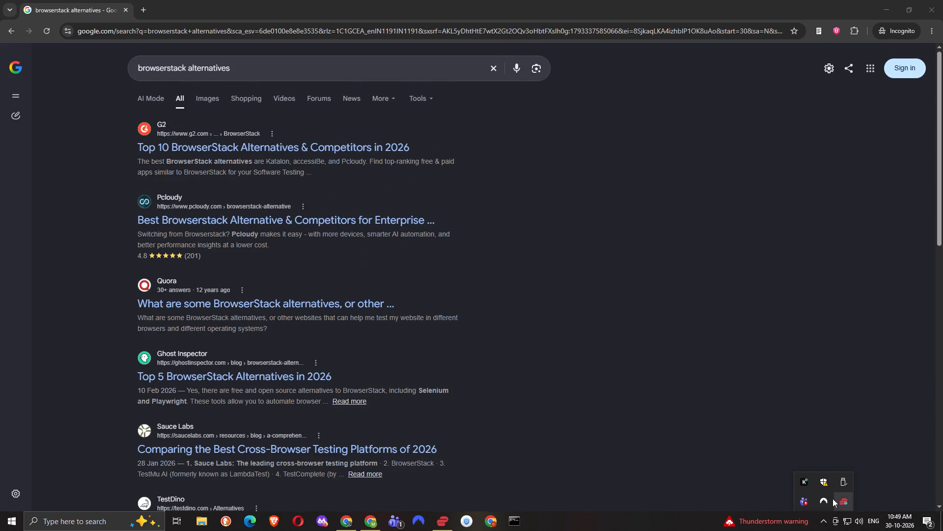